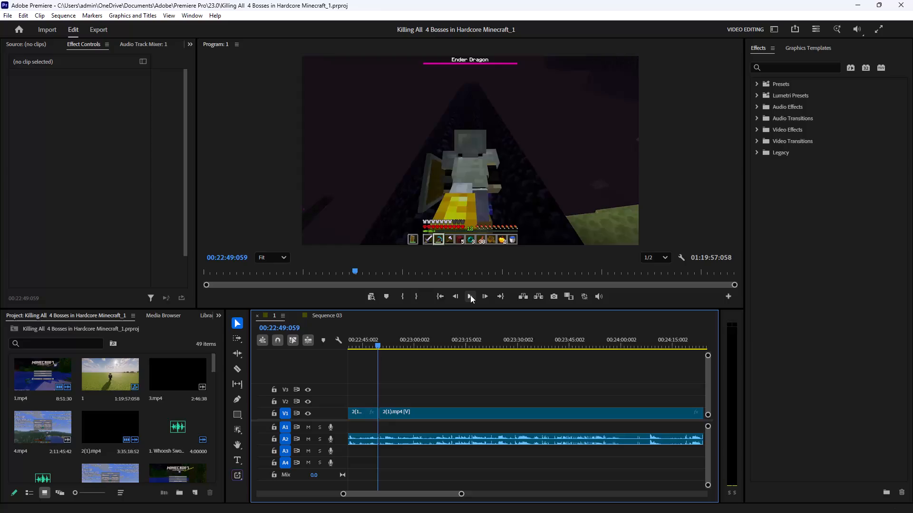
Trim the start of the second V1 gameplay clip to 00:23:11:044 and close the gap after the preceding clip.
left_click(470, 295)
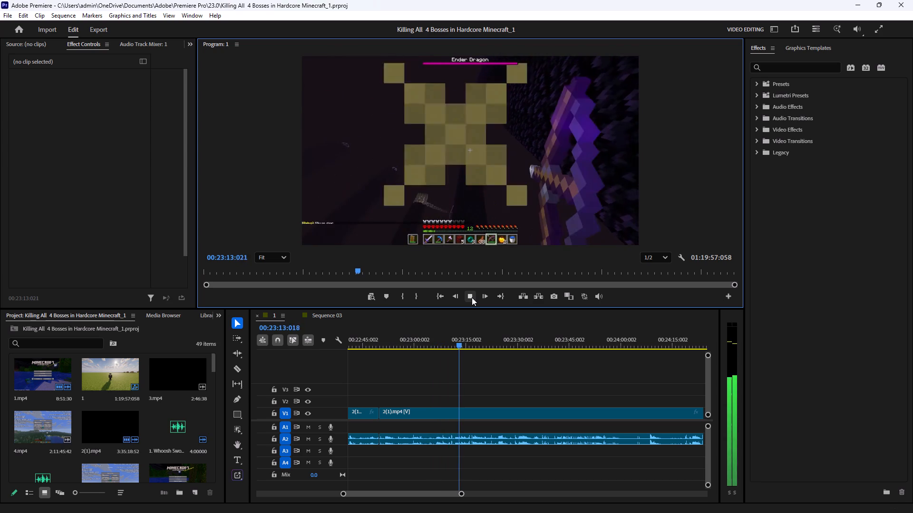
left_click(472, 297)
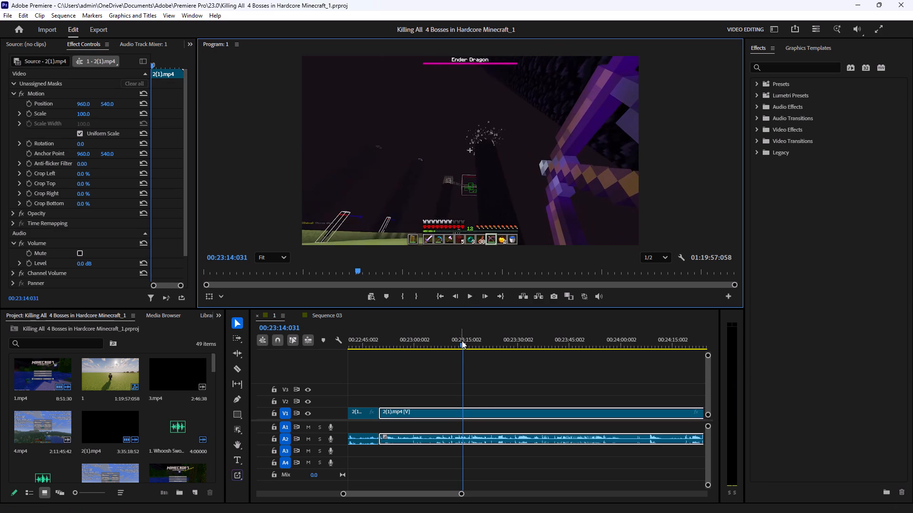
left_click_drag(463, 342, 456, 357)
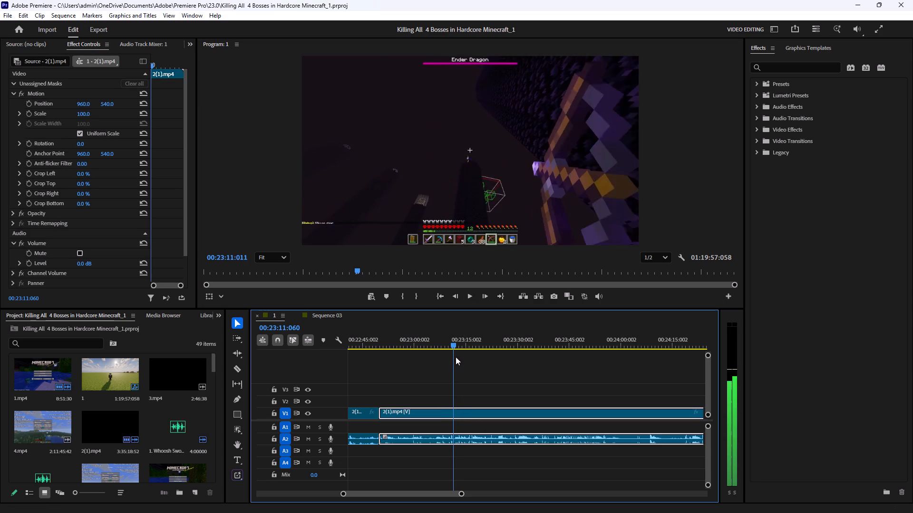
left_click_drag(456, 357, 454, 358)
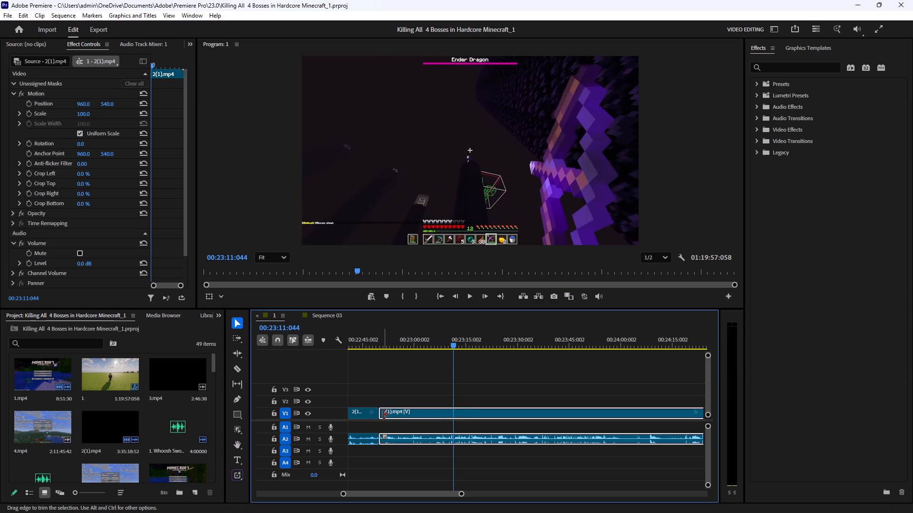
left_click_drag(381, 415, 452, 414)
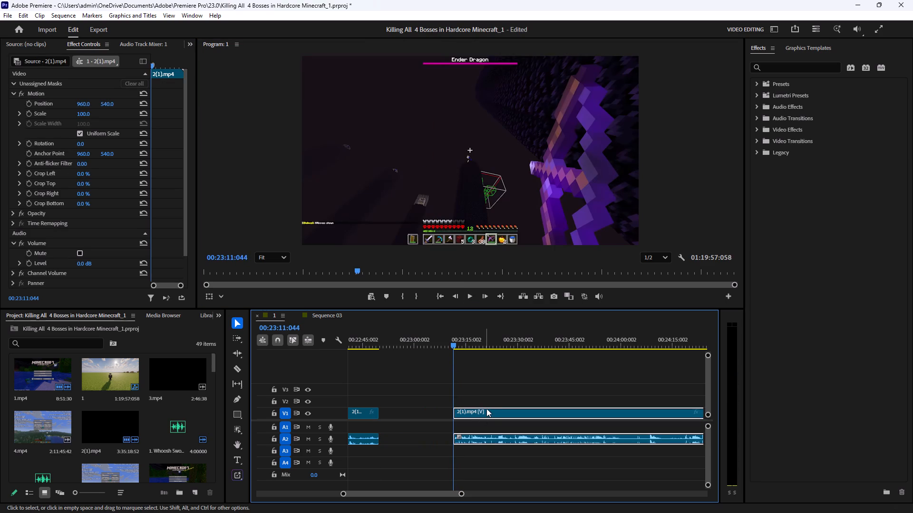
left_click_drag(486, 411, 416, 418)
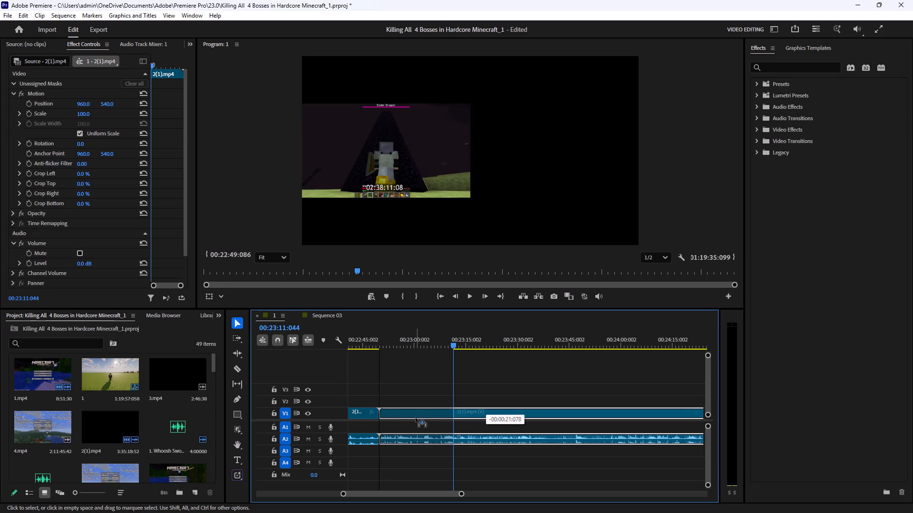
Play the sequence from the new join near 00:22:50 to review the footage that follows it.
left_click(380, 344)
left_click(473, 293)
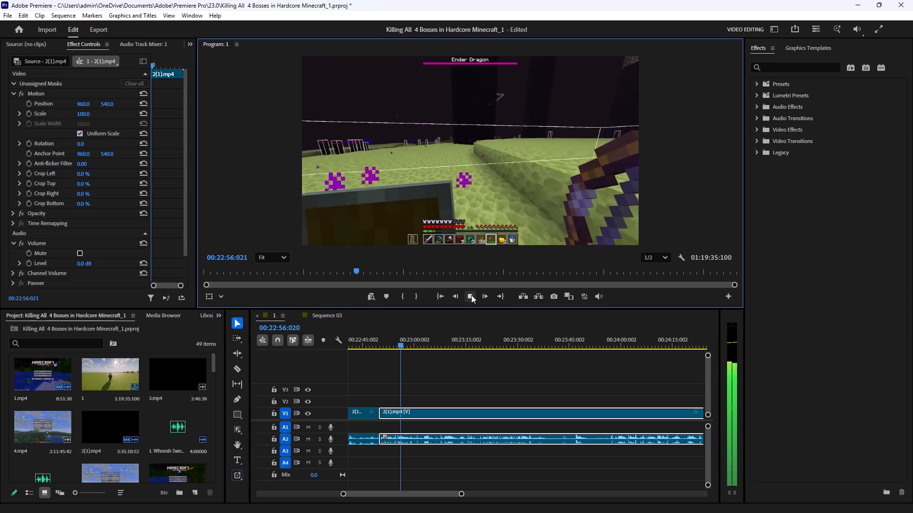
double_click(471, 295)
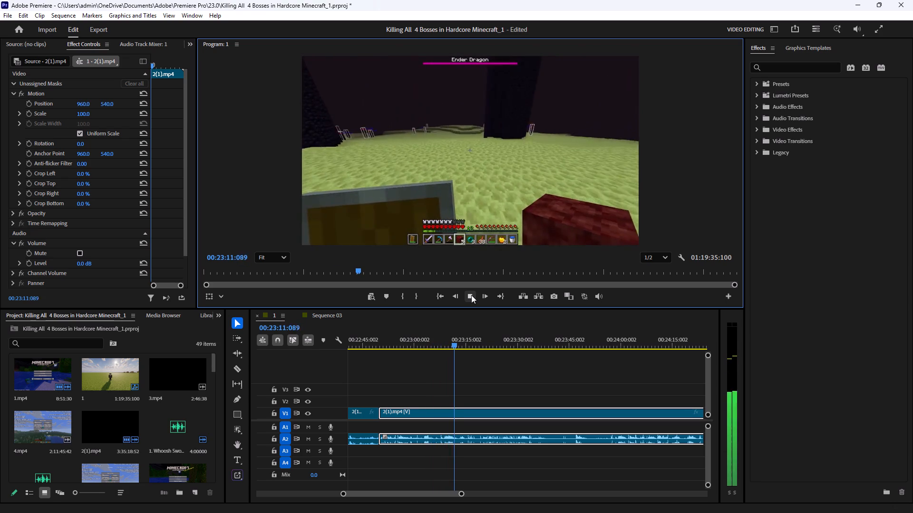
left_click(471, 295)
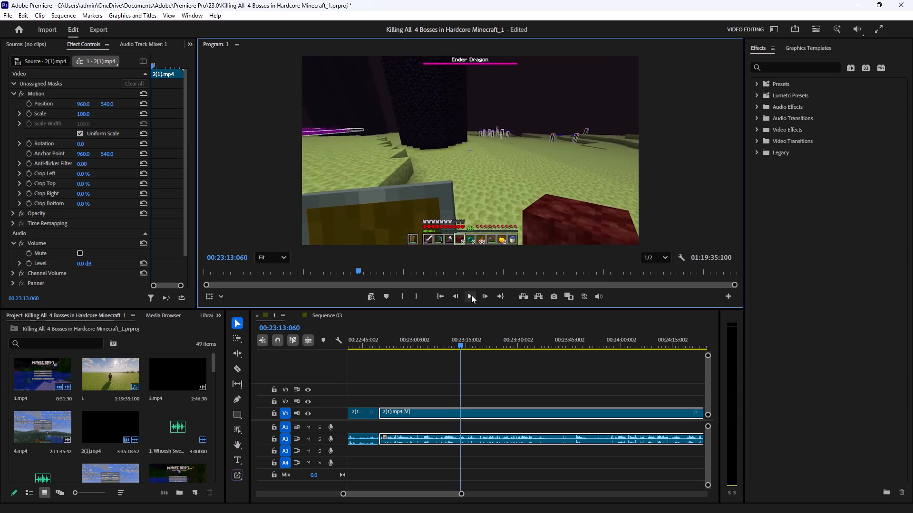
left_click(471, 295)
left_click(471, 295)
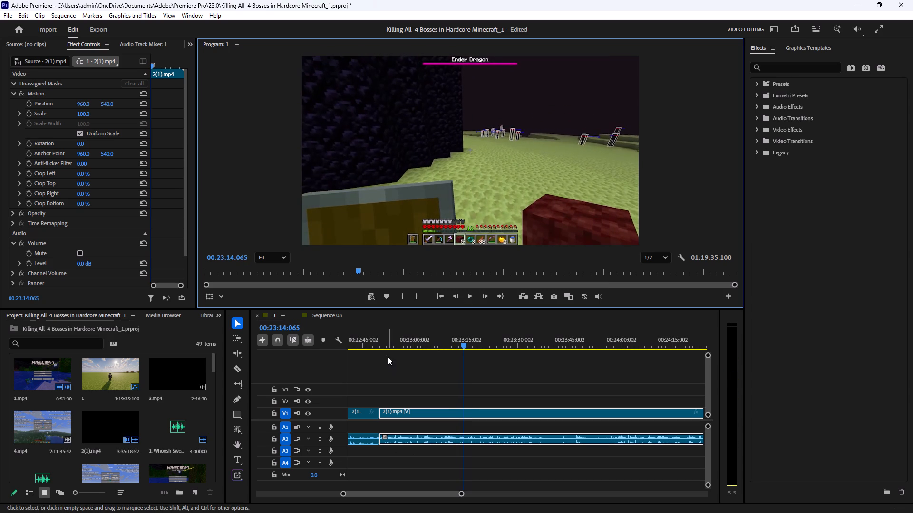
Review the footage after the join near 00:22:50 and split the V1 clip at about 00:22:52.
left_click_drag(386, 343, 385, 366)
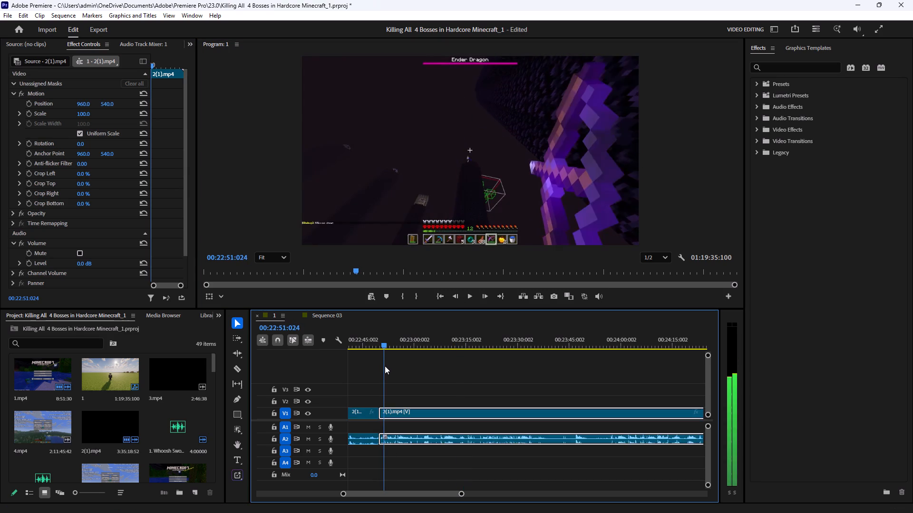
left_click_drag(385, 366, 381, 367)
left_click_drag(463, 493, 469, 494)
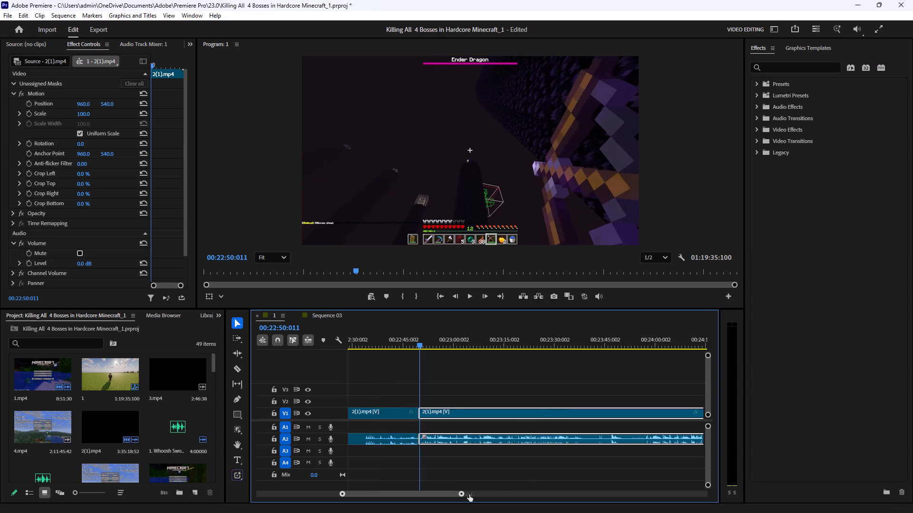
left_click_drag(469, 494, 442, 485)
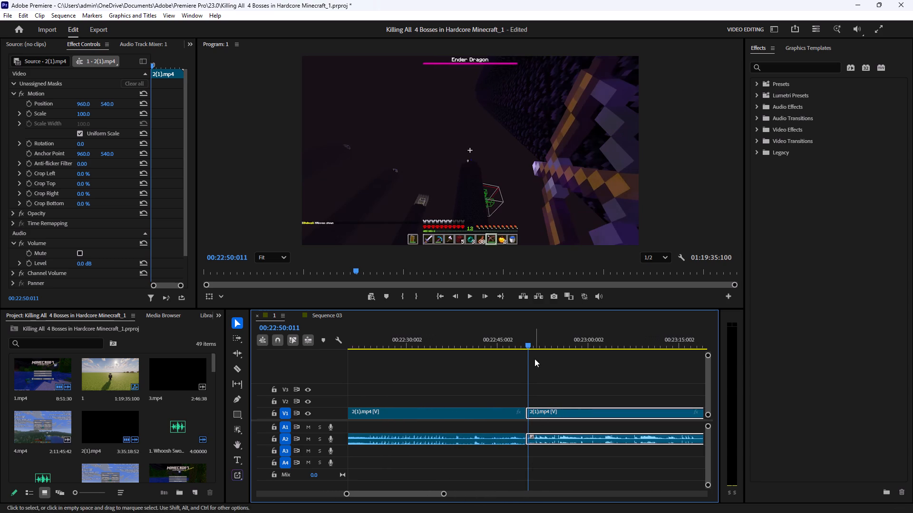
left_click_drag(529, 344, 529, 347)
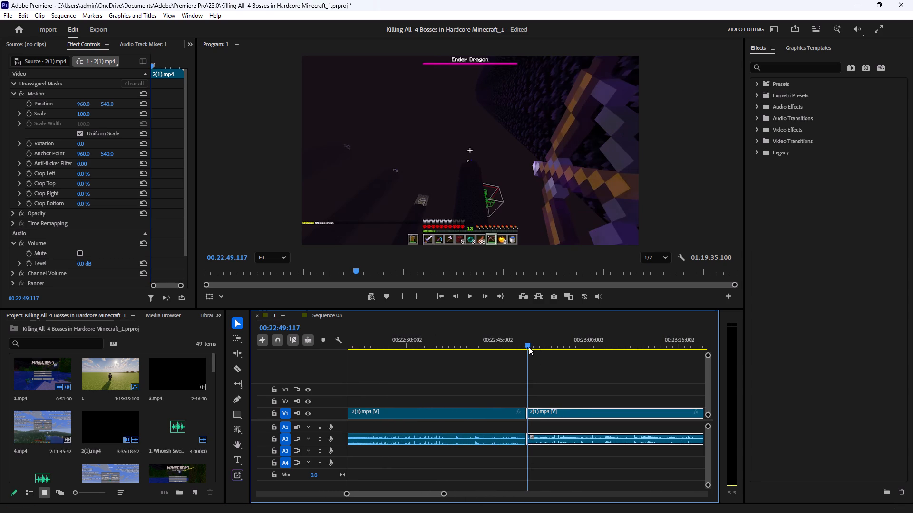
left_click_drag(529, 347, 528, 352)
left_click(466, 295)
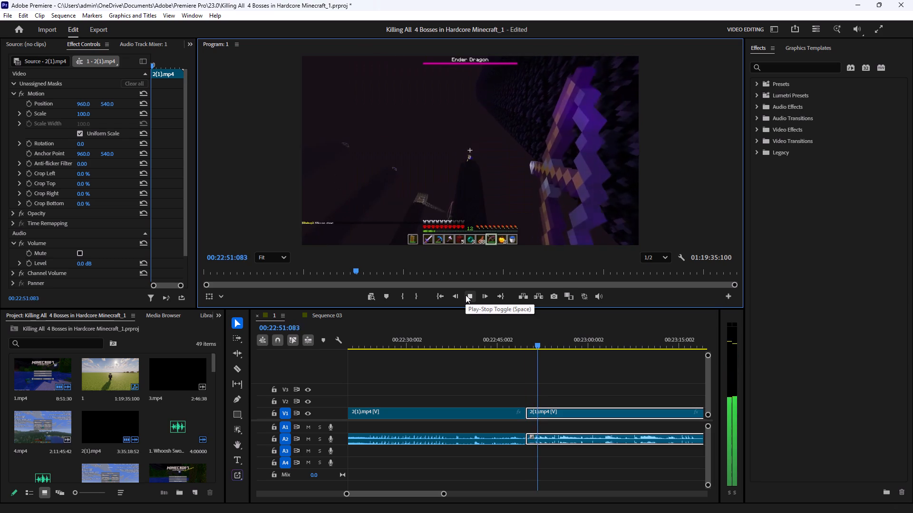
left_click(466, 295)
left_click(466, 295)
left_click(466, 295)
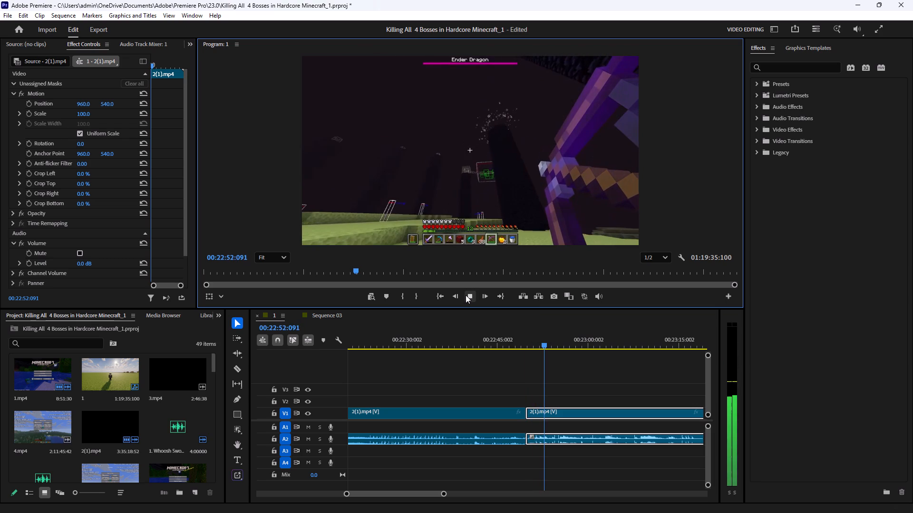
left_click(238, 370)
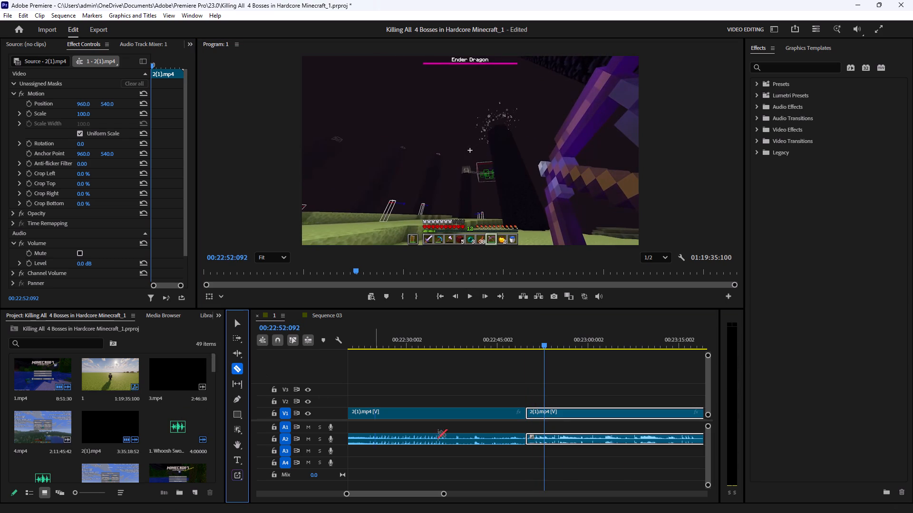
left_click(540, 410)
left_click(239, 322)
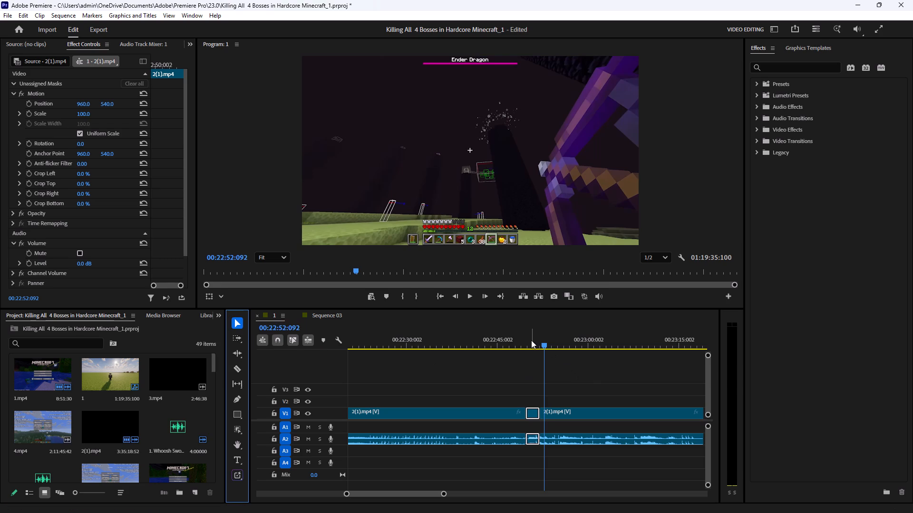
Scan the footage after the short segment and split the V1 clip at 00:23:12:062.
left_click_drag(533, 344, 526, 373)
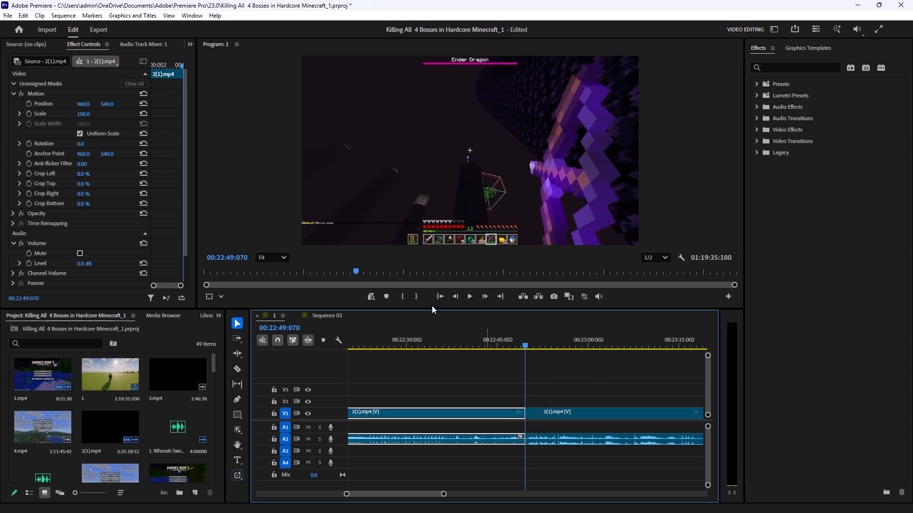
left_click(470, 298)
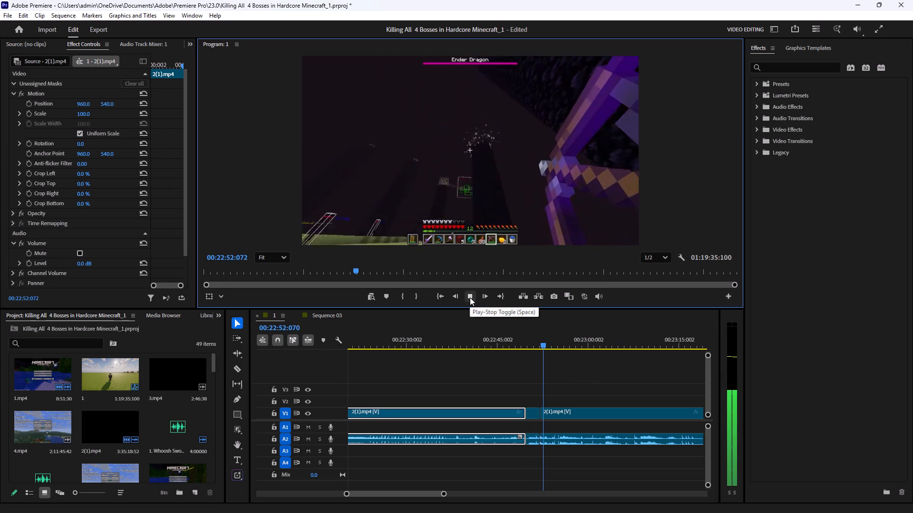
left_click(470, 297)
left_click(470, 297)
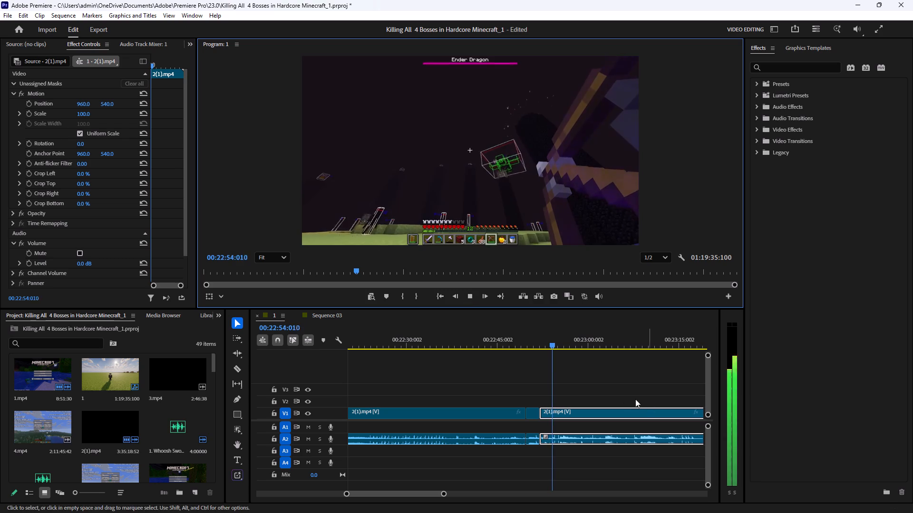
left_click_drag(562, 344, 587, 346)
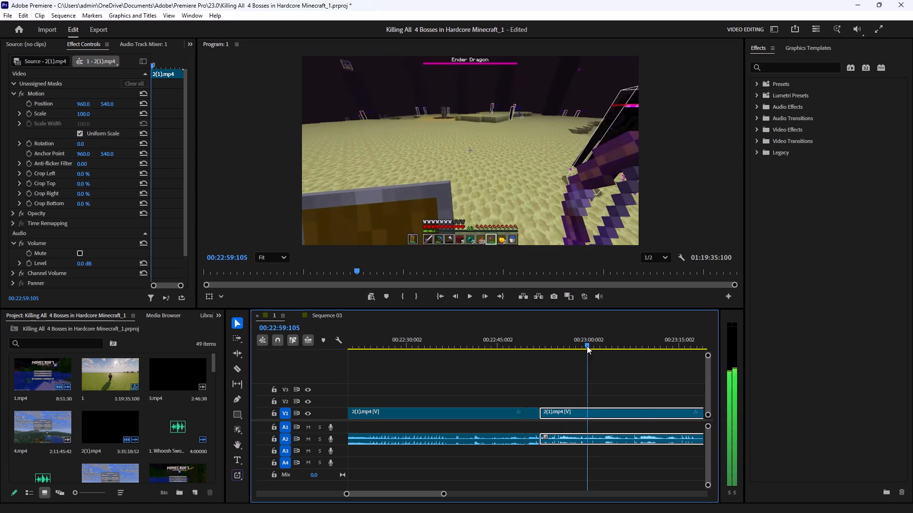
left_click_drag(587, 346, 616, 346)
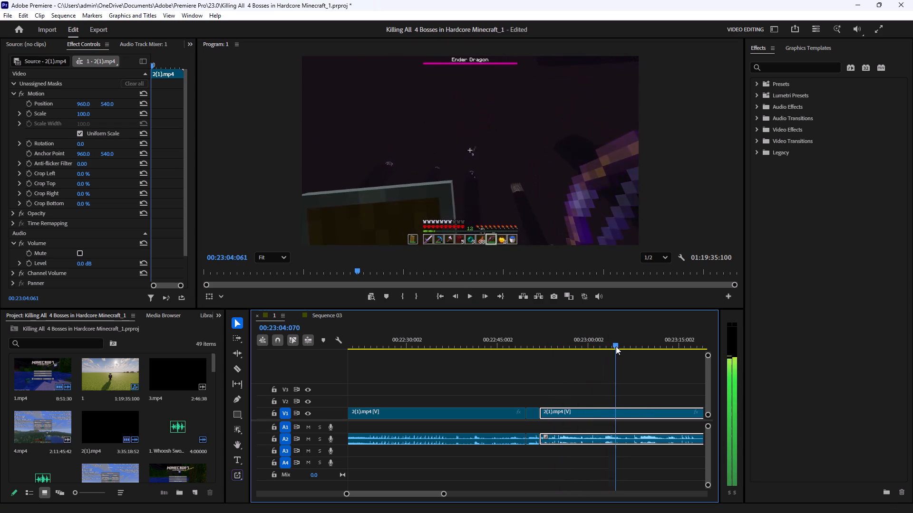
left_click_drag(616, 346, 648, 345)
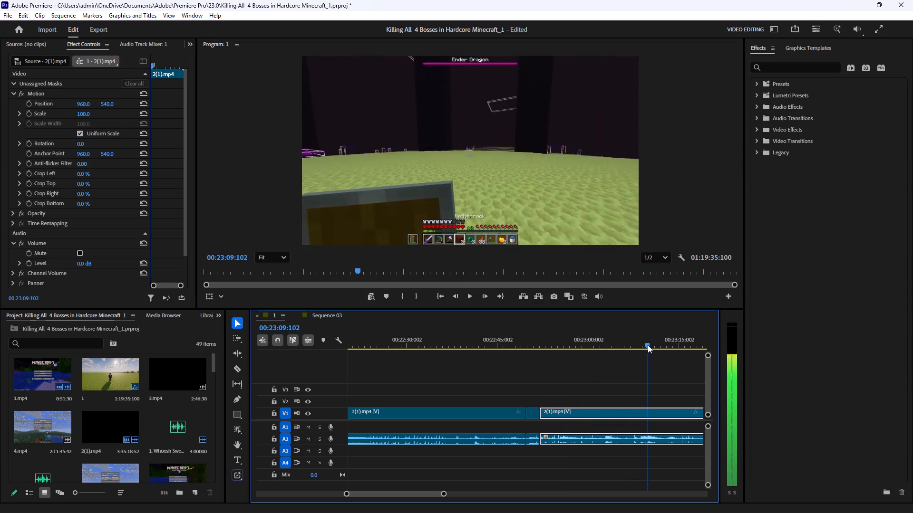
left_click_drag(648, 345, 665, 343)
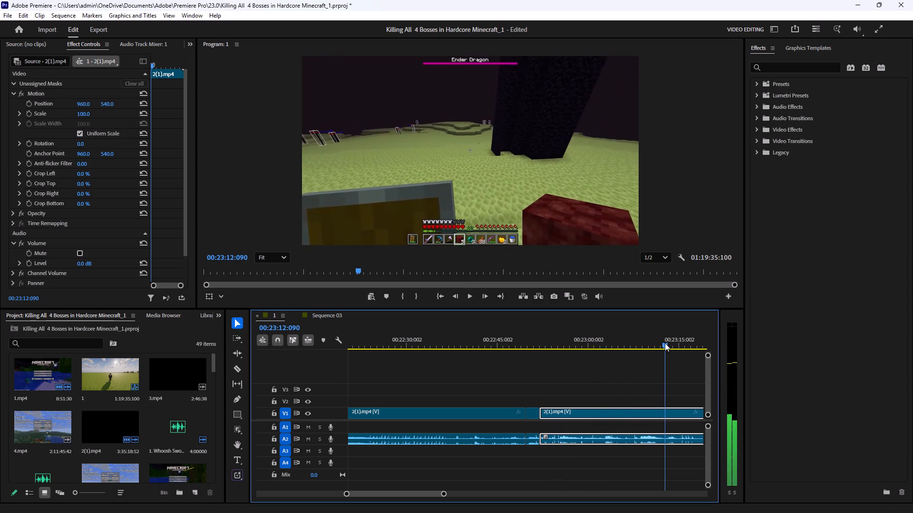
left_click_drag(665, 343, 663, 346)
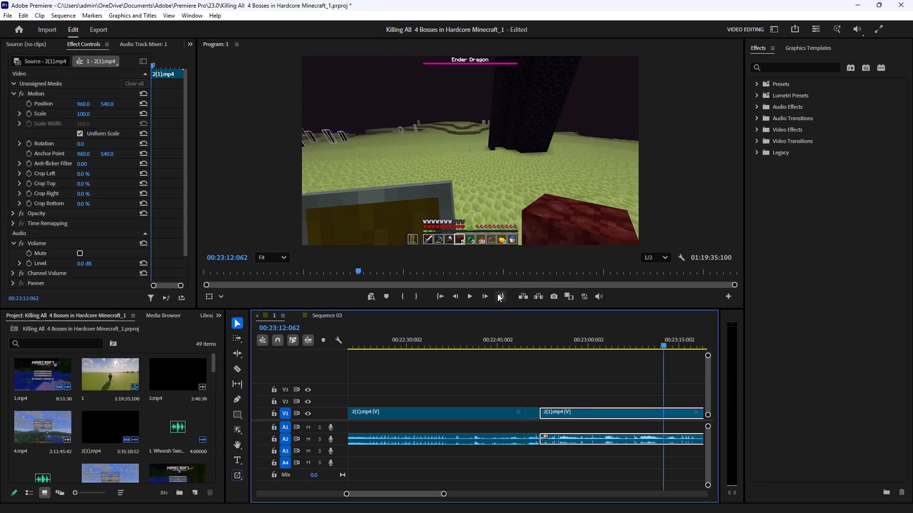
left_click(239, 373)
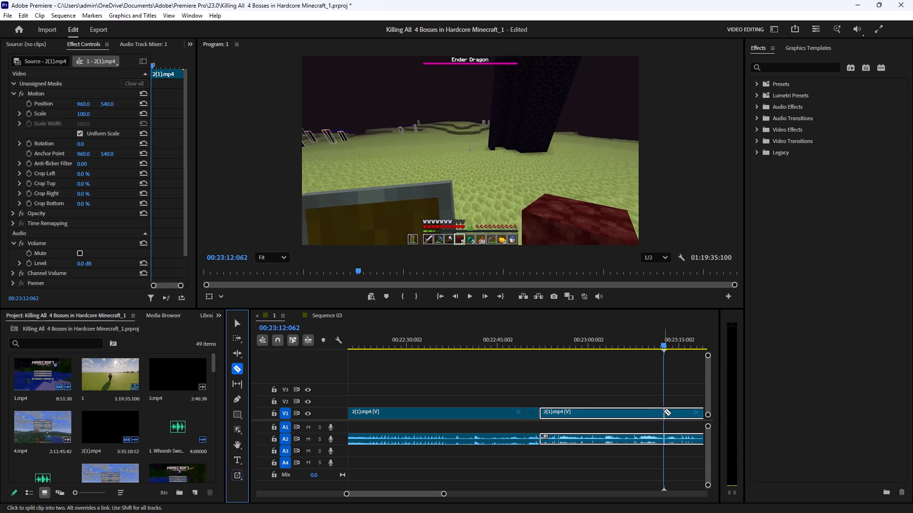
left_click(663, 411)
left_click(242, 325)
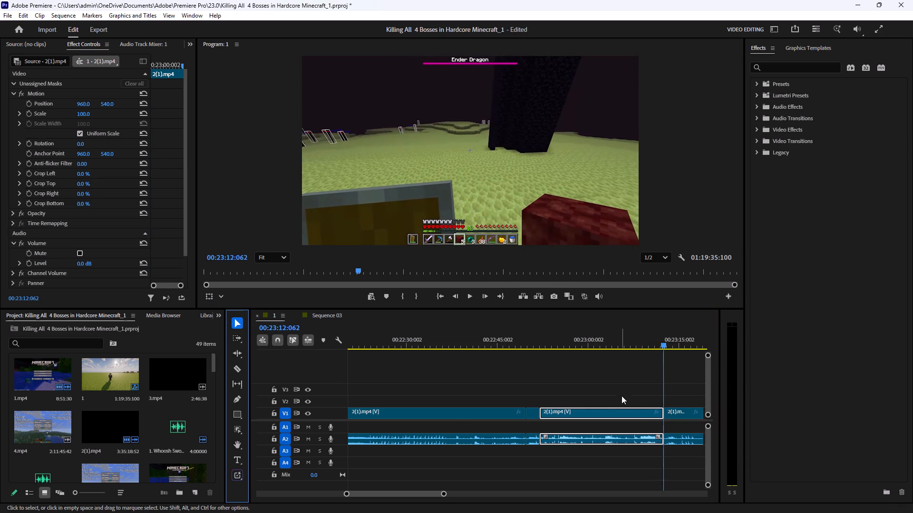
Delete the segment between the cuts at about 00:22:52 and 00:23:12:062, and close the resulting gap.
left_click_drag(613, 380, 628, 471)
key("BackSpace")
left_click(611, 414)
key("BackSpace")
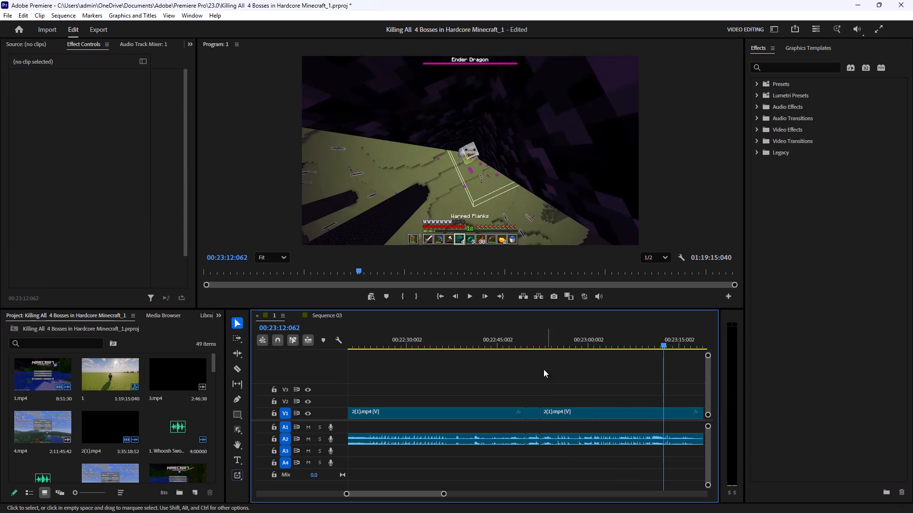
Trim the start of the clip after the short segment to 00:22:57:110 and close the gap before it.
left_click(538, 337)
left_click(469, 293)
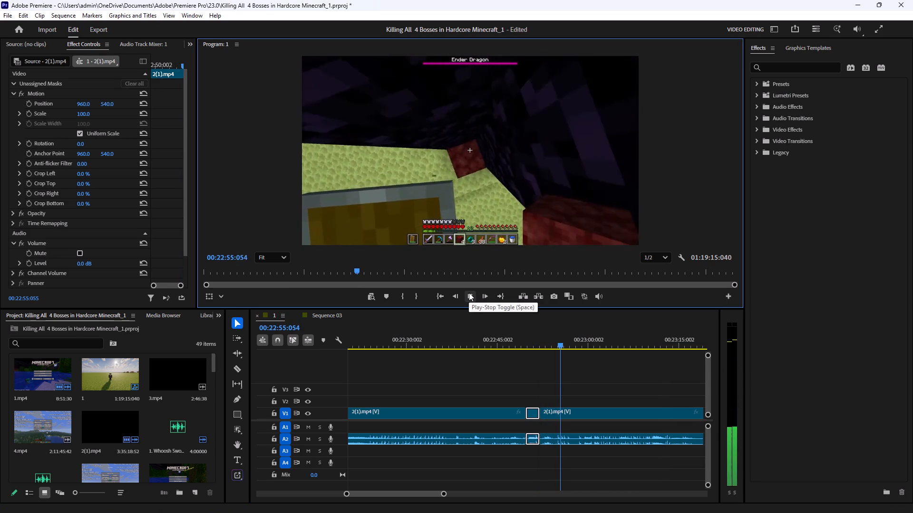
left_click(469, 293)
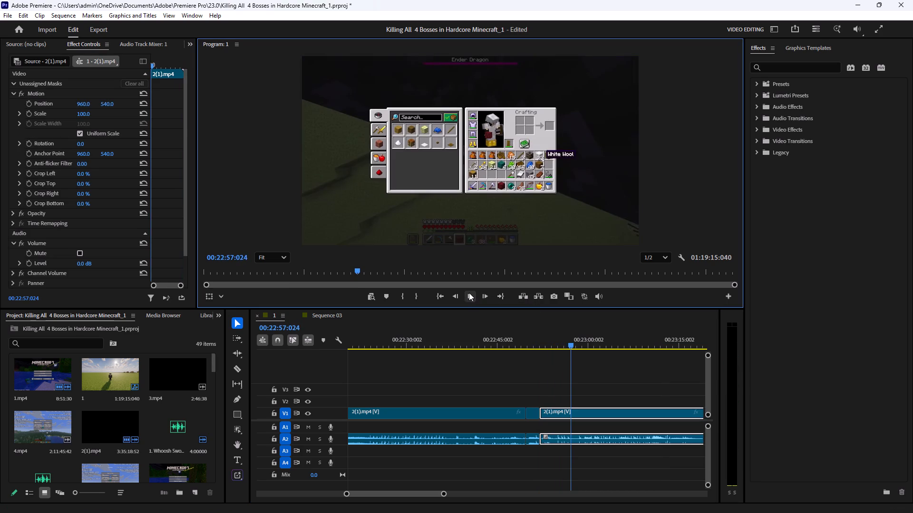
left_click(469, 293)
left_click(469, 293)
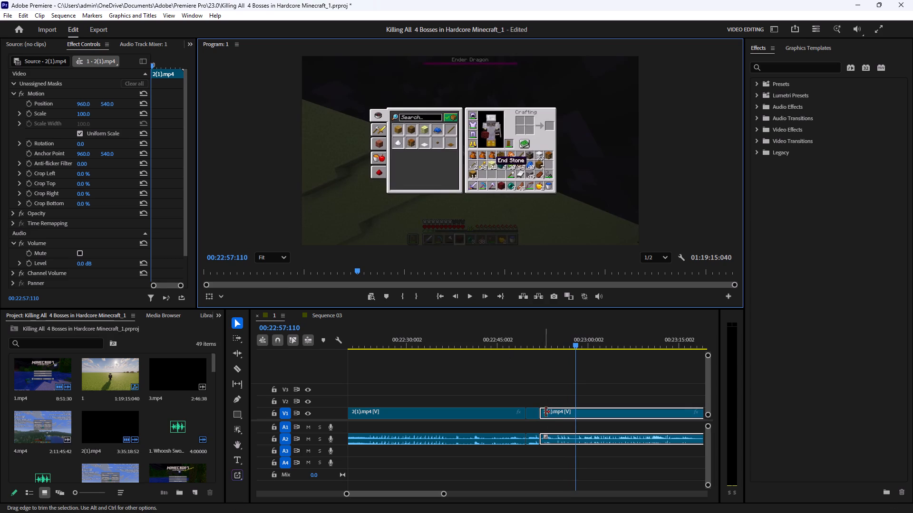
left_click_drag(543, 413, 576, 414)
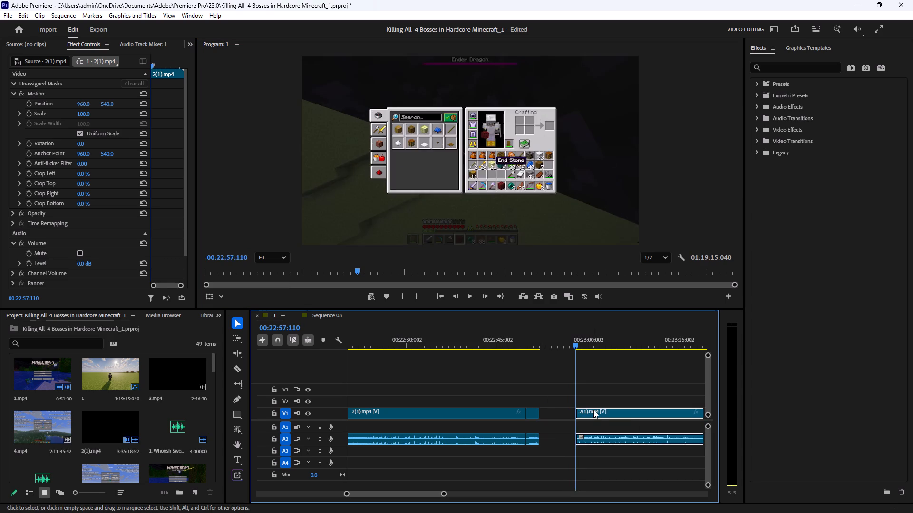
left_click_drag(593, 410, 559, 413)
Play the sequence from the join at about 00:22:52 to check the latest edit and the footage after it.
left_click_drag(543, 334, 544, 346)
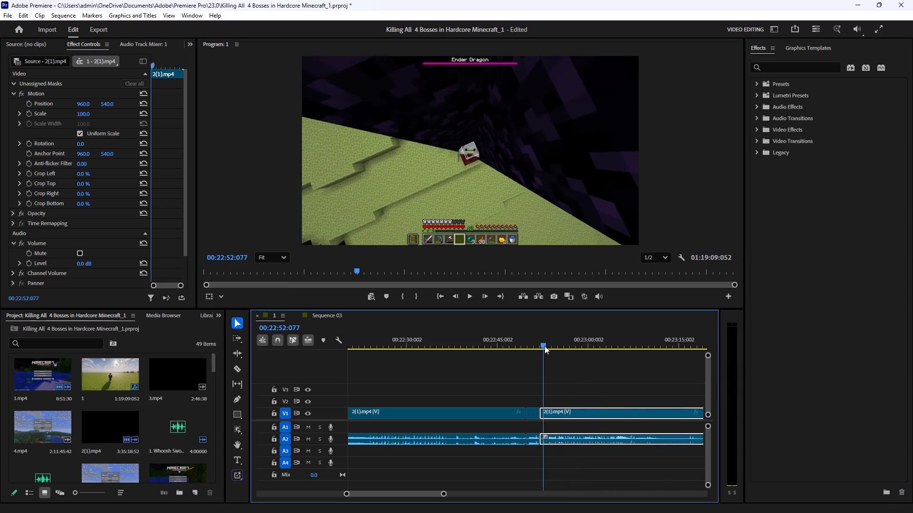
left_click_drag(544, 346, 539, 349)
left_click(470, 294)
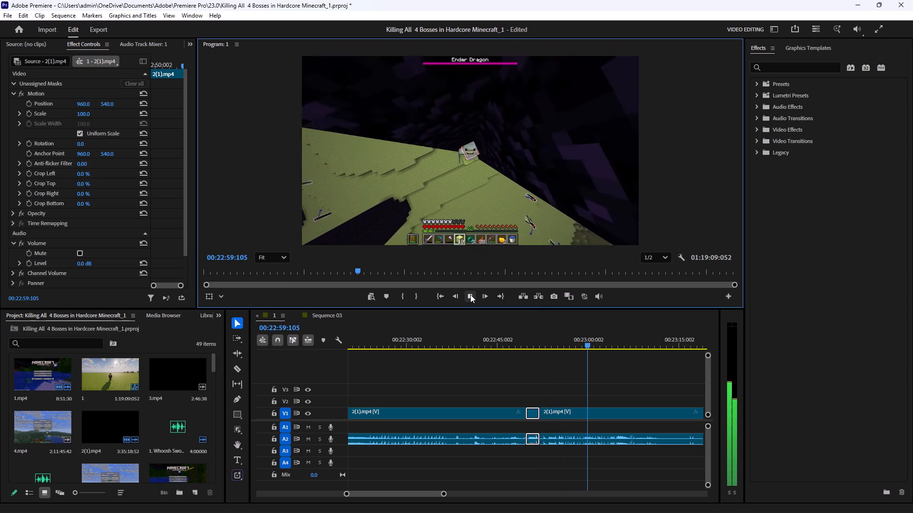
left_click(552, 384)
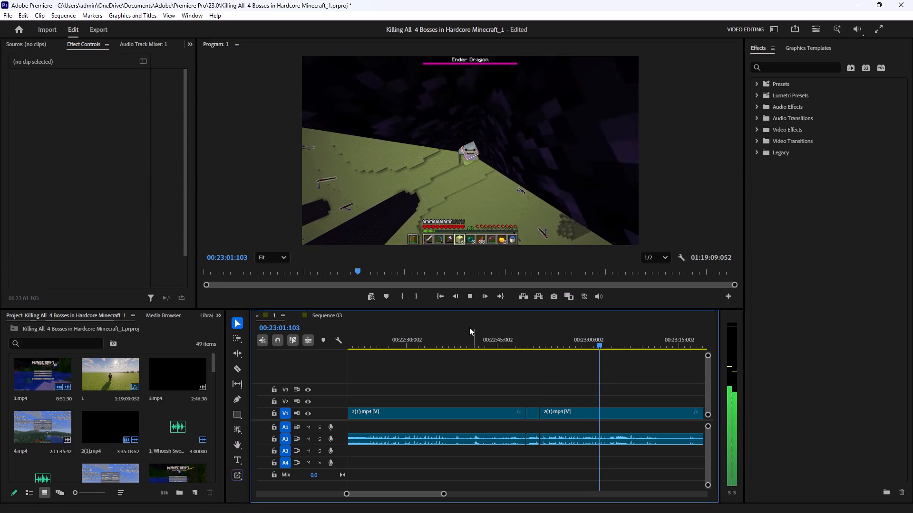
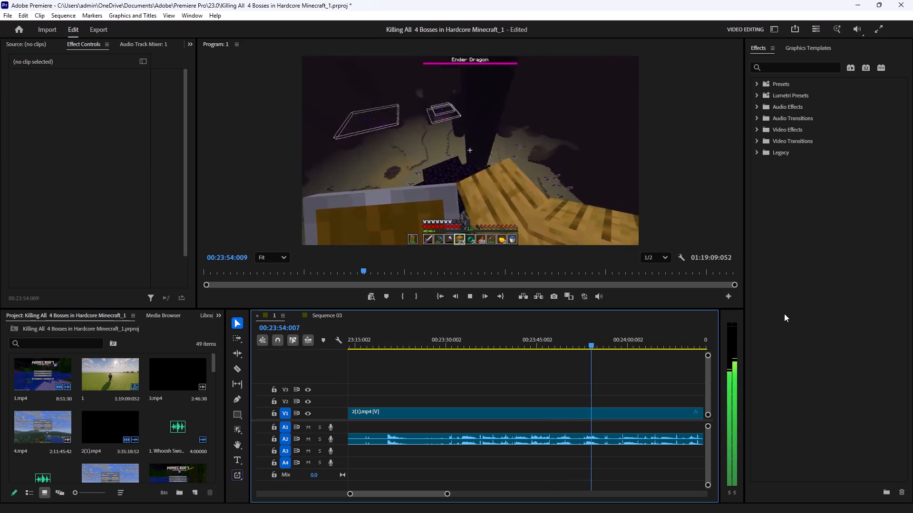
Find the bow footage on the pillar, trim the long V1 clip's start to 00:23:19:064, and close the gap before it.
left_click(472, 295)
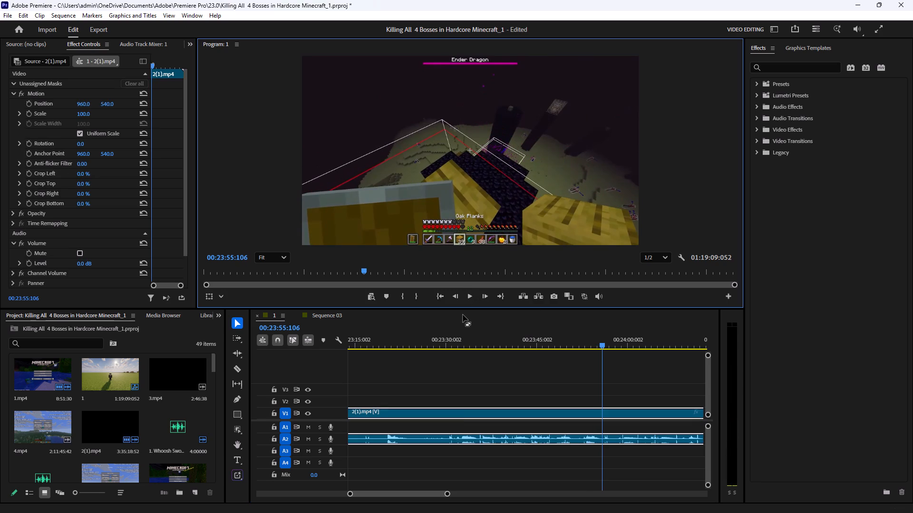
left_click_drag(475, 343, 562, 350)
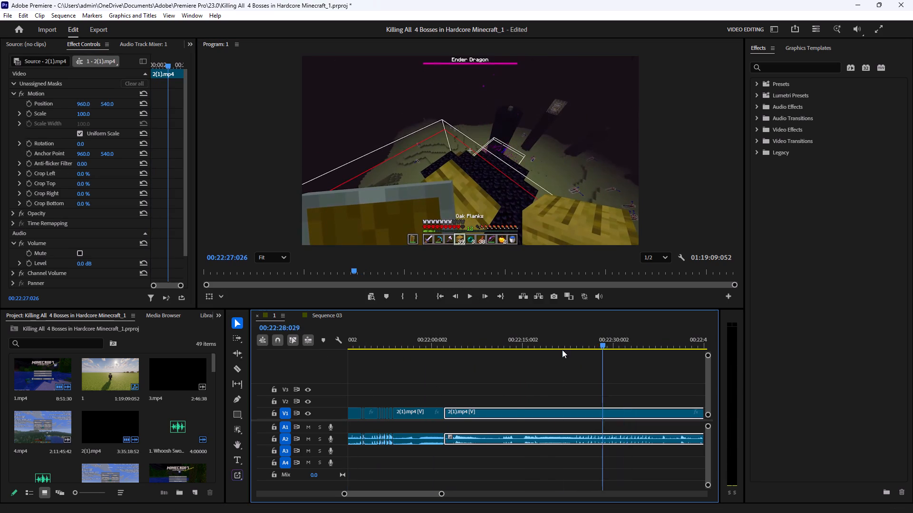
left_click_drag(562, 350, 619, 360)
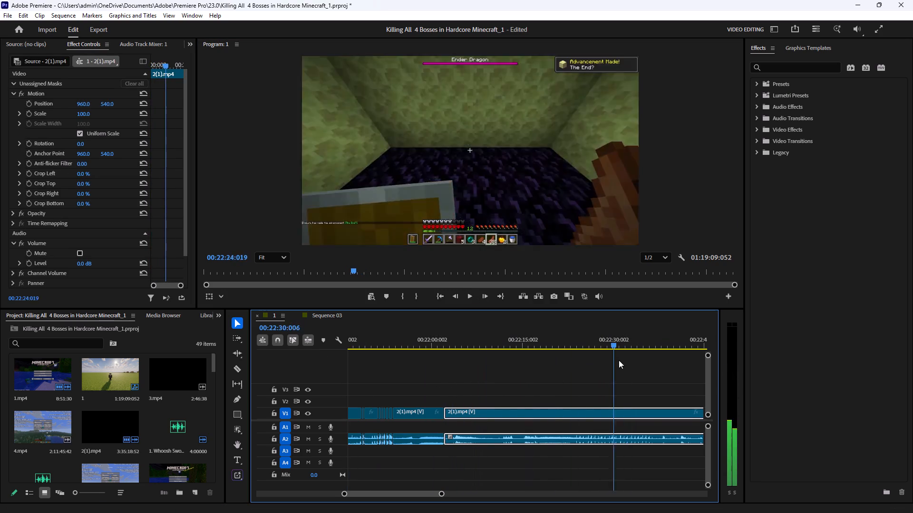
left_click_drag(619, 360, 482, 347)
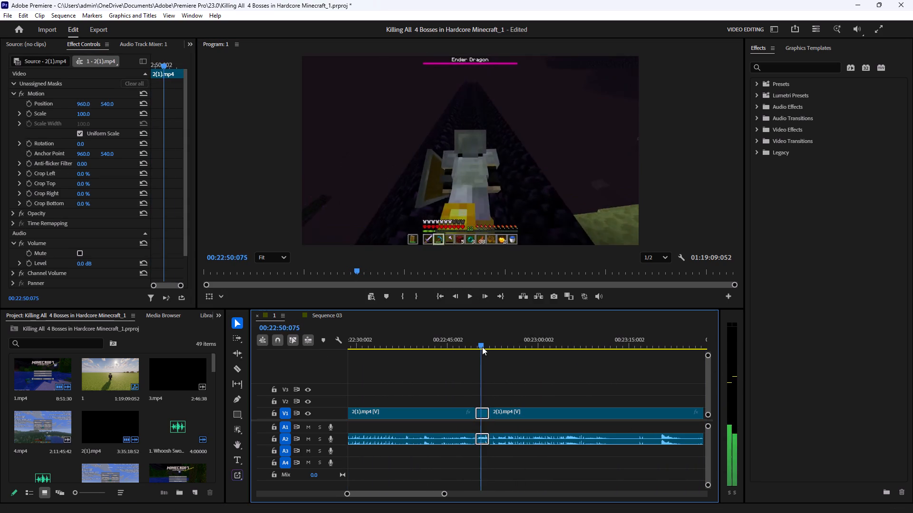
left_click_drag(482, 347, 541, 345)
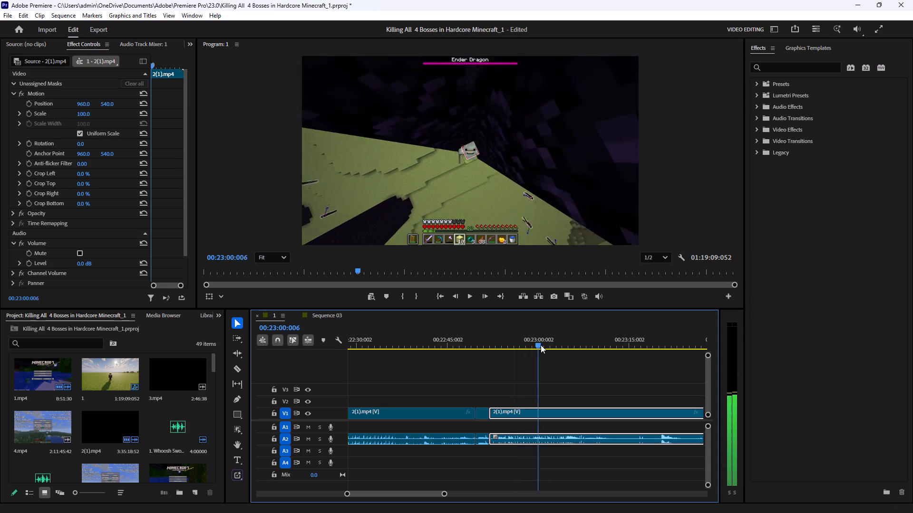
left_click_drag(541, 345, 662, 349)
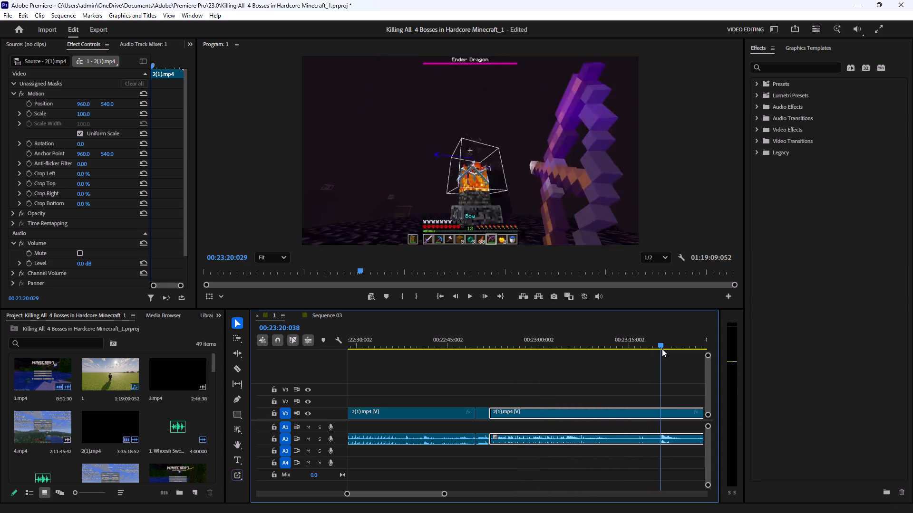
left_click_drag(662, 349, 658, 350)
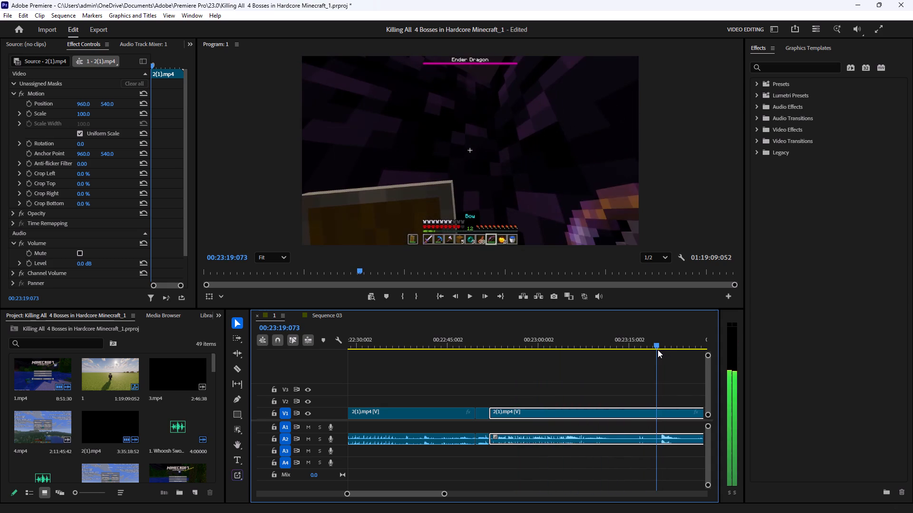
left_click_drag(658, 350, 657, 350)
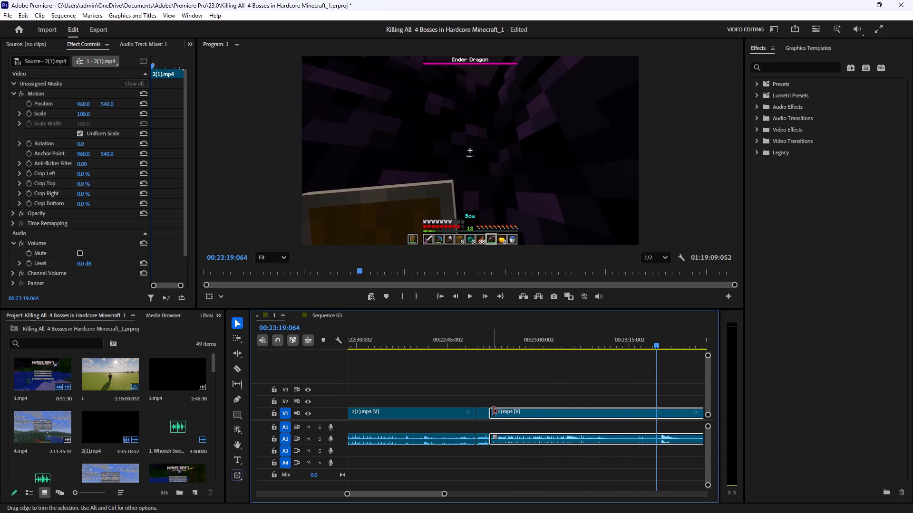
left_click_drag(493, 411, 657, 432)
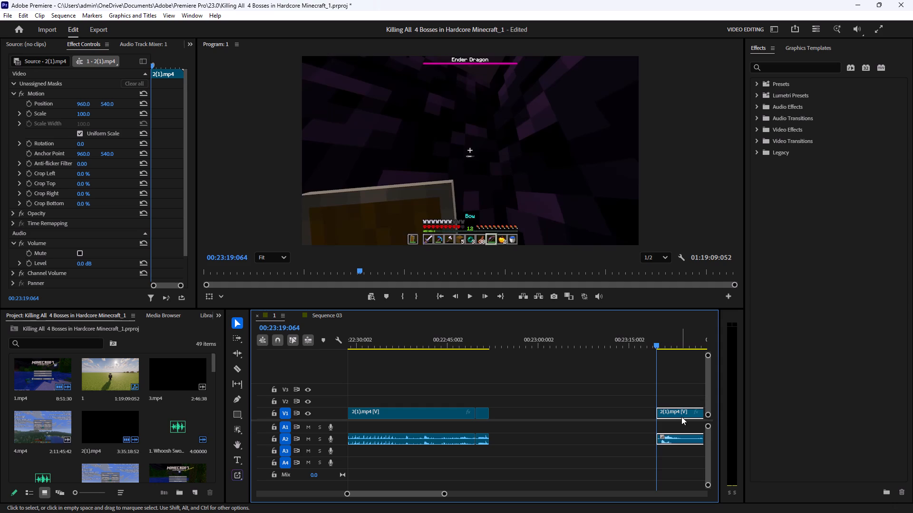
left_click_drag(681, 413, 509, 412)
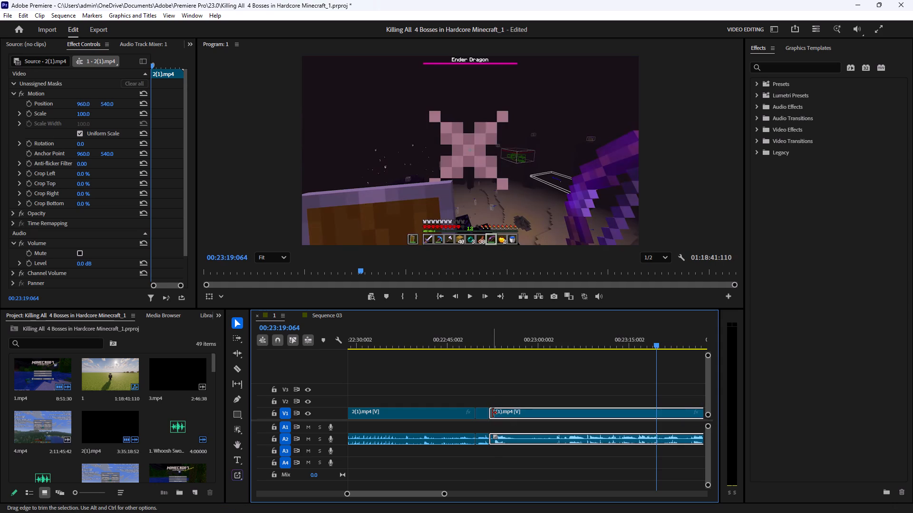
Trim a little under one second more off the start of the V1 clip after the join at about 00:22:52.
left_click_drag(492, 413, 494, 420)
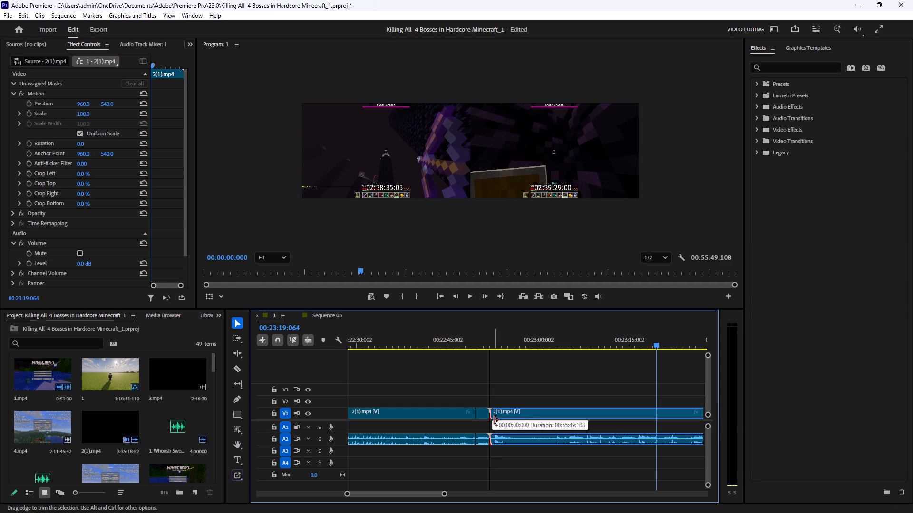
left_click_drag(494, 420, 495, 413)
left_click_drag(495, 413, 496, 412)
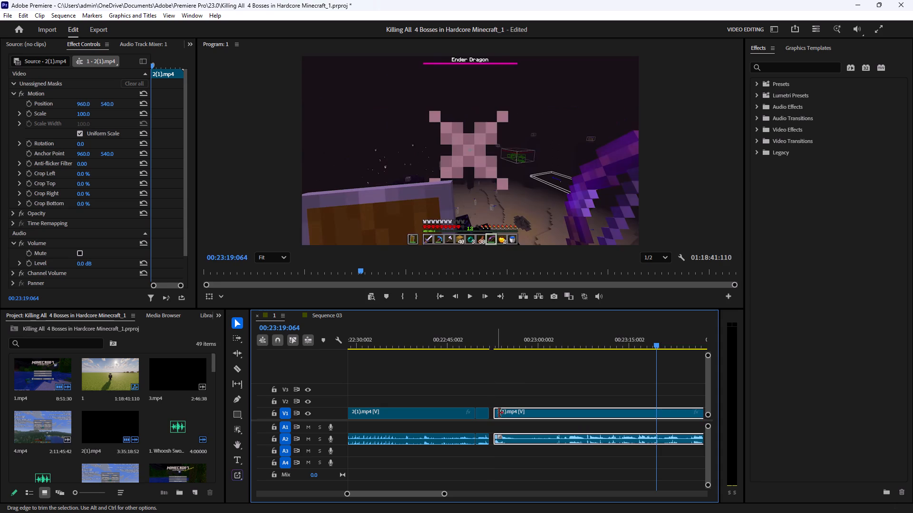
Split the trimmed V1 clip at about 00:22:55 and move its short front segment back against the preceding clip.
left_click(512, 409)
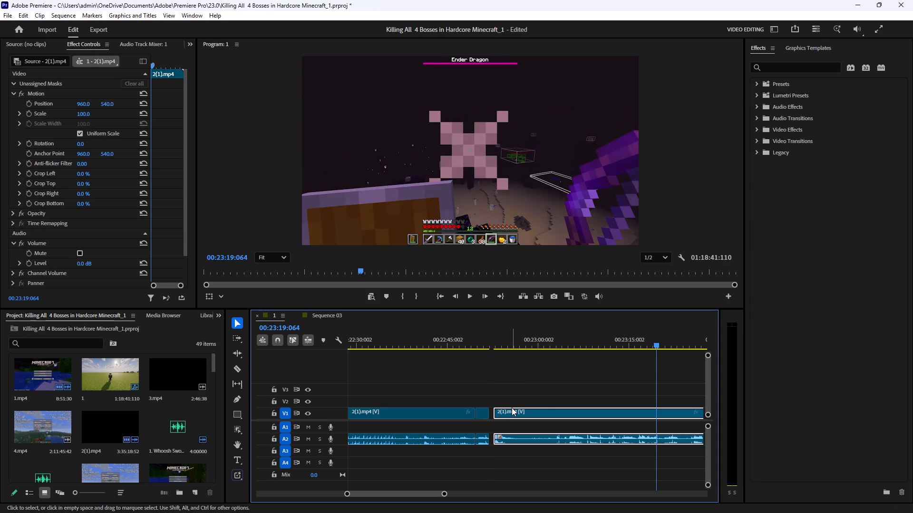
key("c")
left_click(509, 411)
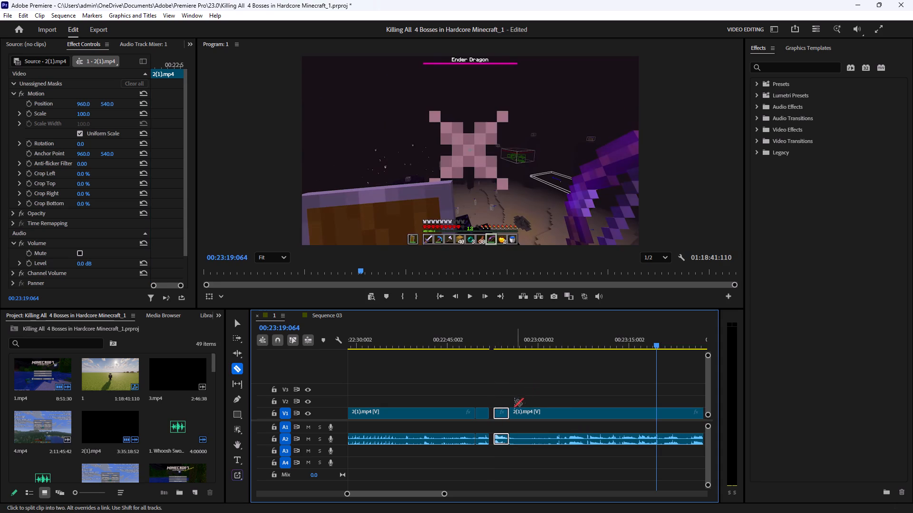
left_click(235, 323)
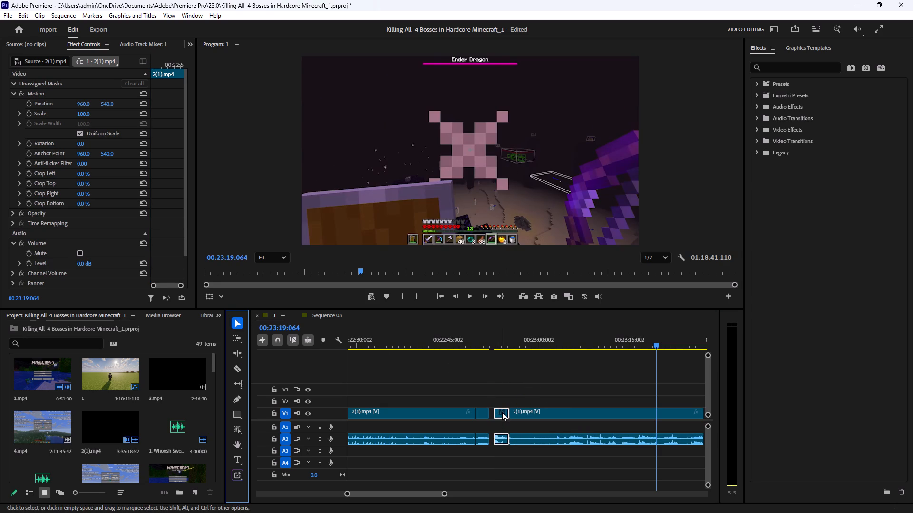
left_click_drag(502, 412, 496, 412)
left_click(523, 380)
Play the joined footage from 00:22:48:089 and trim the end of the short front segment to about 00:22:54.
left_click(471, 344)
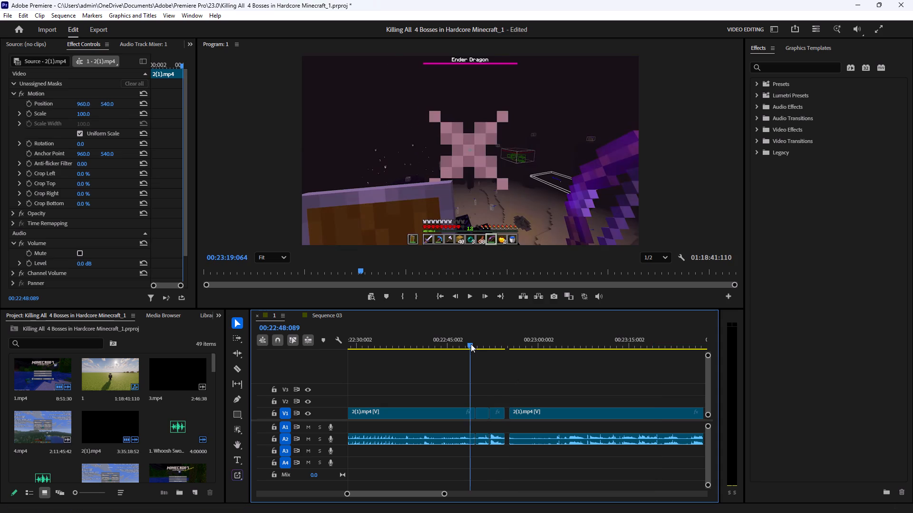
left_click(467, 301)
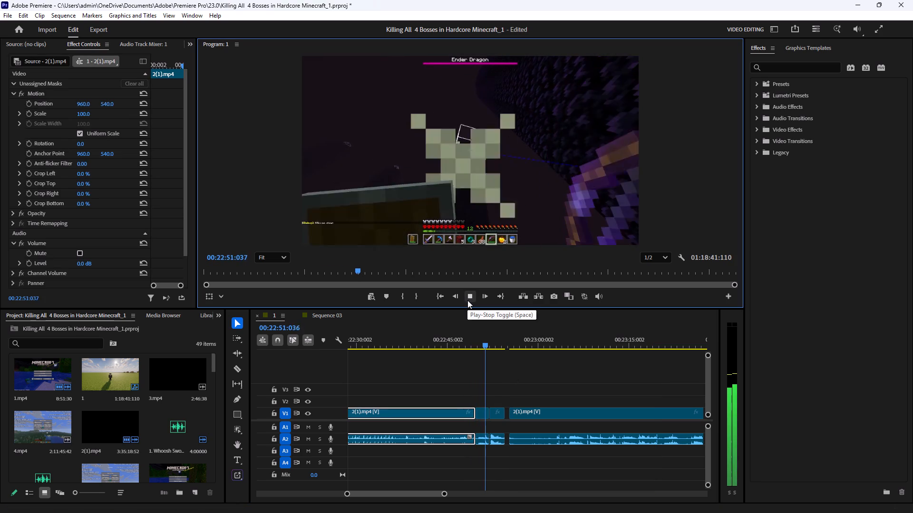
left_click(467, 300)
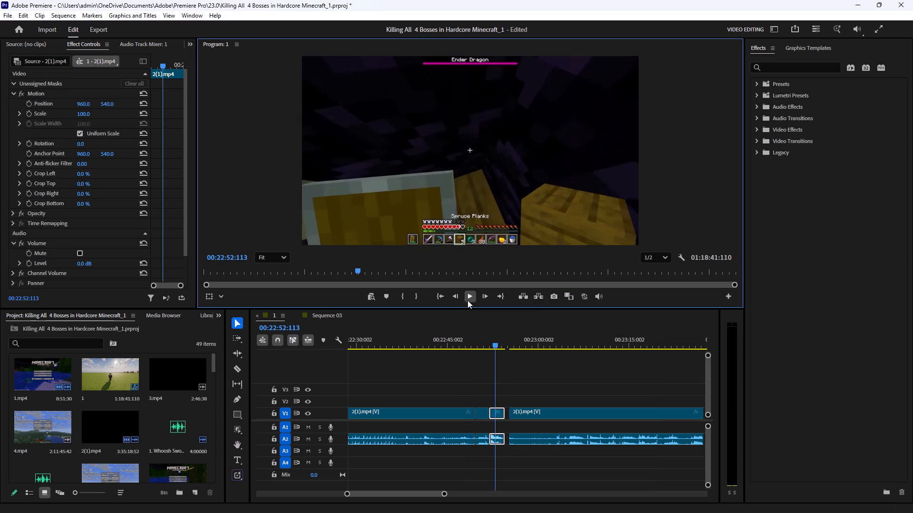
left_click(467, 300)
double_click(467, 300)
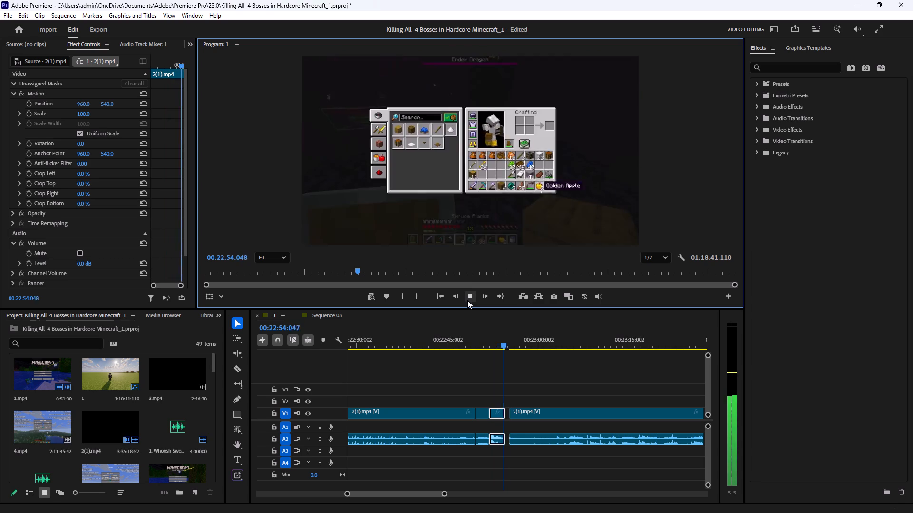
left_click(467, 300)
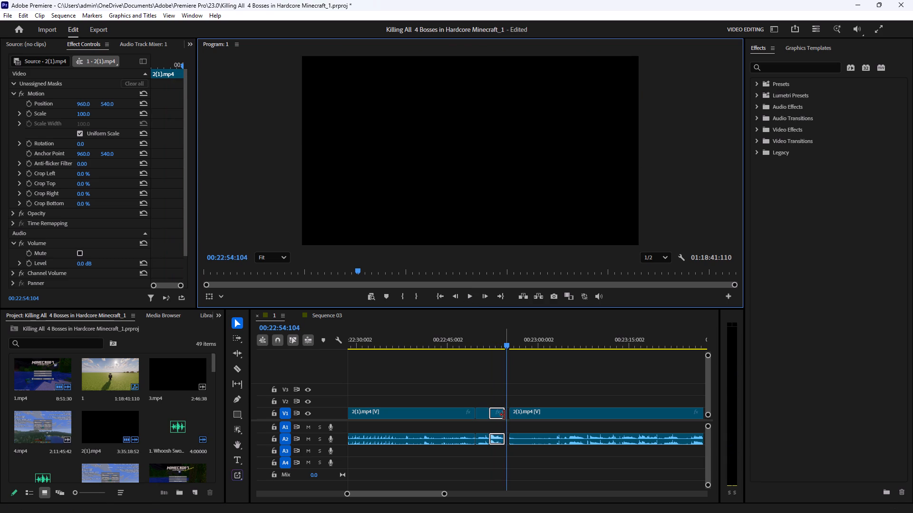
left_click(504, 415)
left_click(530, 391)
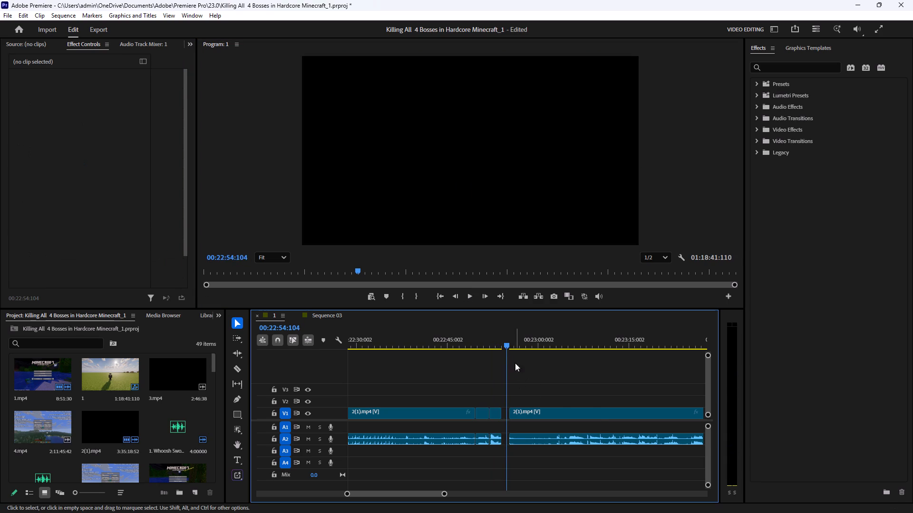
Scan the footage after the gap and split the V1 clip at 00:23:07:099 and at about 00:23:11.
left_click_drag(507, 344, 572, 361)
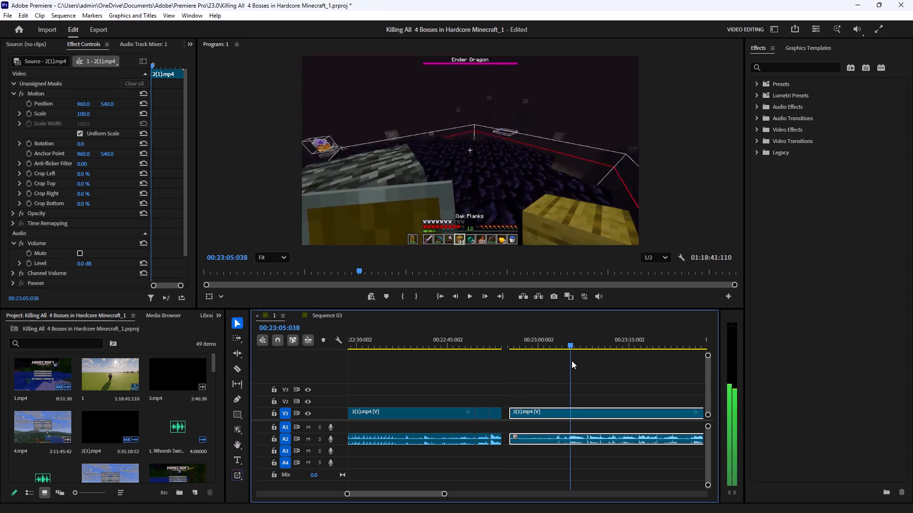
left_click_drag(572, 361, 588, 361)
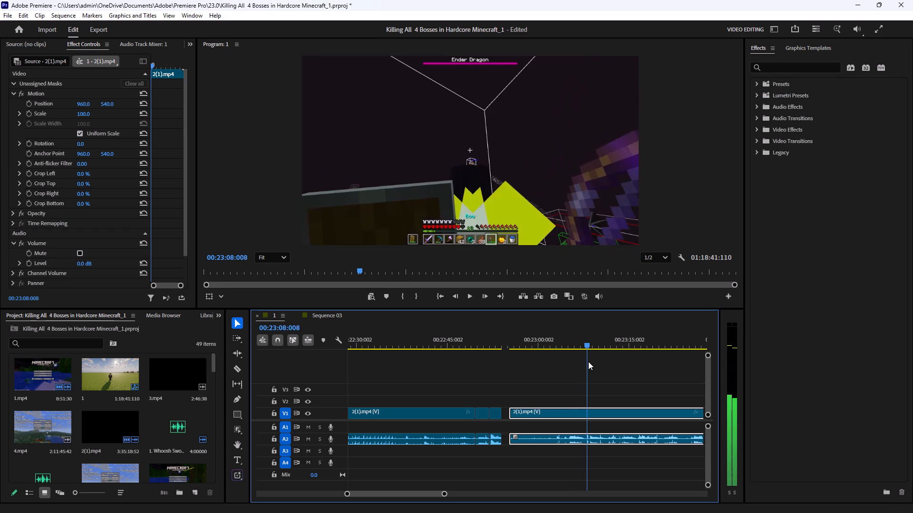
left_click_drag(588, 361, 602, 362)
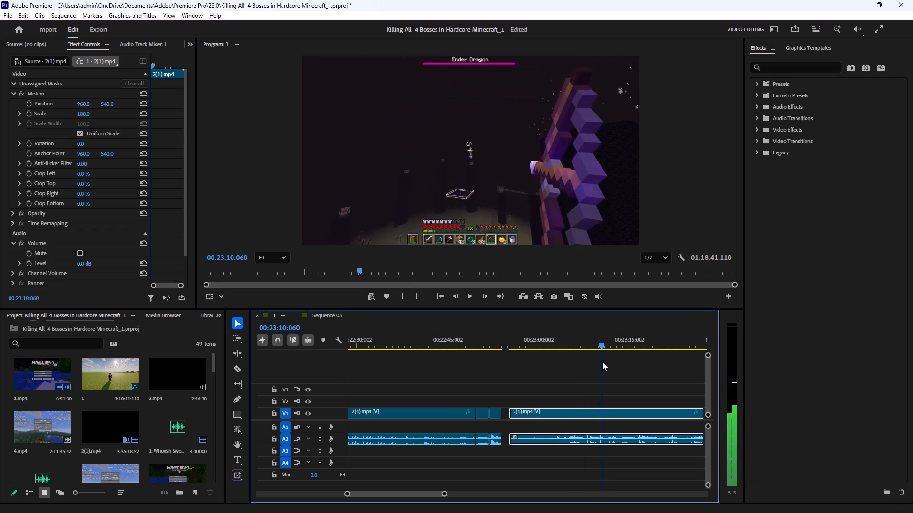
left_click_drag(602, 362, 590, 363)
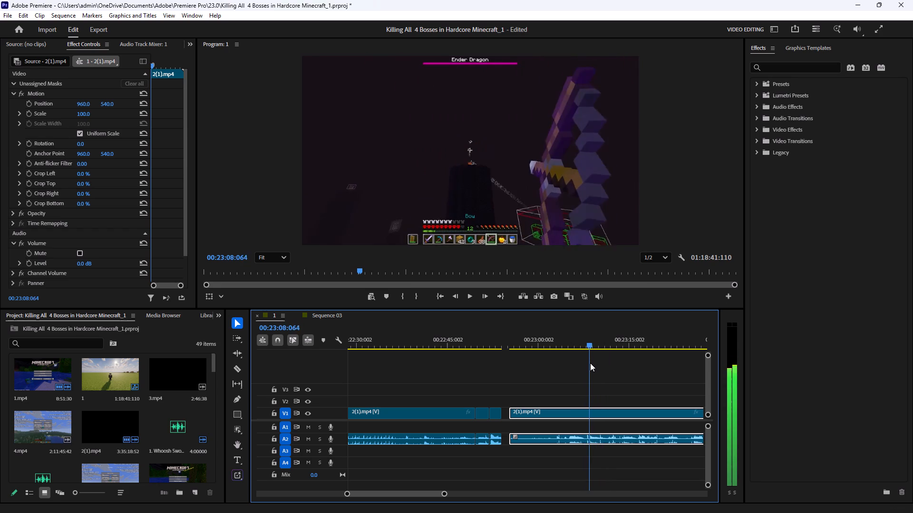
left_click_drag(590, 363, 588, 364)
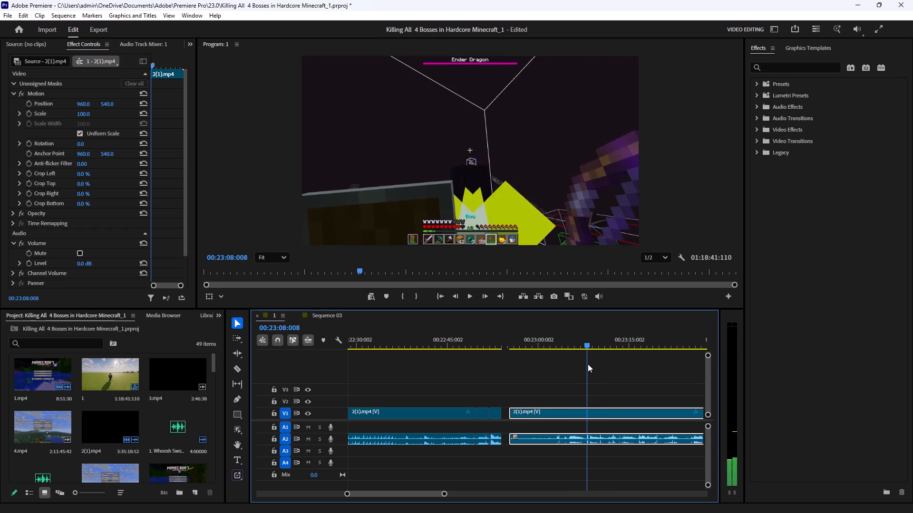
left_click_drag(588, 364, 591, 364)
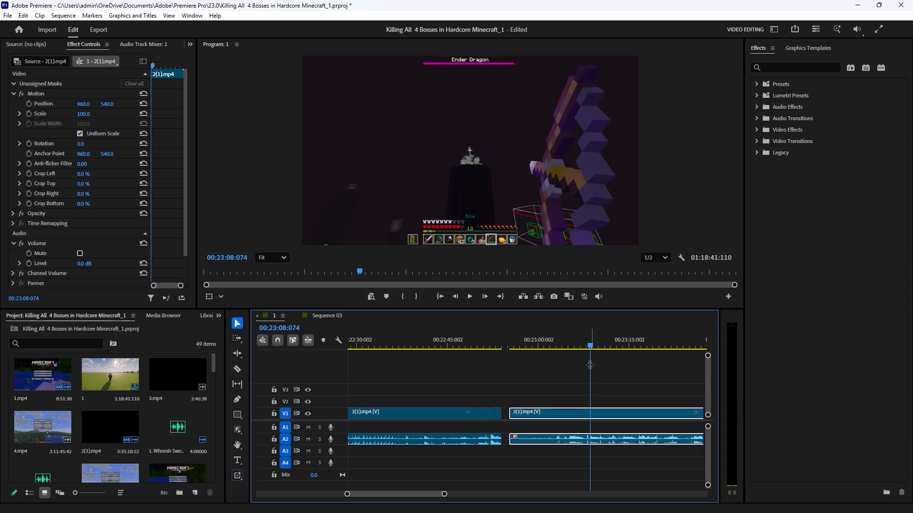
left_click_drag(591, 344, 586, 356)
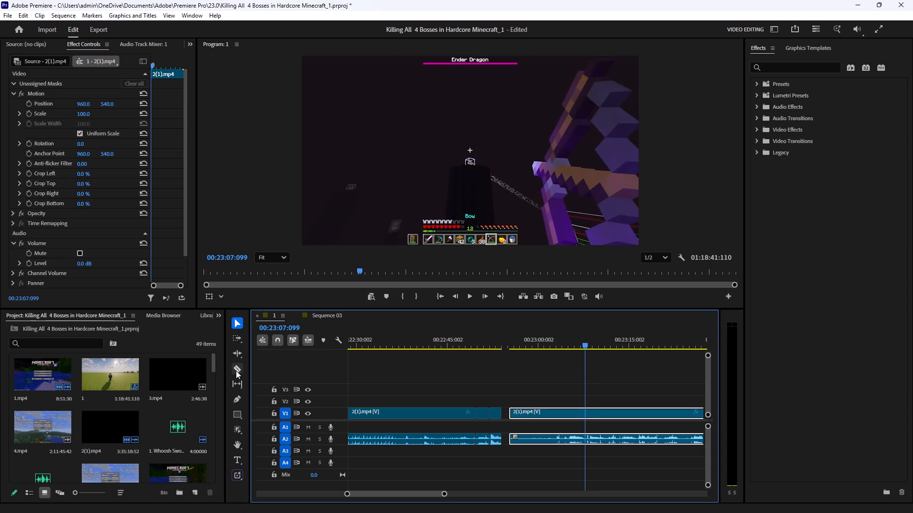
left_click(239, 370)
left_click(585, 411)
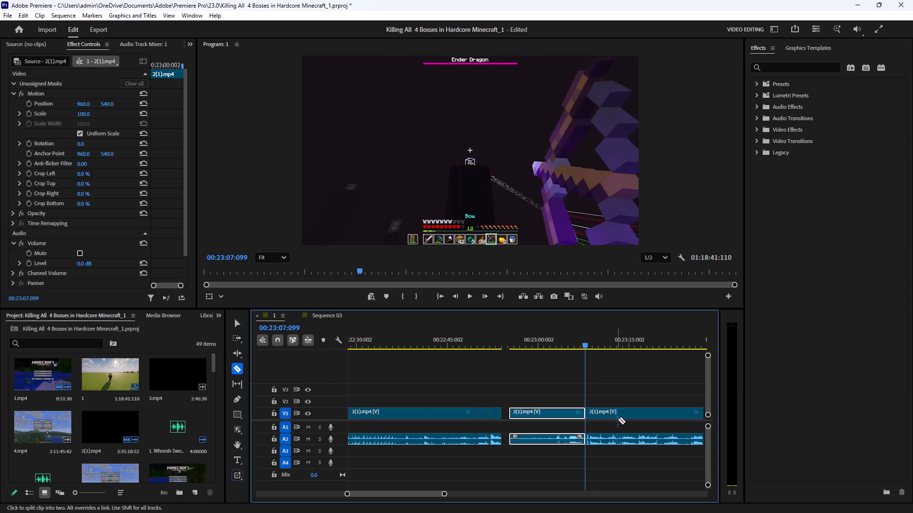
left_click(606, 408)
Delete the V1 segment before the 00:23:07:099 cut together with its audio, and close the resulting gap.
left_click(237, 323)
left_click_drag(525, 374, 532, 448)
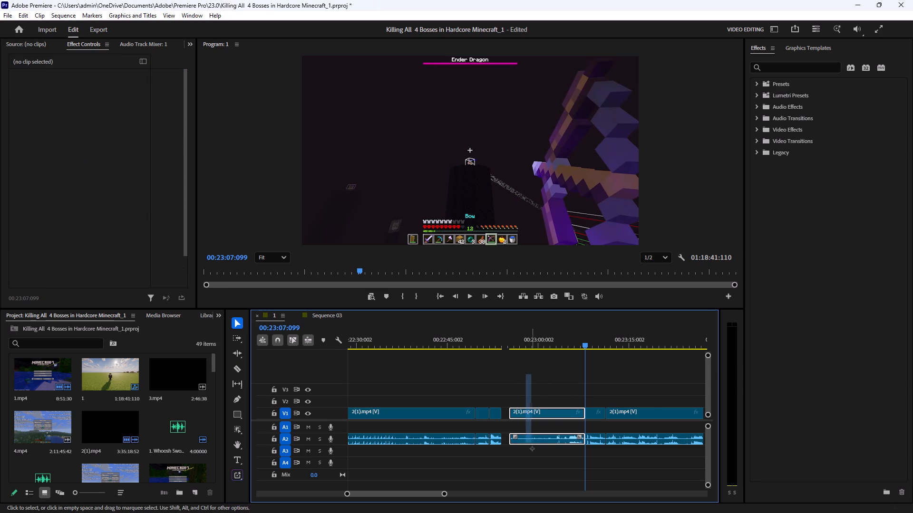
left_click_drag(532, 448, 537, 472)
key("BackSpace")
left_click(544, 413)
key("BackSpace")
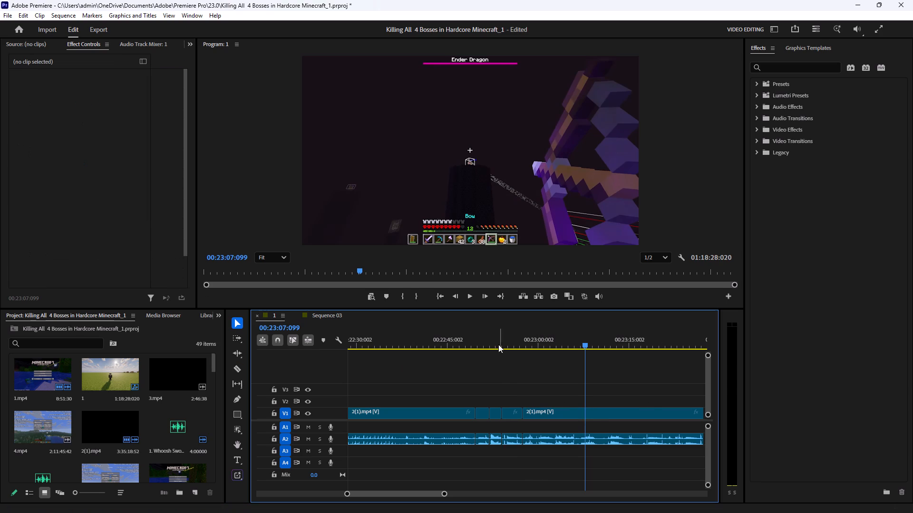
Play the sequence from about 00:22:53 to check the new join and the bow shot after it.
left_click(494, 334)
left_click(471, 296)
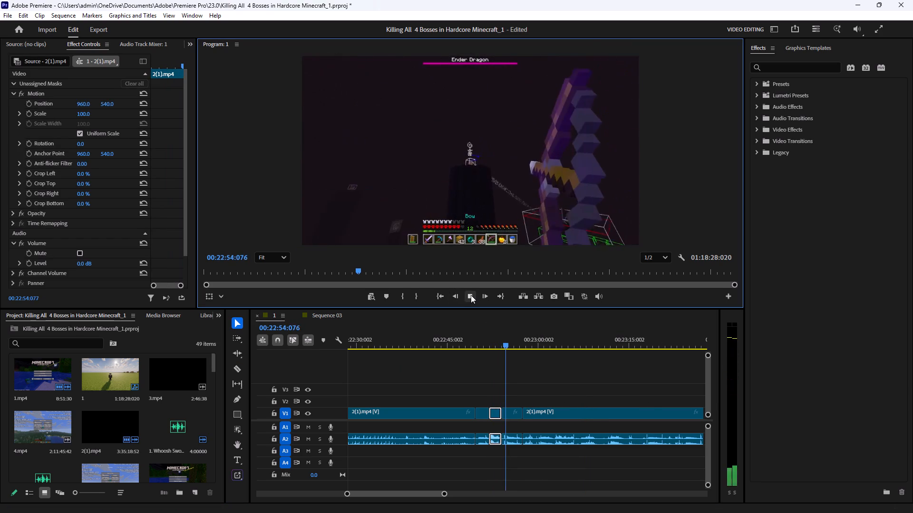
left_click(471, 295)
left_click(471, 295)
left_click(471, 295)
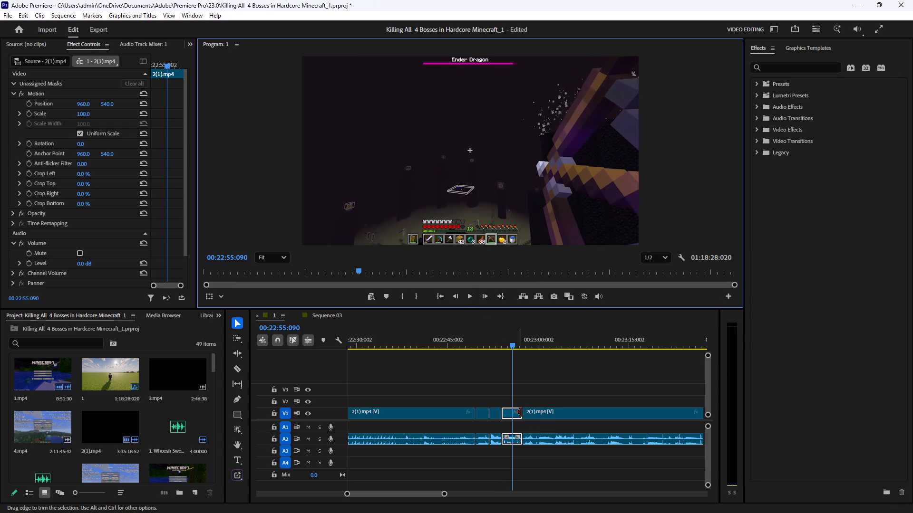
Play the bow shot after the join and trim the end of the short V1 segment before 00:22:58 to about 00:22:55.5.
left_click(466, 294)
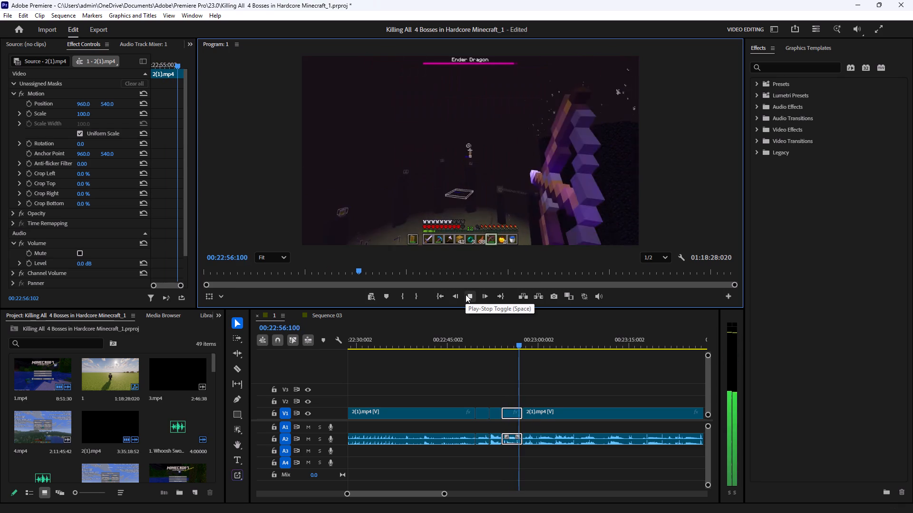
left_click(466, 294)
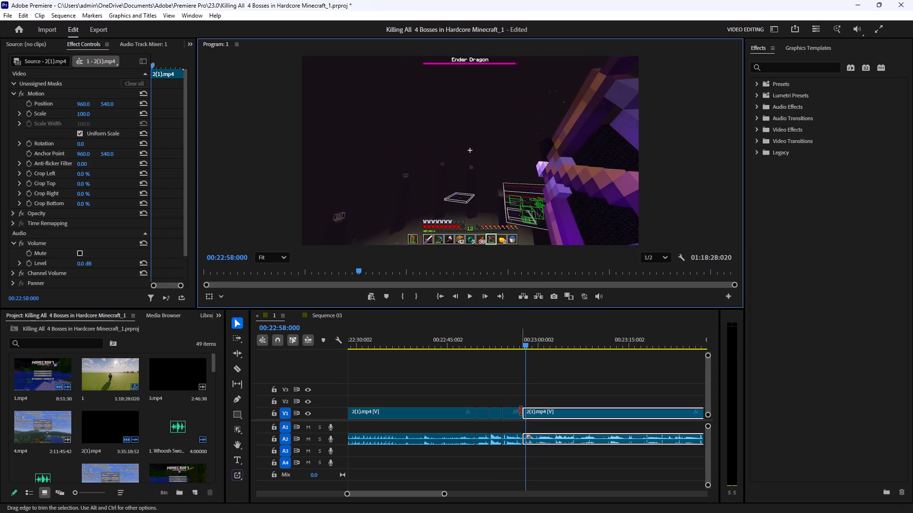
left_click_drag(521, 411, 515, 418)
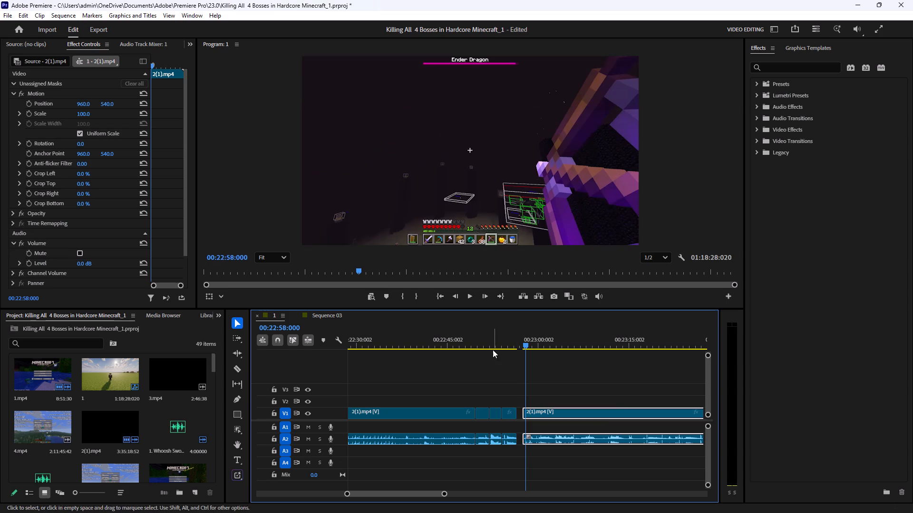
left_click(496, 344)
left_click(467, 296)
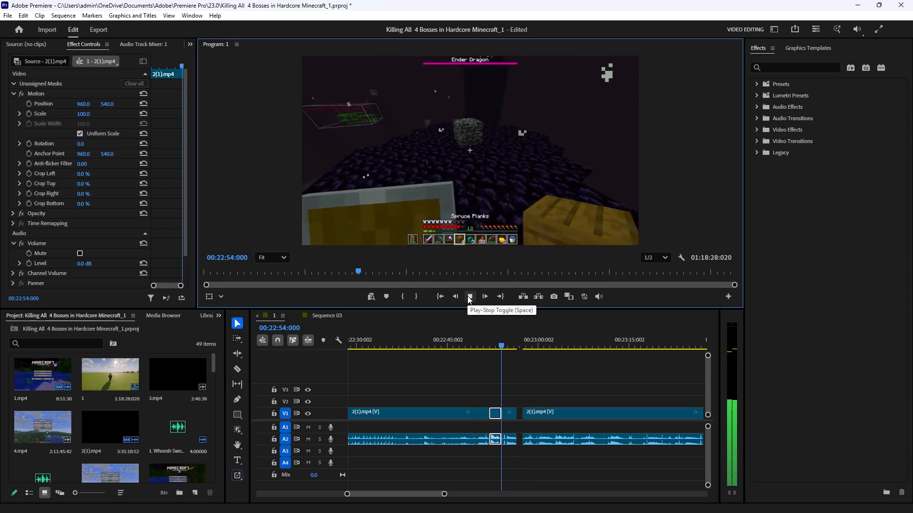
double_click(467, 296)
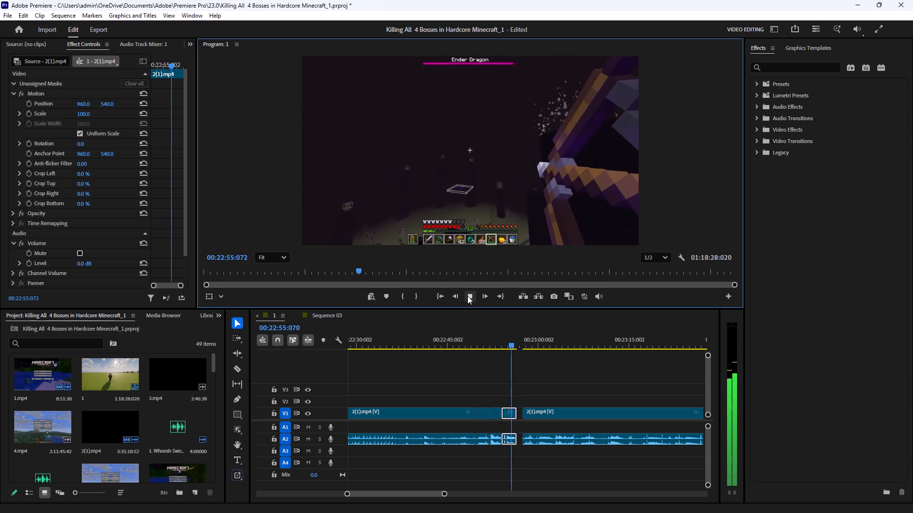
left_click(467, 296)
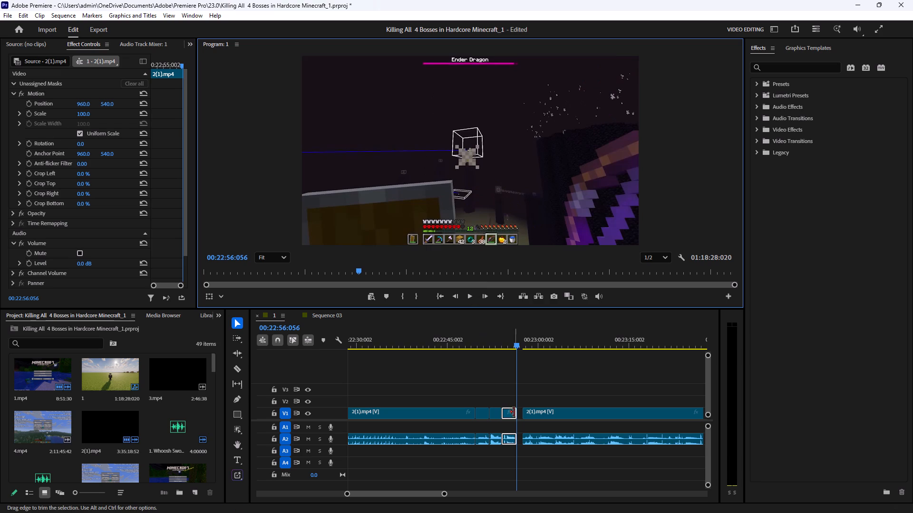
left_click_drag(515, 415, 511, 418)
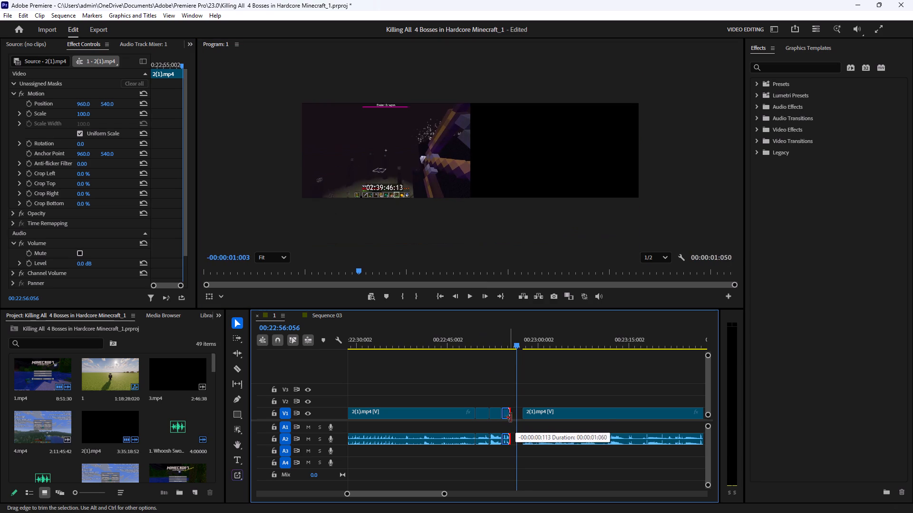
left_click_drag(511, 418, 509, 418)
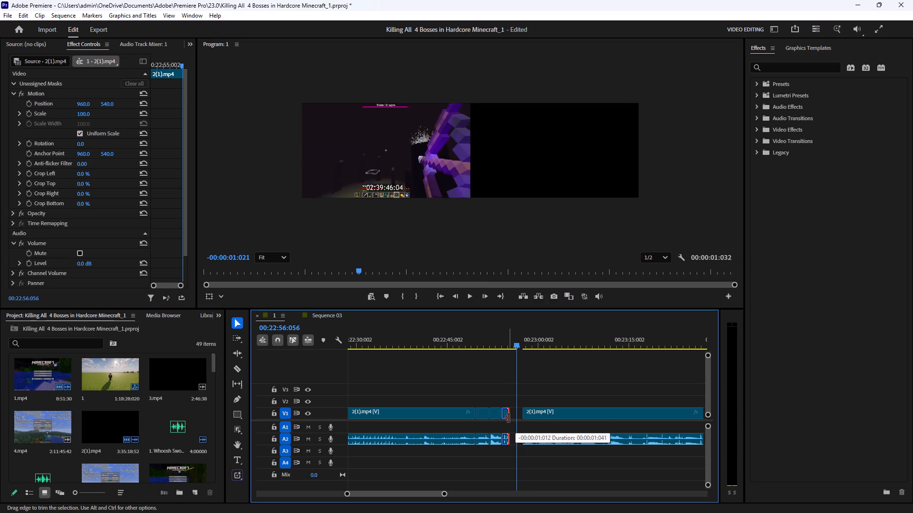
left_click_drag(509, 418, 510, 420)
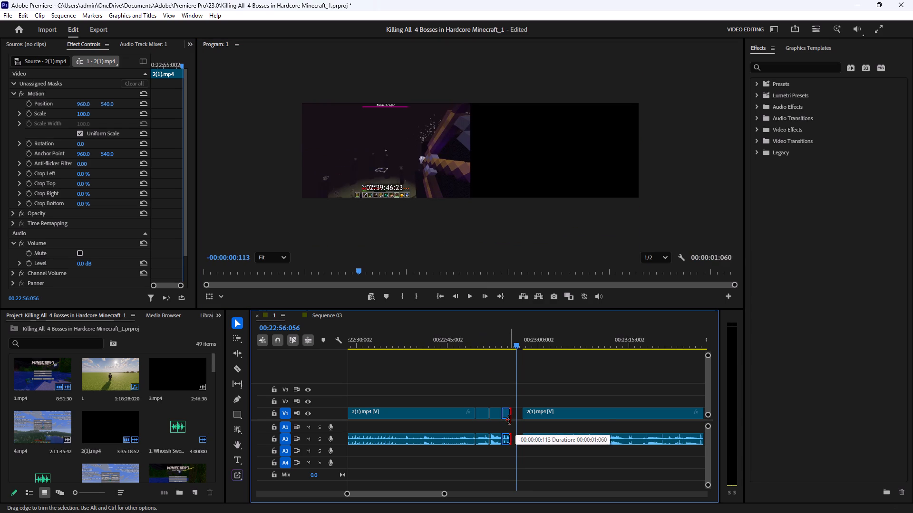
left_click_drag(510, 420, 511, 419)
Play on from 00:22:53:111, scan the footage after the gap, and trim the start of that V1 clip to 00:23:02:058.
left_click(503, 342)
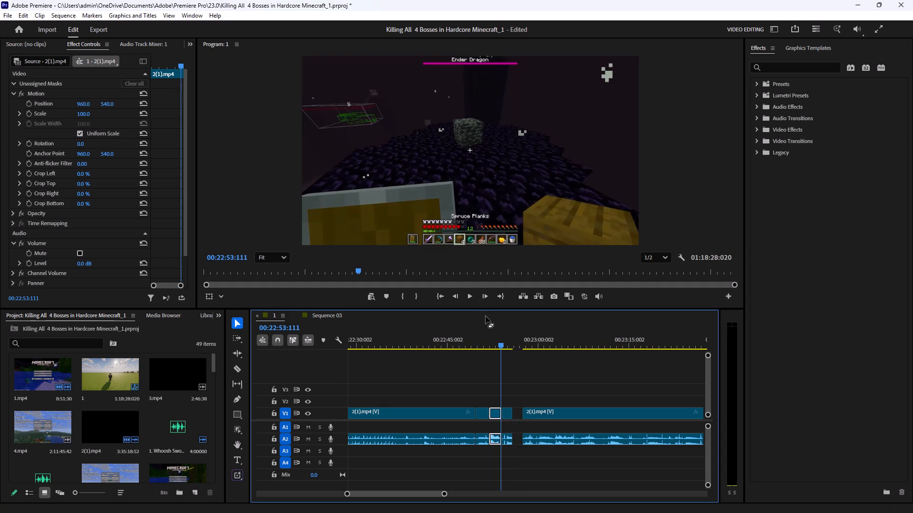
left_click(471, 293)
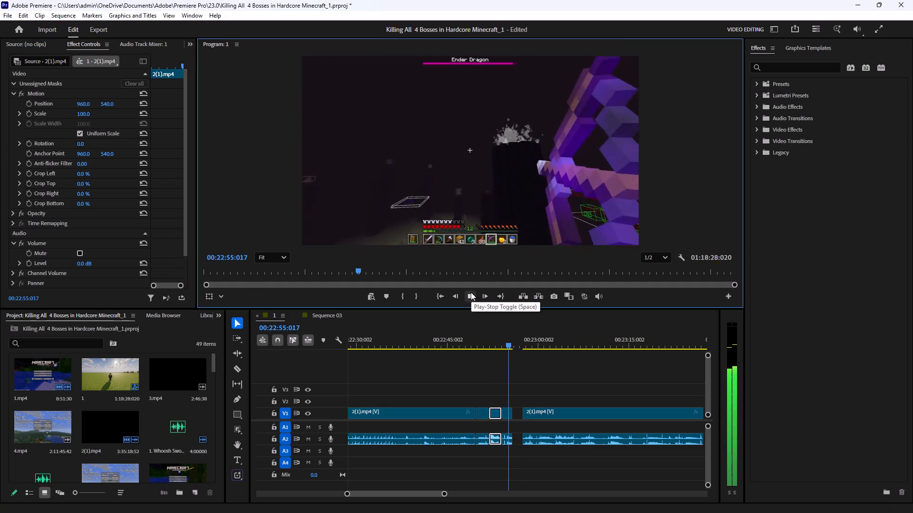
left_click(471, 292)
left_click(471, 292)
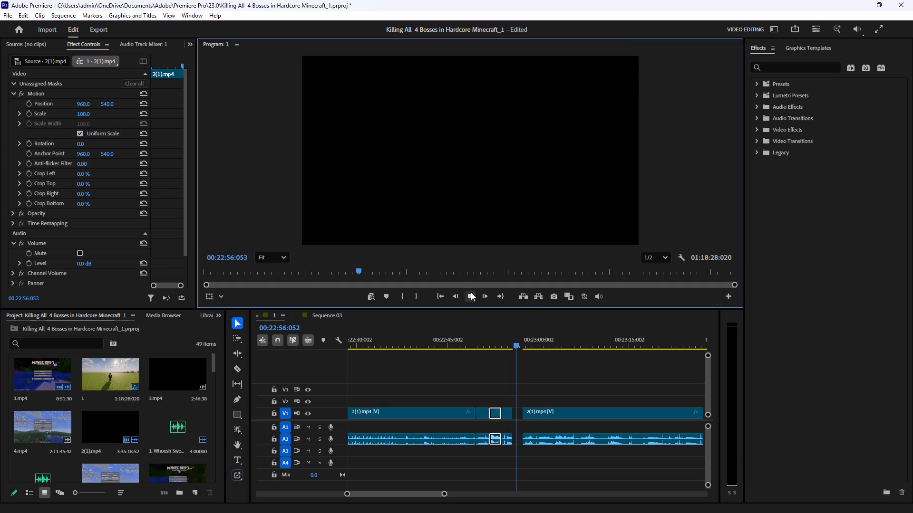
left_click(471, 292)
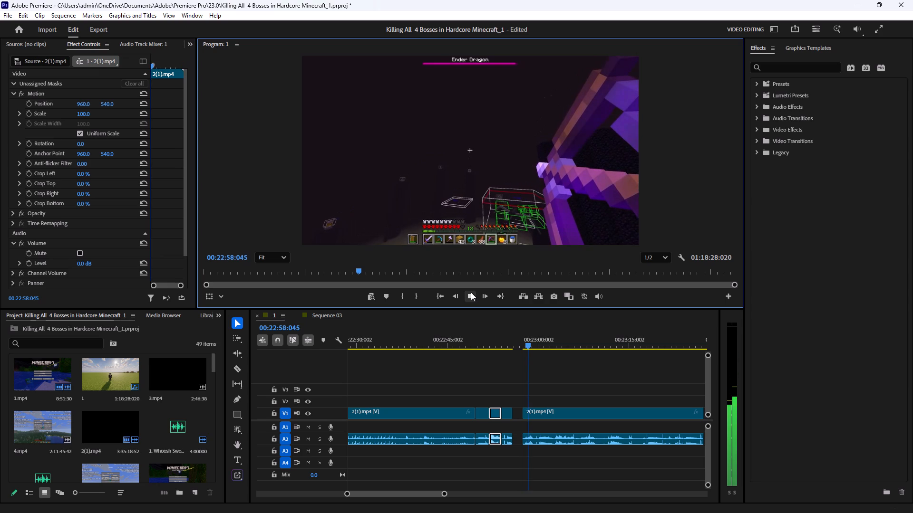
left_click_drag(527, 334, 564, 357)
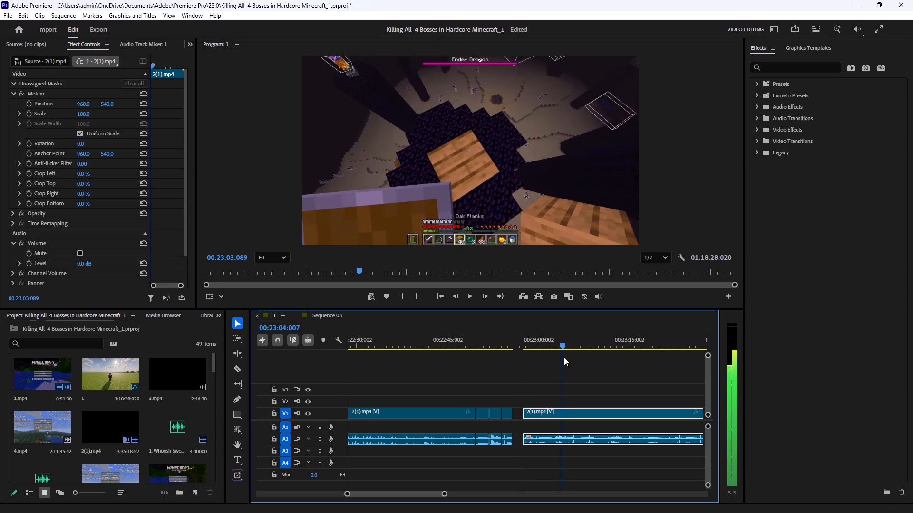
left_click_drag(564, 357, 557, 370)
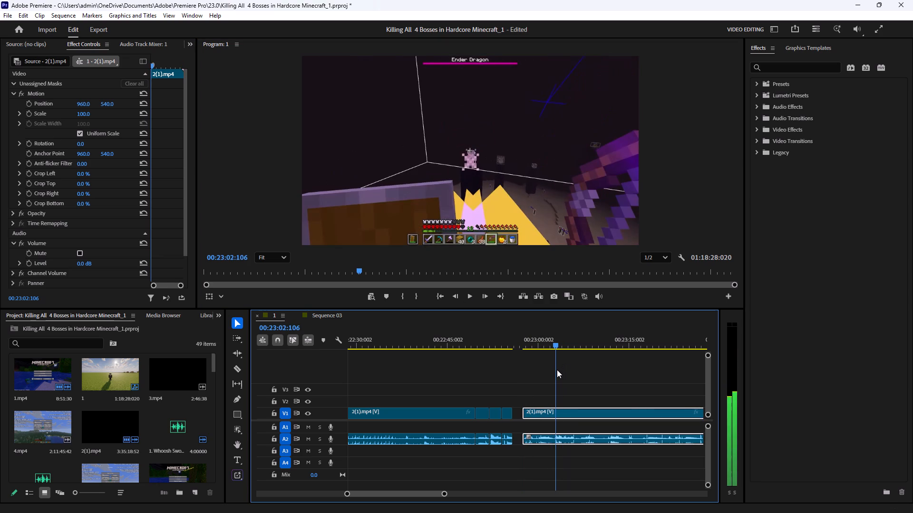
left_click_drag(557, 370, 554, 372)
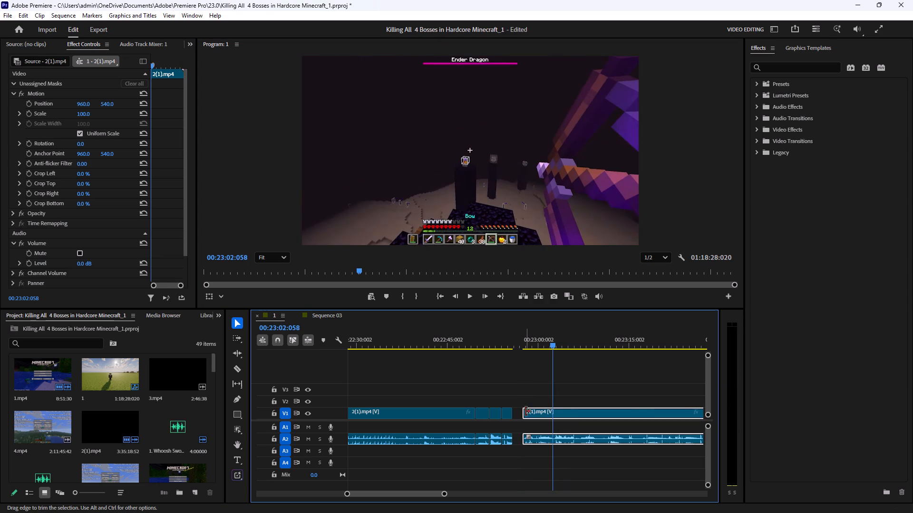
left_click_drag(525, 411, 557, 412)
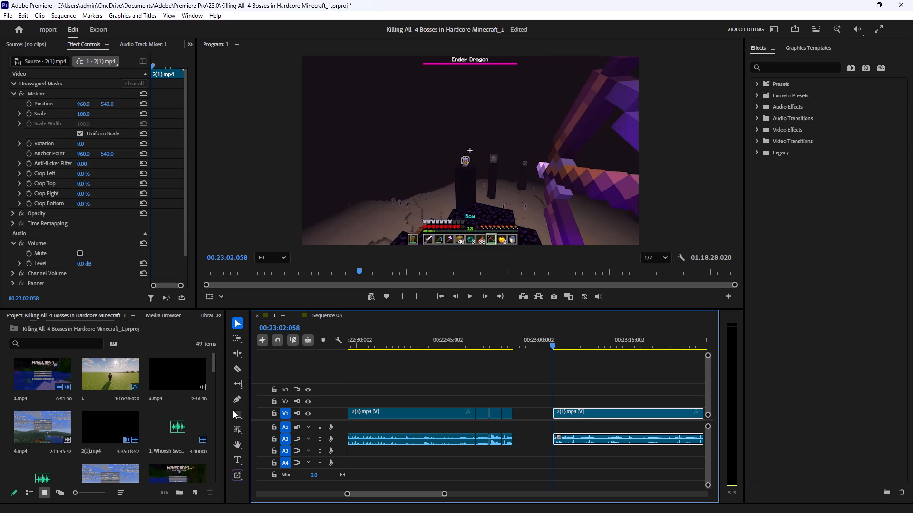
Split the V1 clip about two seconds after its start and move the short front piece back against the preceding segment.
key("c")
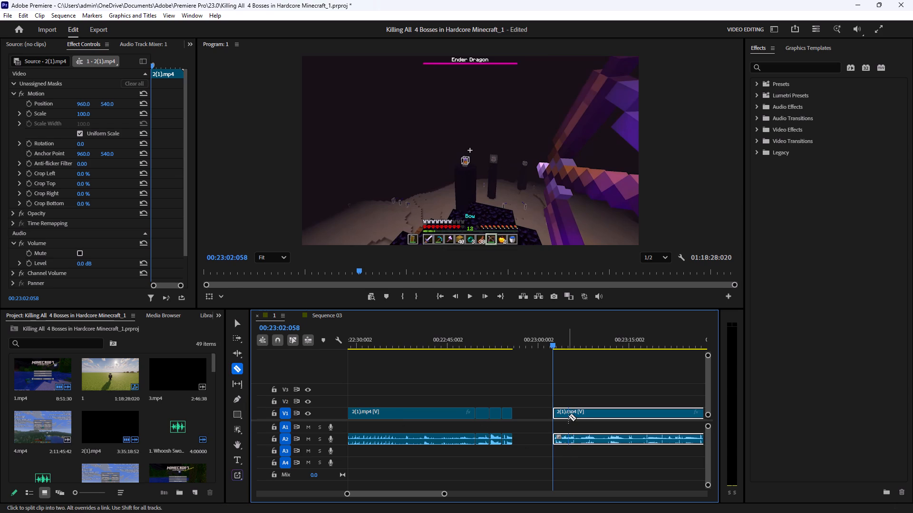
left_click(566, 416)
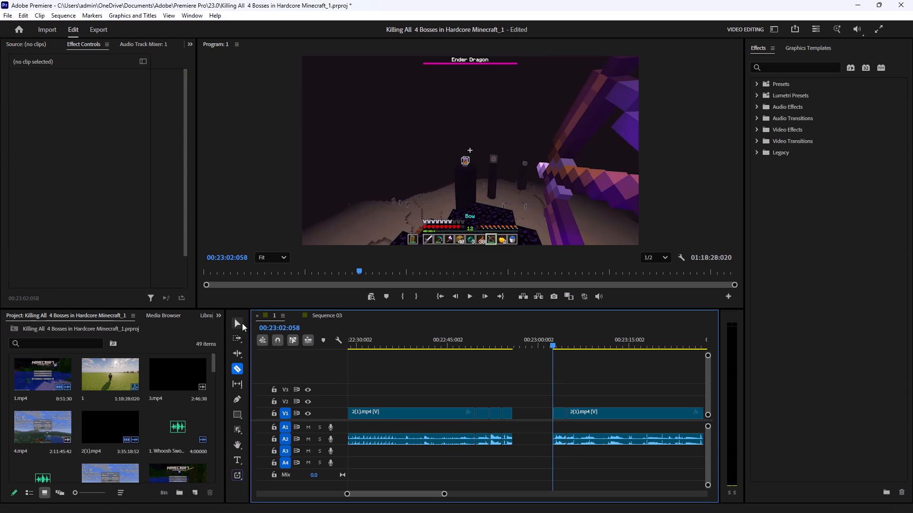
left_click(242, 323)
left_click_drag(559, 414, 558, 414)
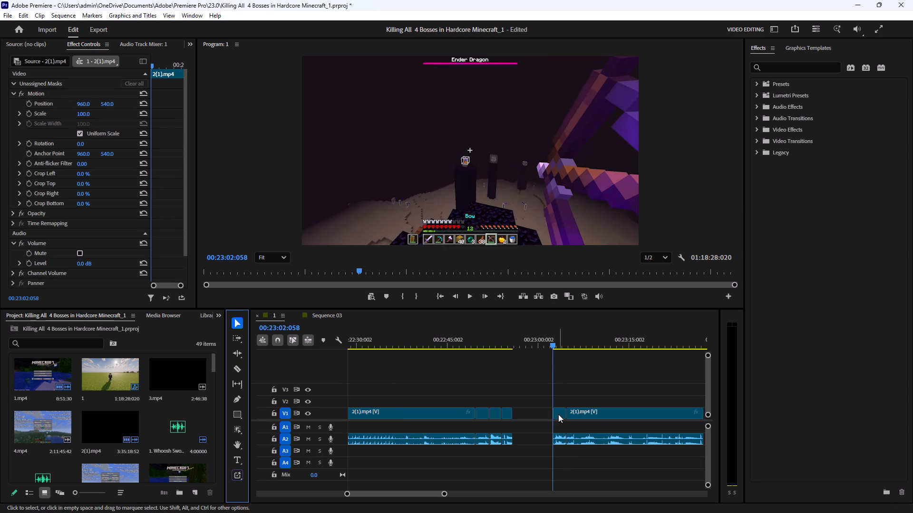
left_click_drag(558, 414, 514, 417)
Play the new join from 00:22:55:003 and trim the end of the moved piece slightly, to about 00:22:57:083.
left_click(509, 336)
left_click(563, 385)
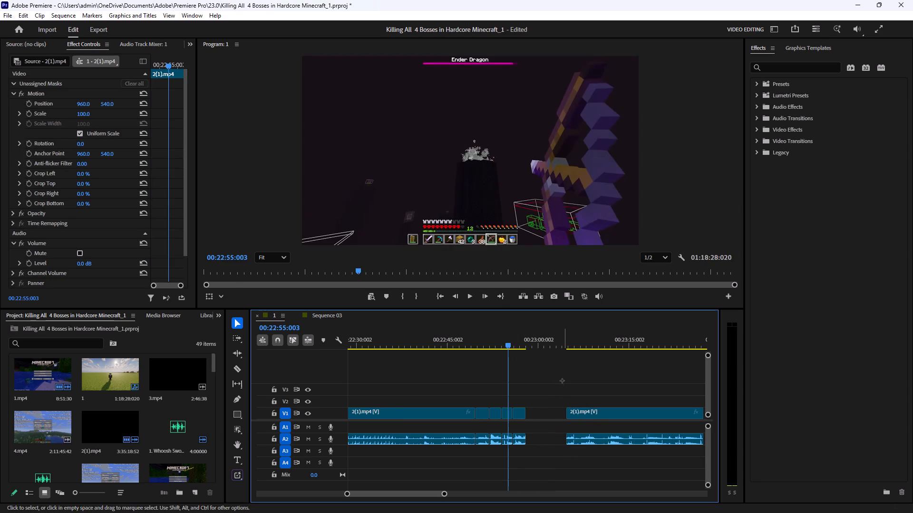
left_click(470, 295)
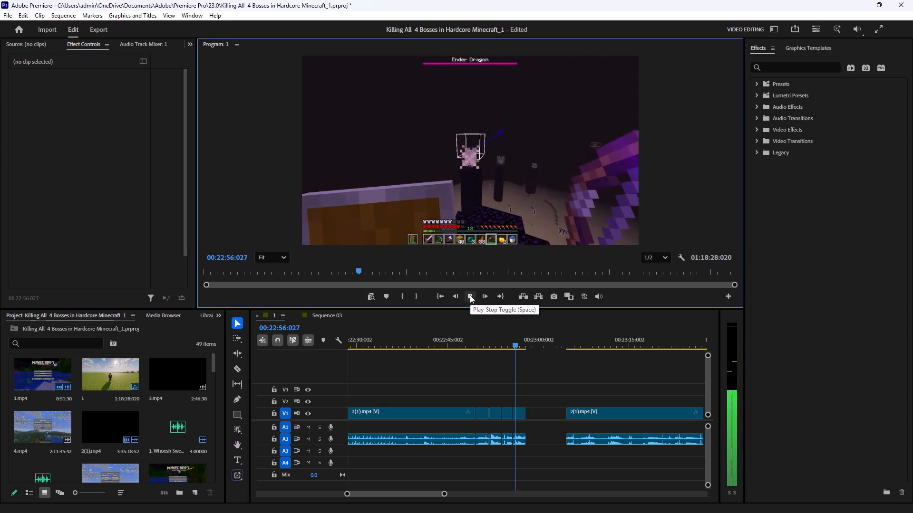
left_click(470, 295)
left_click(470, 295)
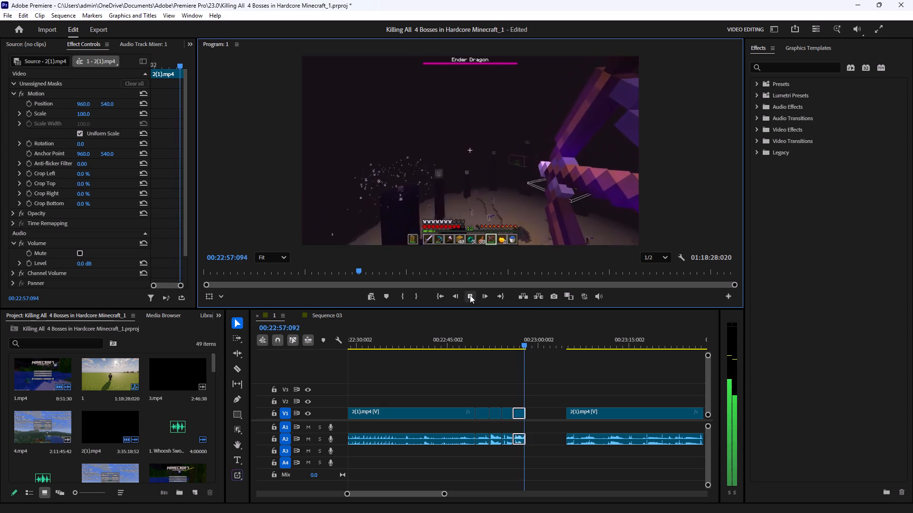
left_click(470, 295)
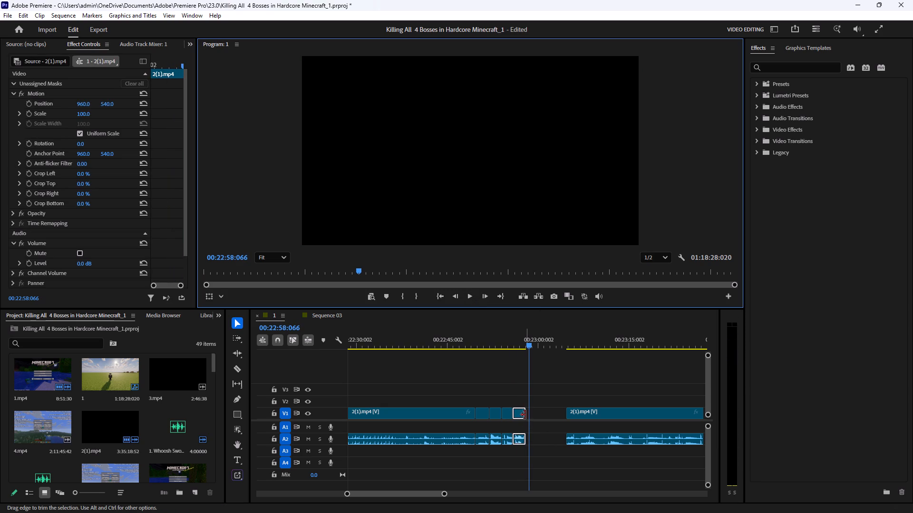
left_click(524, 413)
Recheck the trimmed join, scan the footage up to about 00:23:09, and move the remaining V1 clip back to close the gap.
left_click(560, 413)
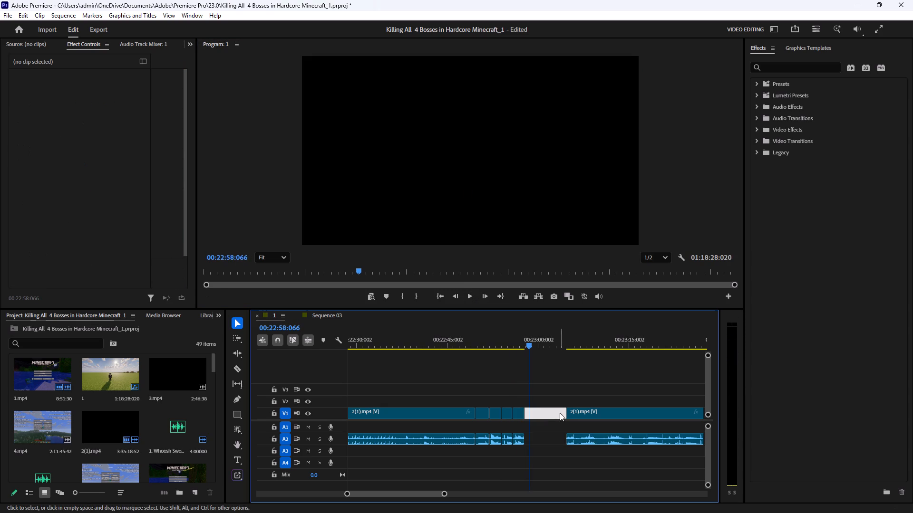
left_click(510, 338)
left_click(472, 293)
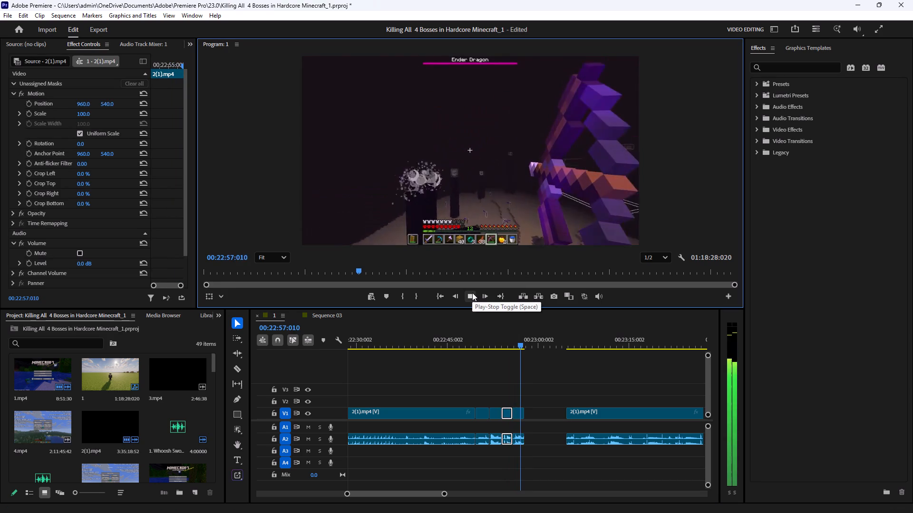
double_click(472, 293)
left_click(472, 293)
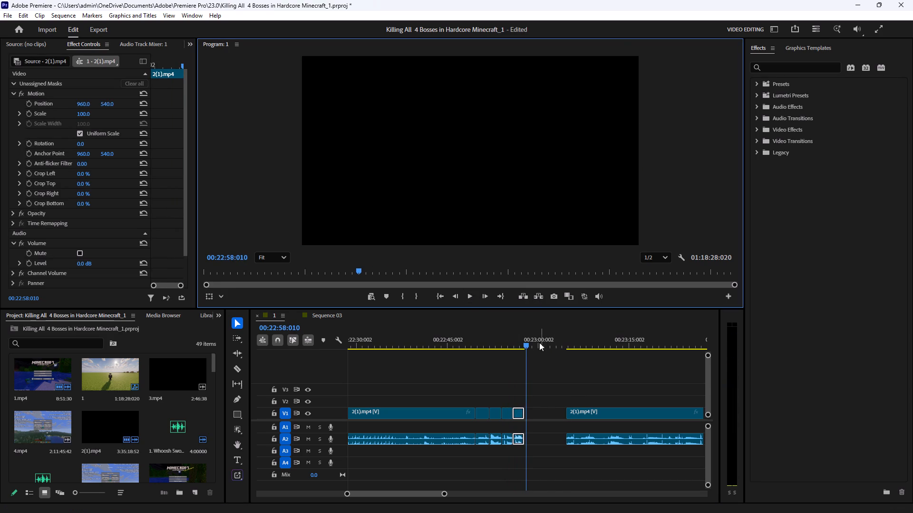
left_click_drag(544, 340, 574, 356)
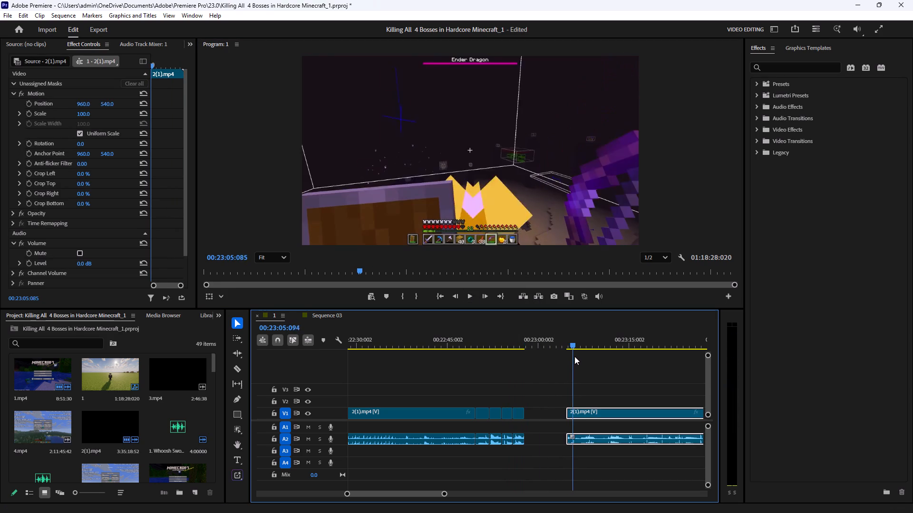
left_click_drag(574, 356, 594, 359)
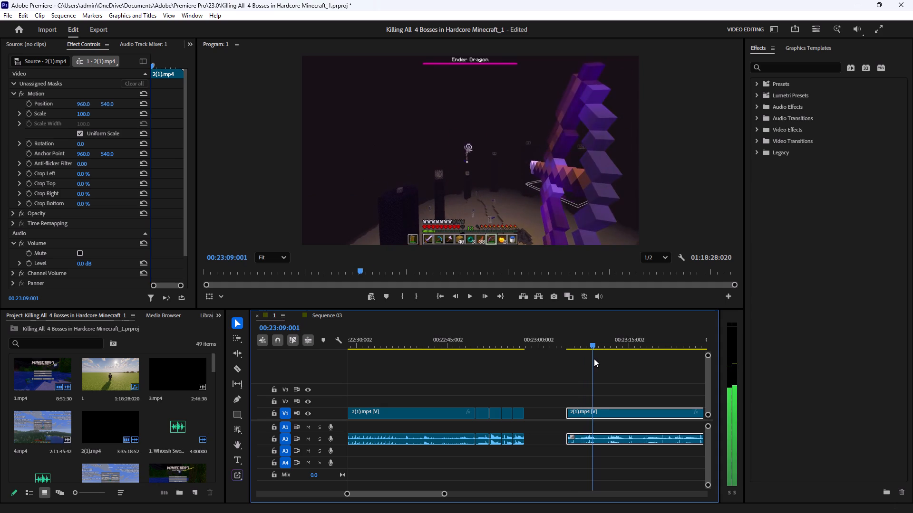
left_click_drag(594, 359, 598, 359)
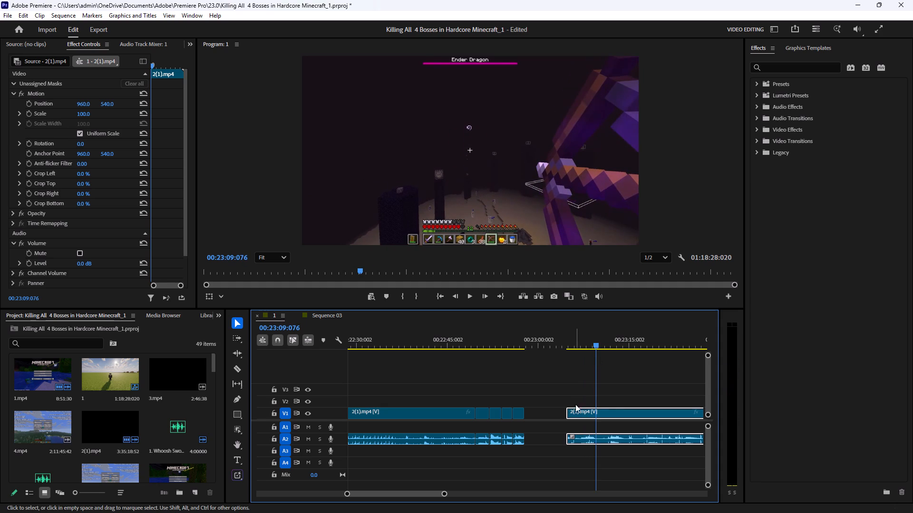
left_click_drag(580, 409, 539, 413)
Play the joined footage from 00:22:57:083 to about 00:24:04 to review the rest of the fight, and return to about 00:22:46.
left_click(525, 345)
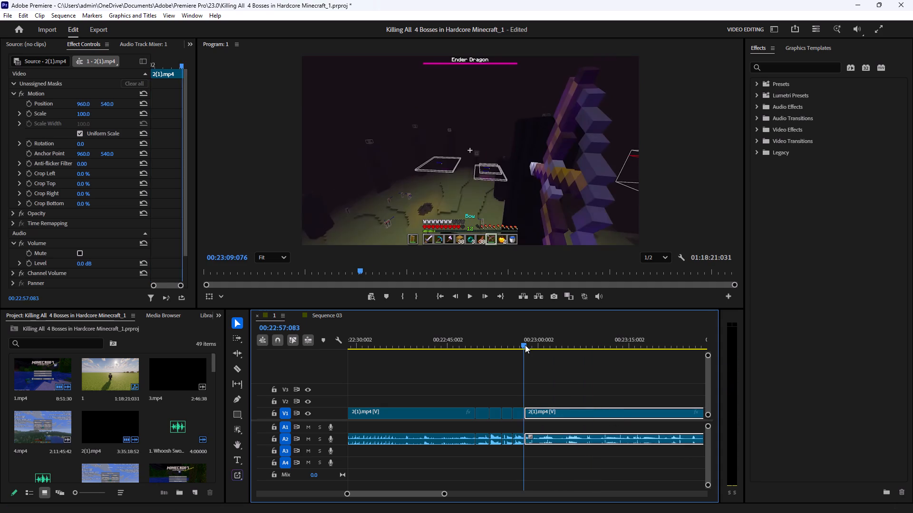
left_click(471, 298)
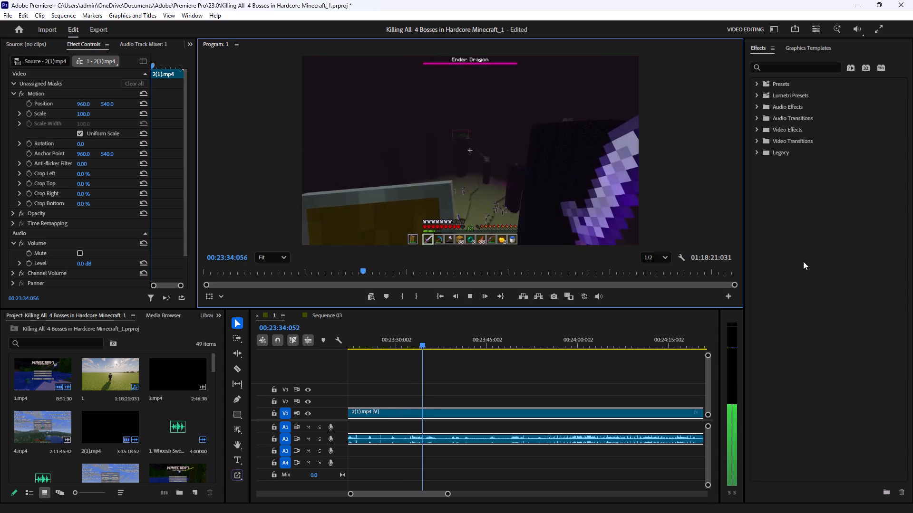
left_click(542, 385)
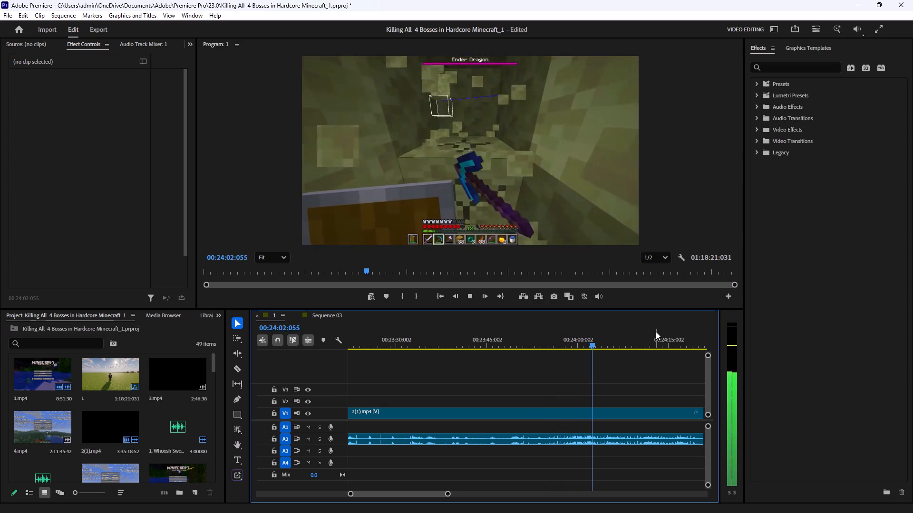
key("space")
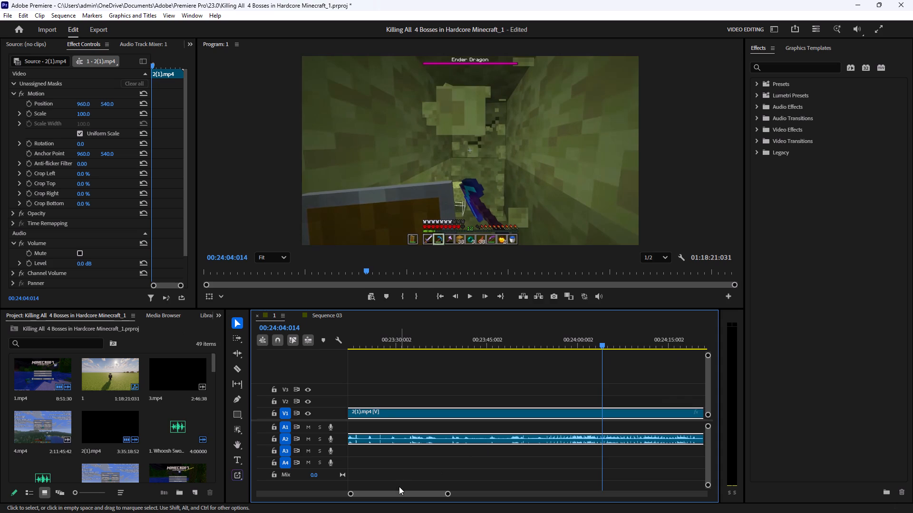
left_click_drag(587, 342, 334, 360)
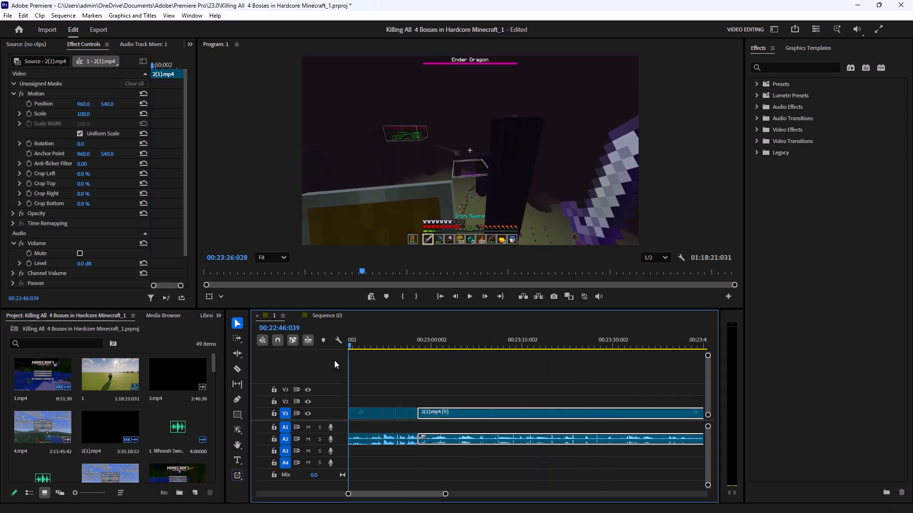
Scan the fight footage from 00:22:46 onward and split the V1 clip with its audio at 00:24:36:055.
left_click_drag(334, 360, 592, 362)
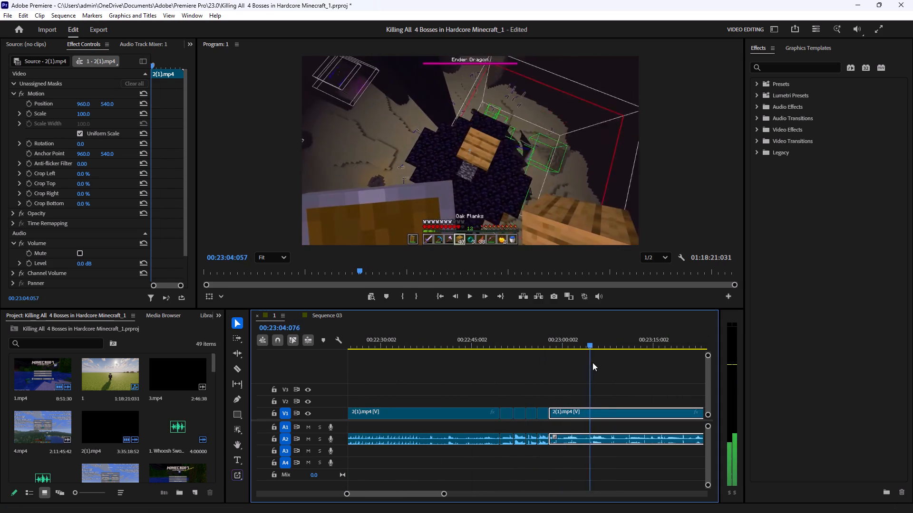
left_click_drag(592, 362, 639, 364)
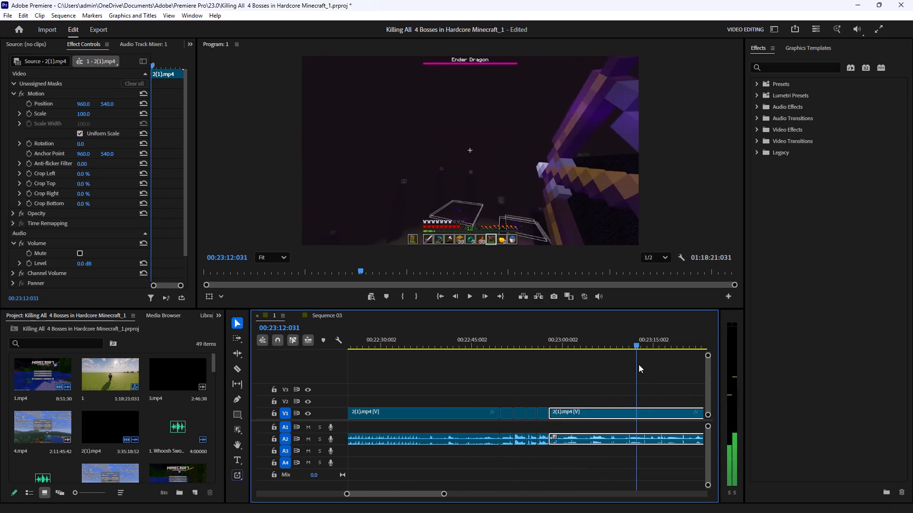
left_click_drag(639, 364, 702, 369)
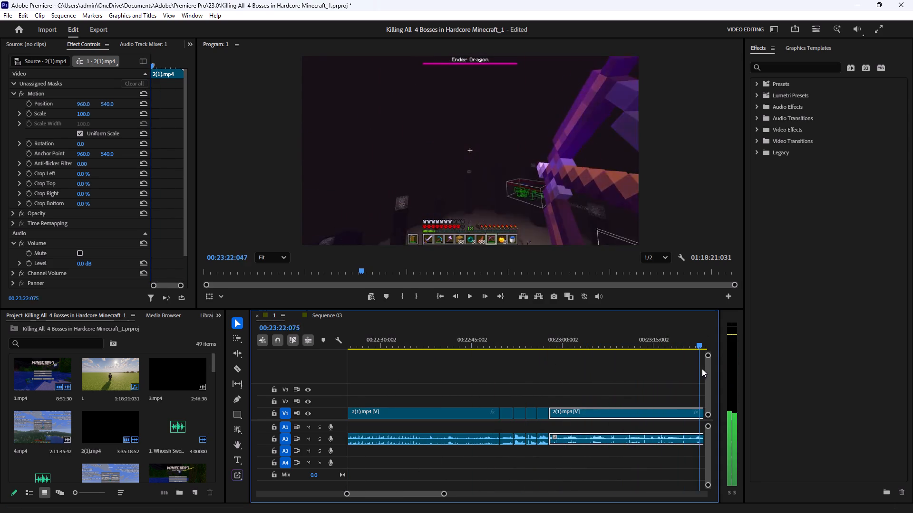
left_click_drag(702, 369, 589, 381)
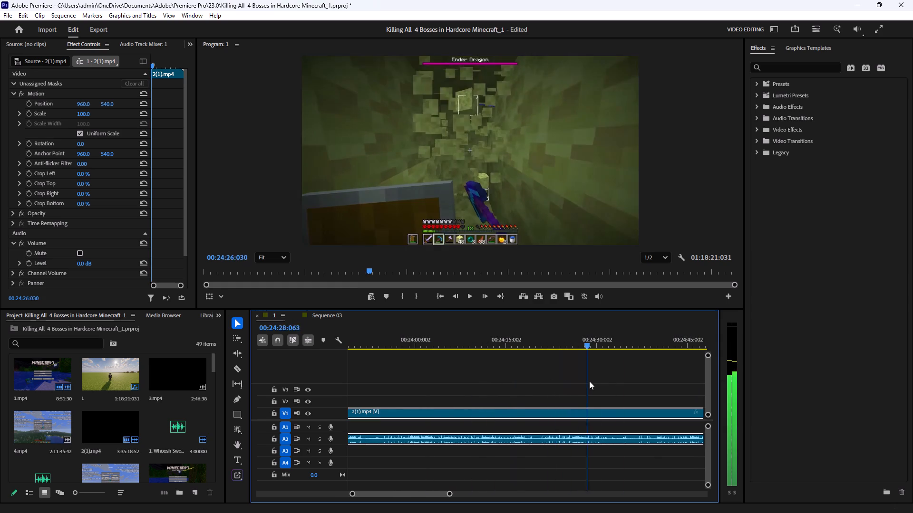
left_click_drag(589, 381, 631, 382)
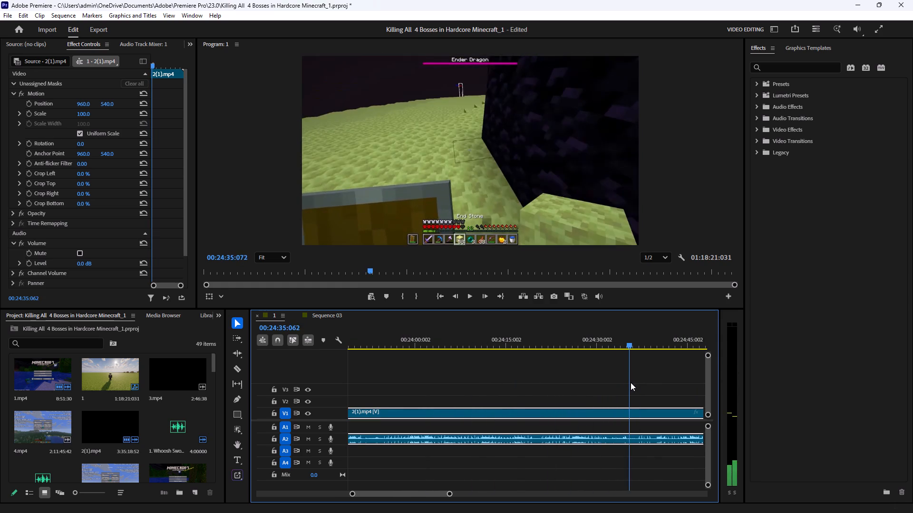
left_click_drag(631, 382, 637, 385)
key("c")
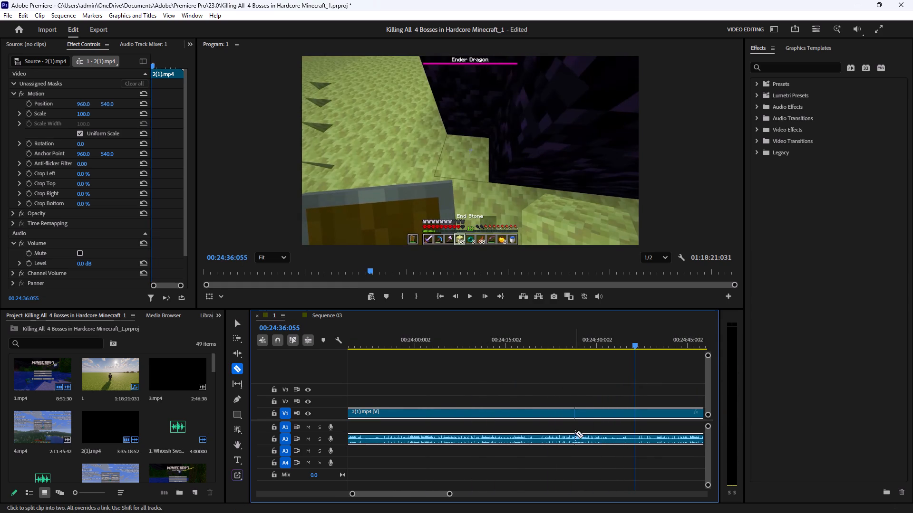
left_click(636, 412)
left_click(235, 319)
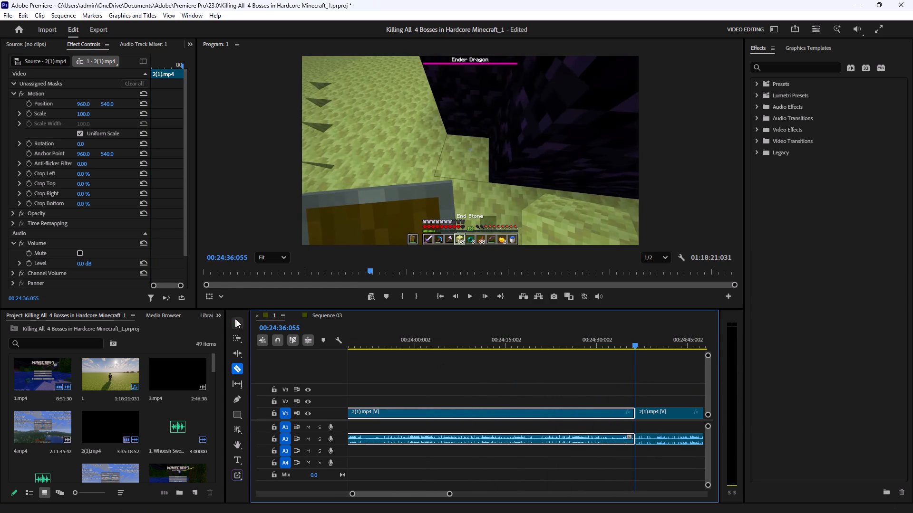
Delete the gameplay segment before the new cut, video and audio, and close the empty gap it leaves.
left_click_drag(537, 388, 533, 447)
key("BackSpace")
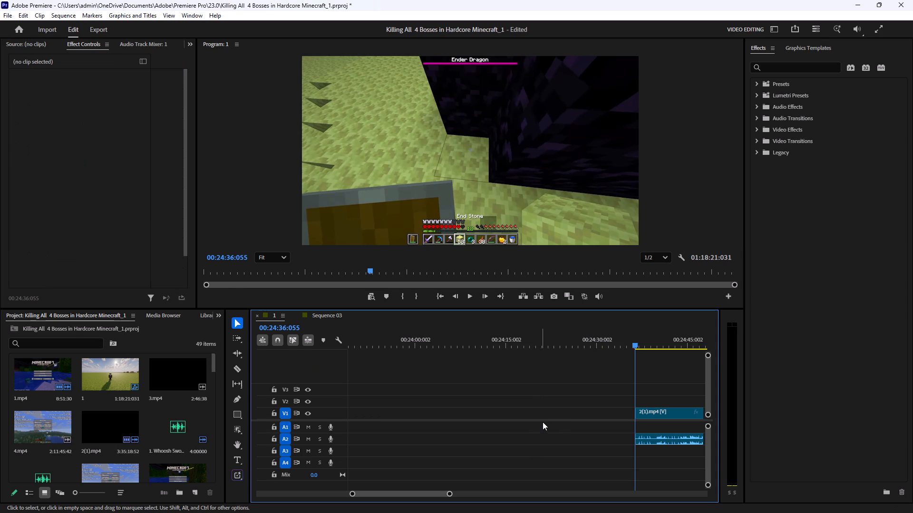
left_click(564, 413)
key("BackSpace")
Play the new join, trim the start of the remaining clip to about 00:23:09, and move it back against the preceding segment.
left_click_drag(586, 343, 495, 356)
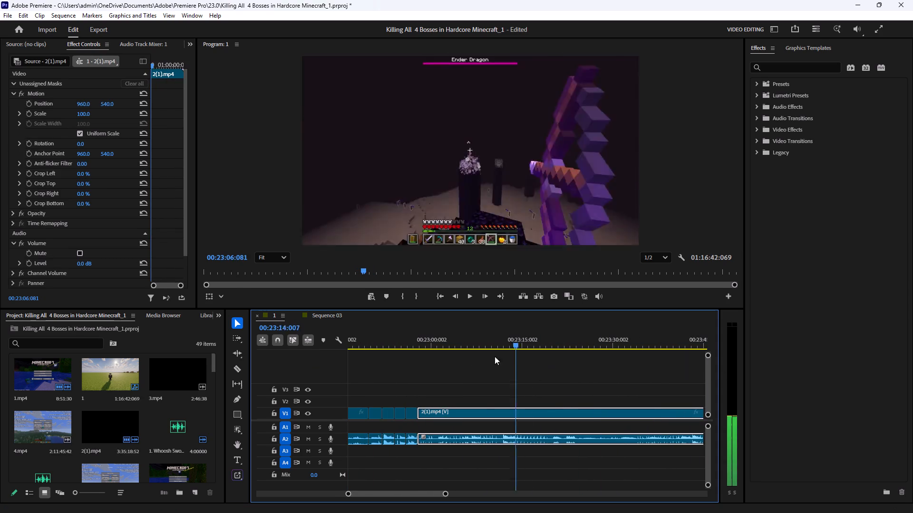
left_click_drag(495, 356, 415, 355)
left_click(473, 296)
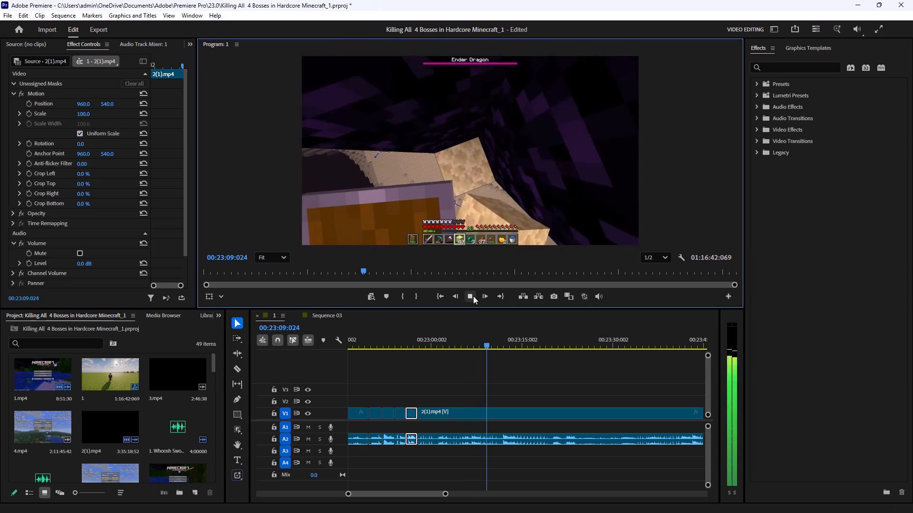
left_click(473, 296)
left_click_drag(421, 414, 480, 416)
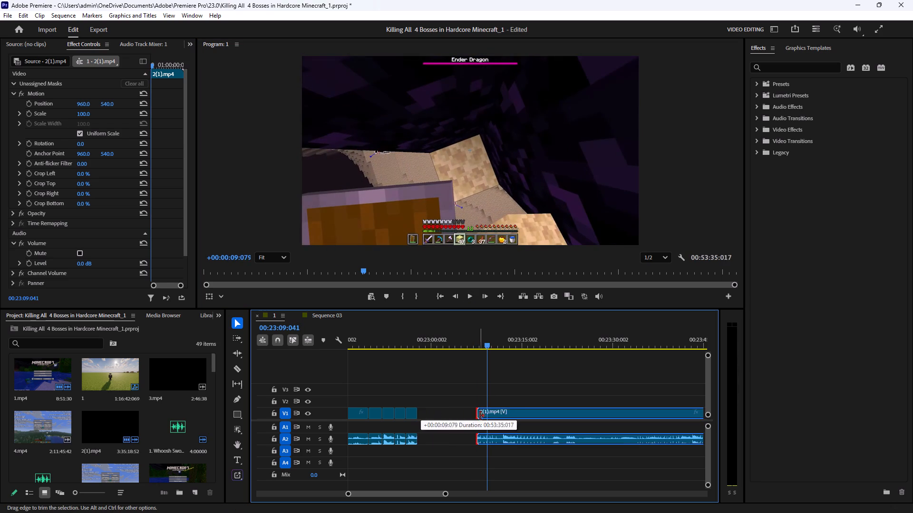
left_click_drag(480, 416, 489, 414)
left_click_drag(514, 413, 446, 417)
Play the tightened join from 00:22:57:030 to check the transition.
left_click(415, 343)
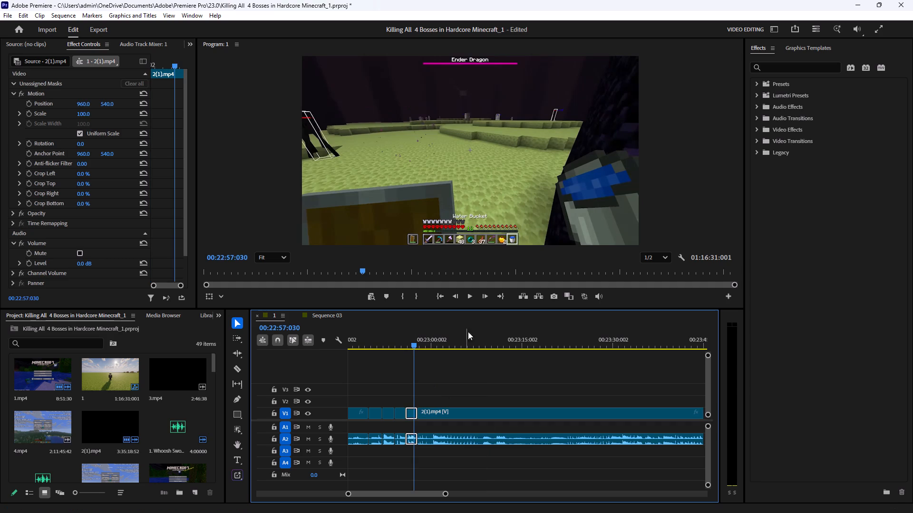
left_click(473, 301)
left_click(481, 380)
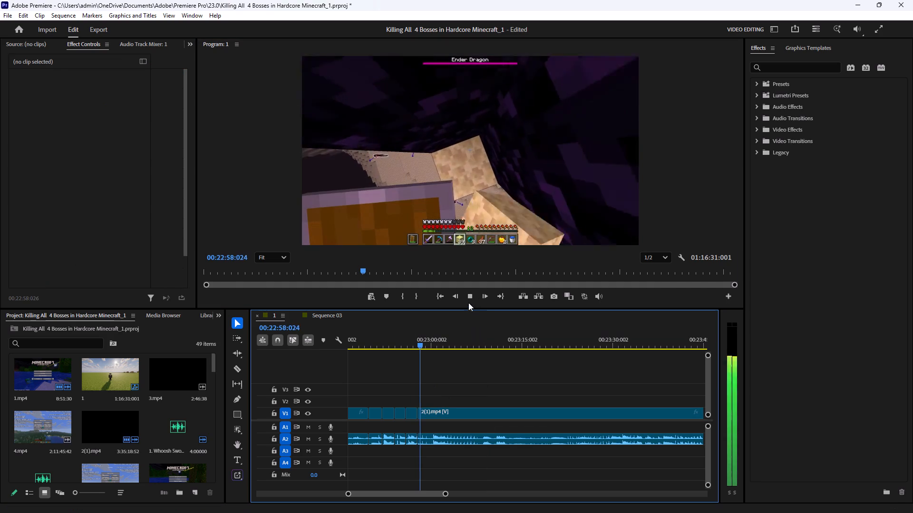
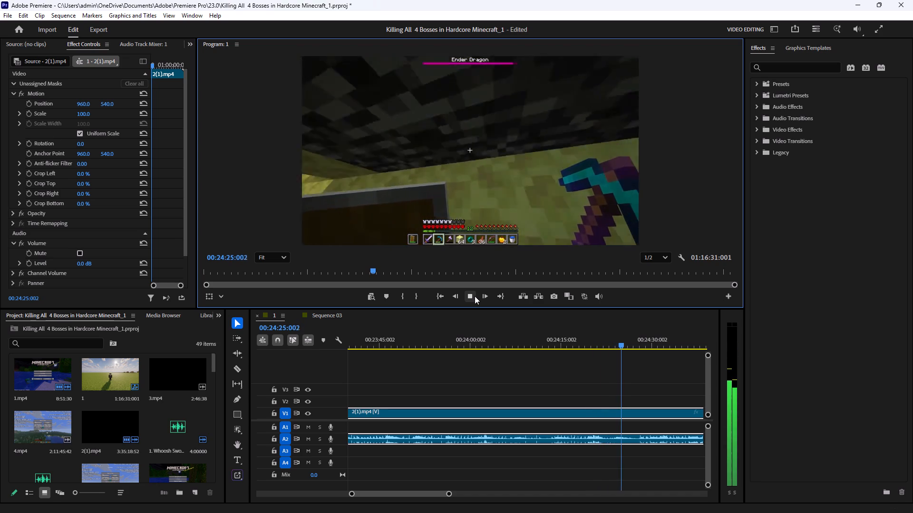
Stop playback and scan the dragon fight footage between about 00:23:00 and 00:27:56 for the next cut points.
left_click(475, 296)
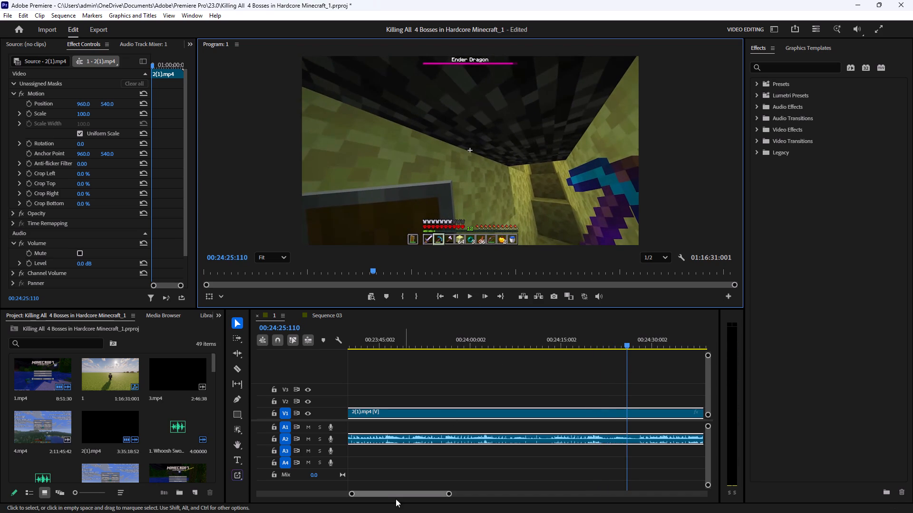
left_click_drag(427, 494, 422, 498)
left_click_drag(497, 342, 542, 358)
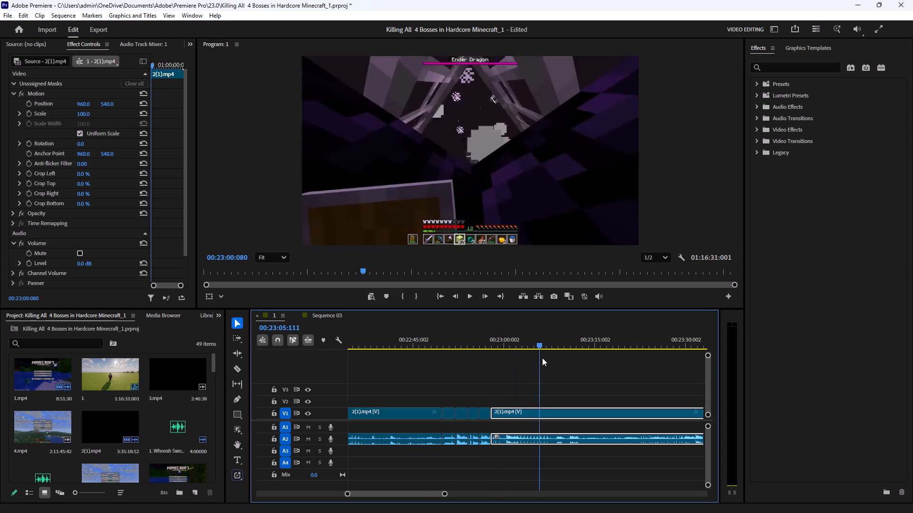
left_click_drag(542, 358, 623, 366)
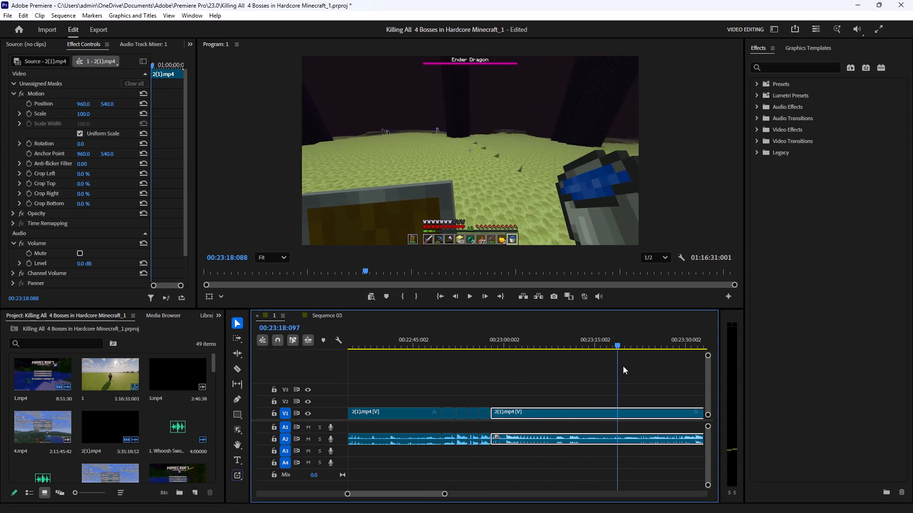
left_click_drag(623, 366, 629, 371)
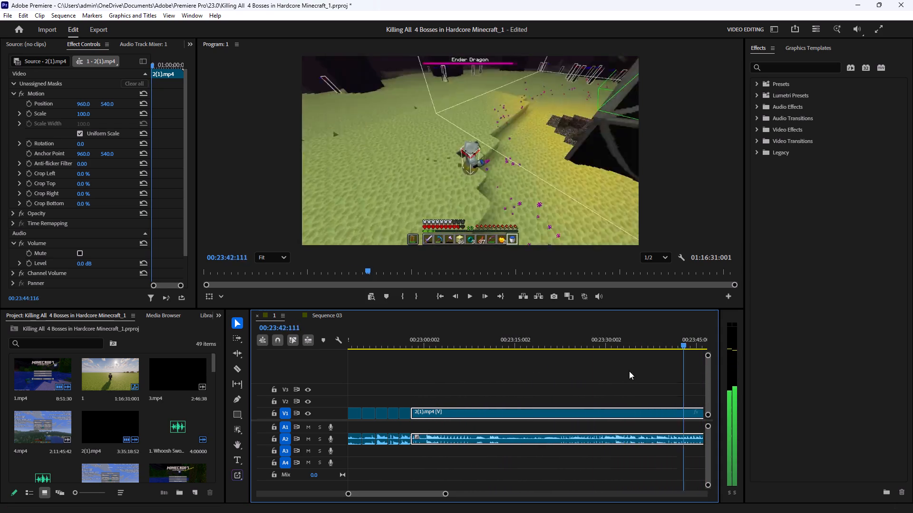
left_click_drag(629, 371, 643, 384)
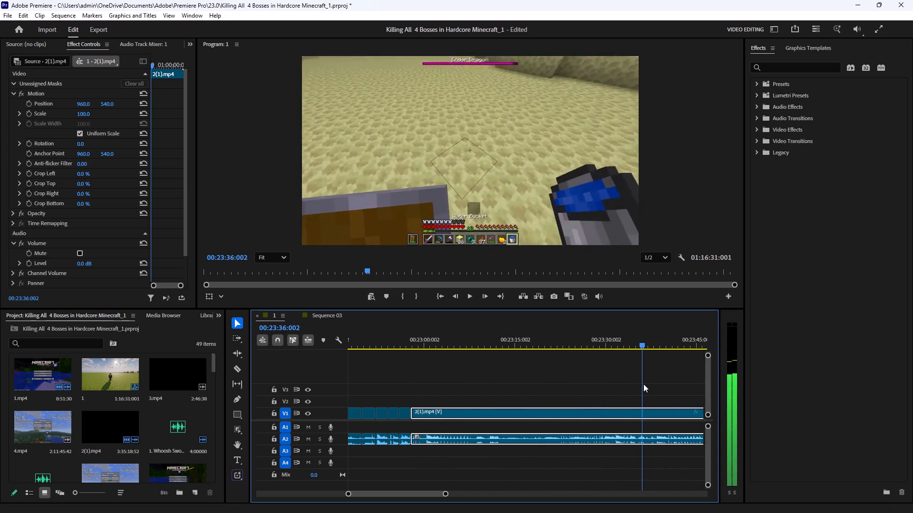
left_click_drag(643, 384, 668, 385)
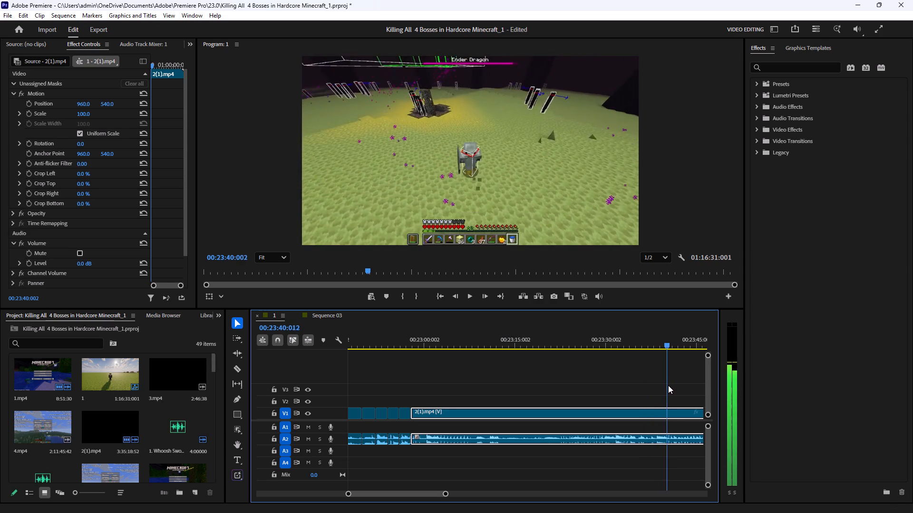
left_click_drag(668, 385, 705, 386)
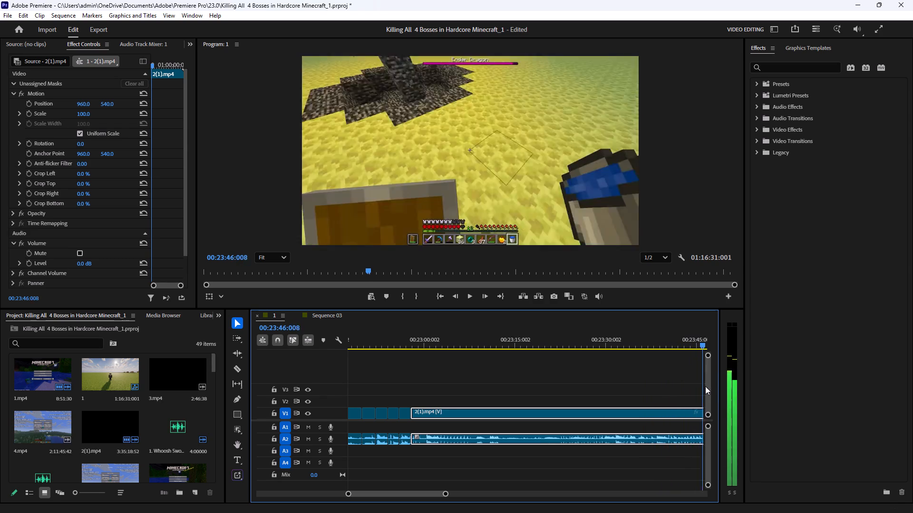
left_click_drag(705, 386, 517, 391)
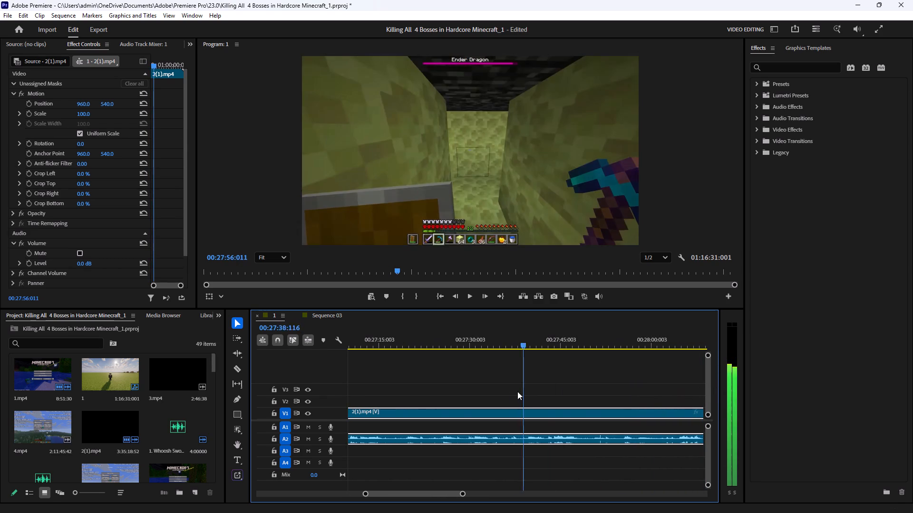
left_click_drag(517, 391, 454, 390)
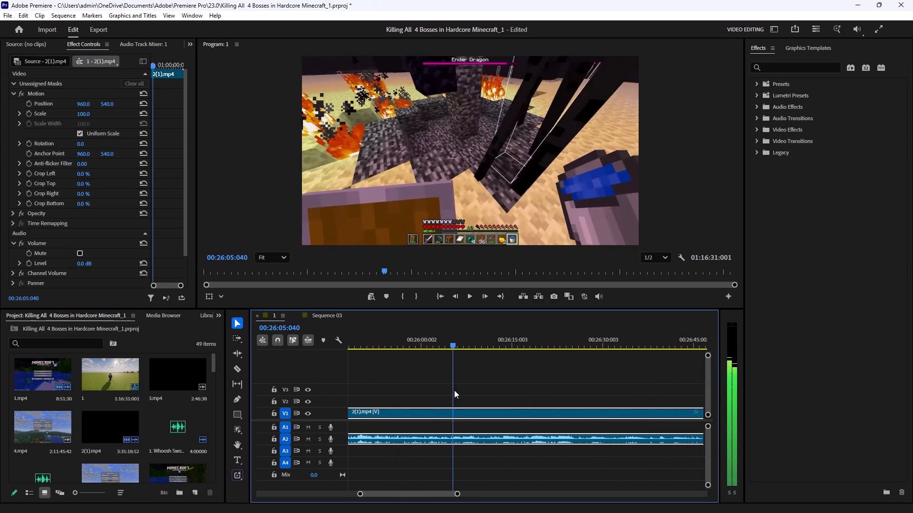
left_click_drag(454, 390, 463, 398)
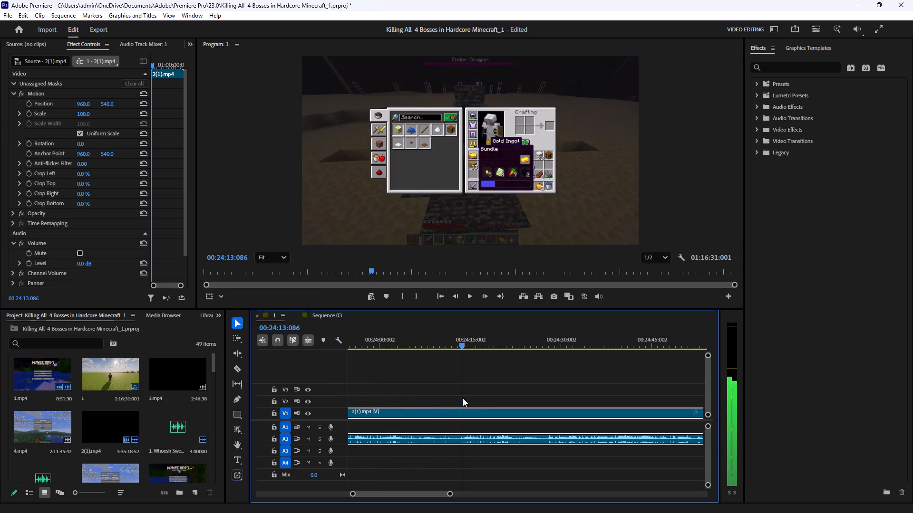
left_click_drag(463, 398, 443, 397)
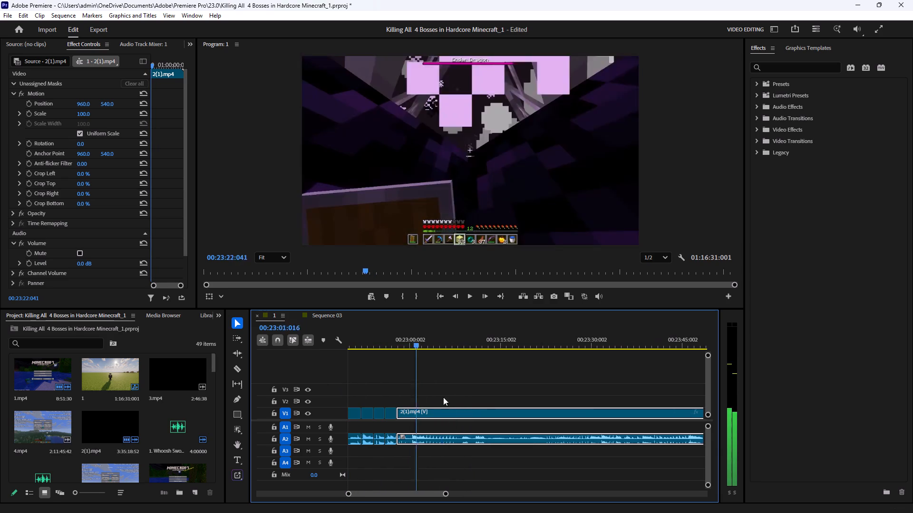
Play the footage from 00:23:40:115 and split the V1 clip with its audio at 00:23:43:082.
left_click_drag(443, 397, 659, 411)
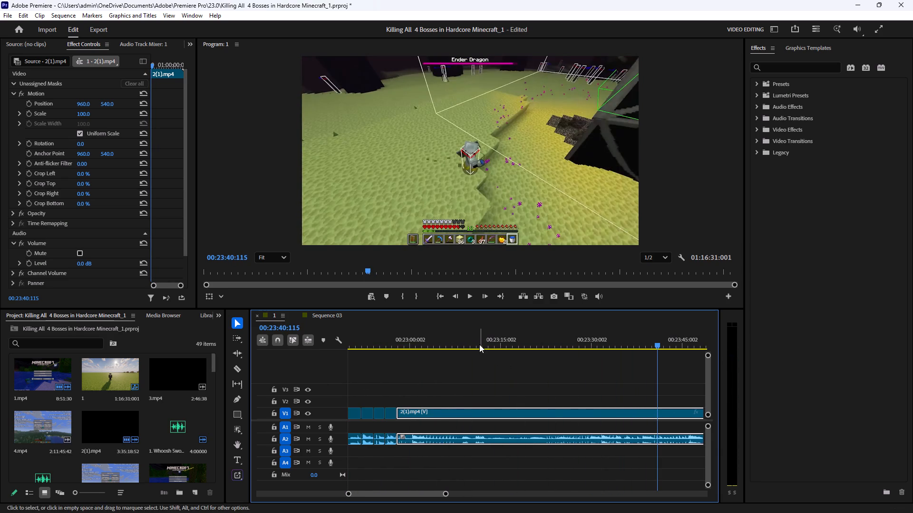
left_click(468, 295)
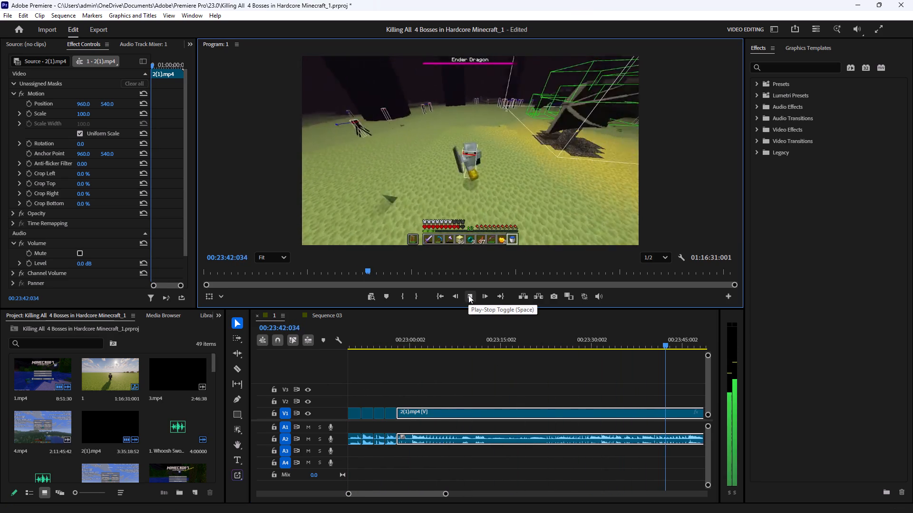
left_click(468, 295)
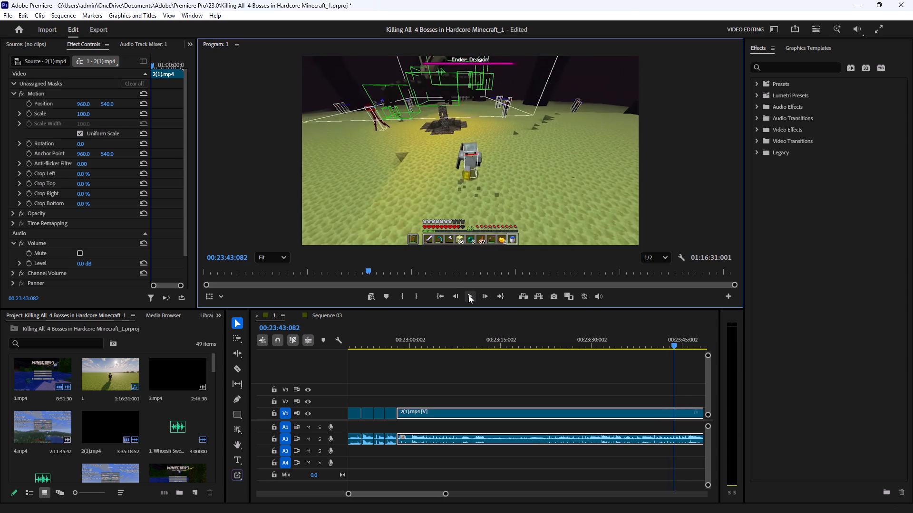
left_click(237, 369)
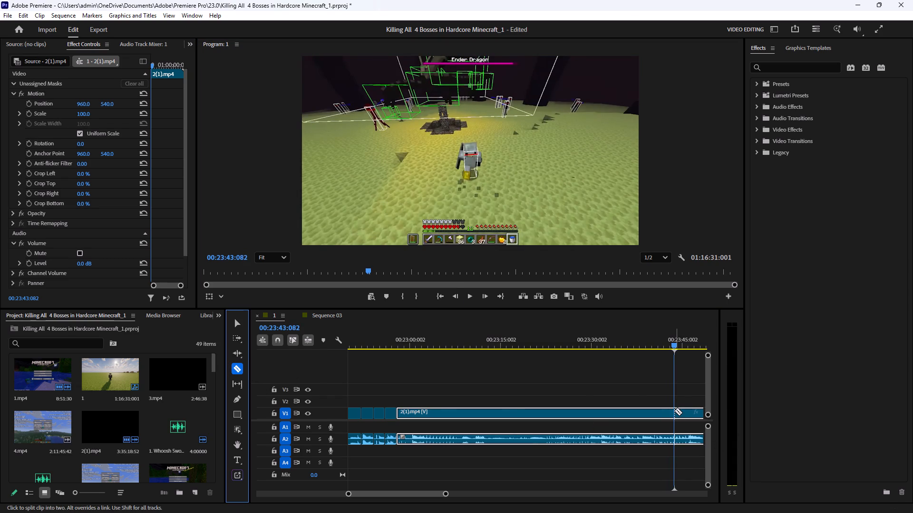
left_click(674, 410)
left_click(234, 325)
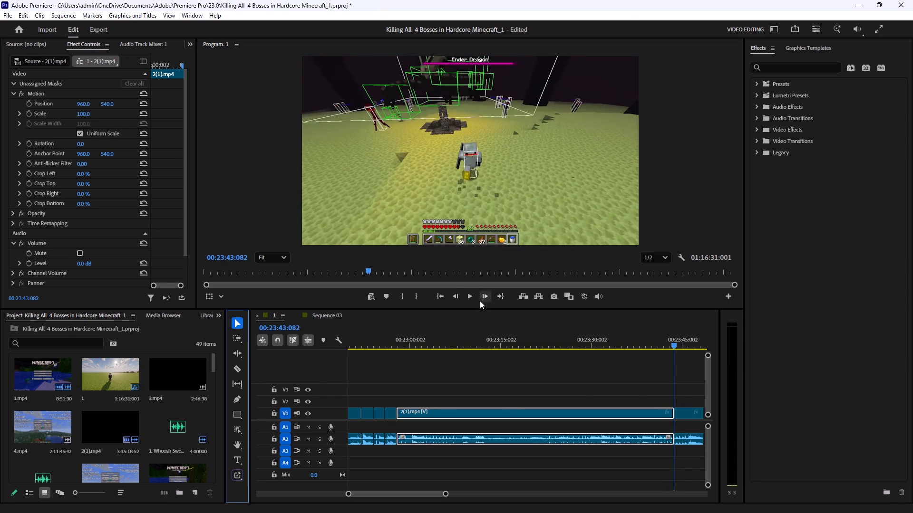
Scan the fight footage after the new cut and split the V1 clip with its audio at 00:25:06:092.
left_click(467, 294)
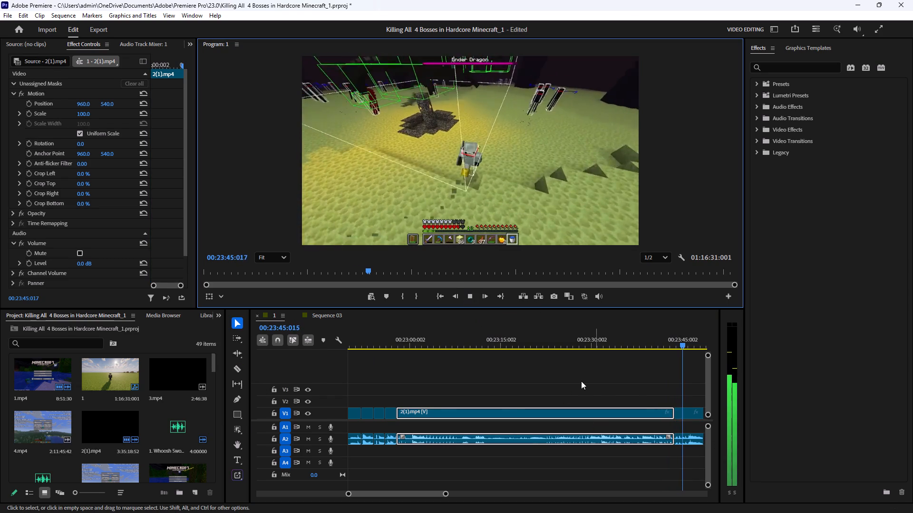
left_click(581, 380)
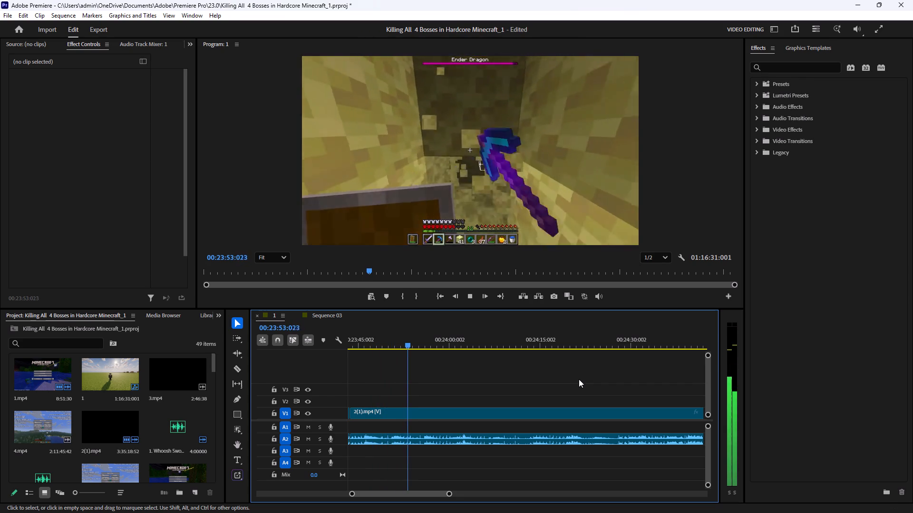
key("space")
left_click_drag(412, 346, 420, 347)
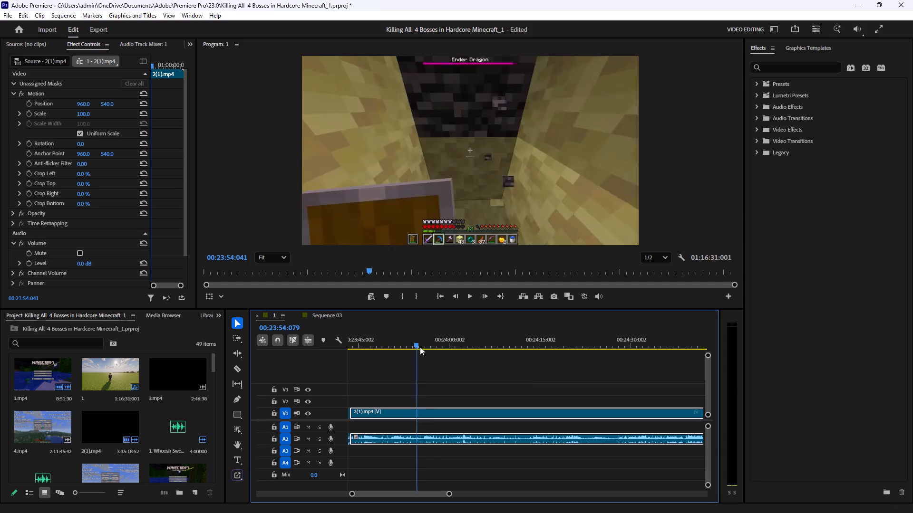
left_click_drag(420, 347, 572, 361)
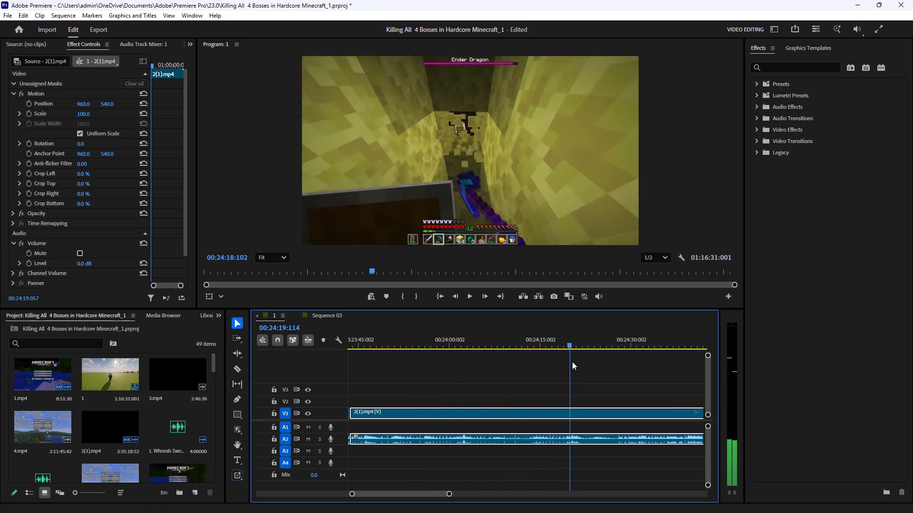
left_click_drag(572, 361, 635, 368)
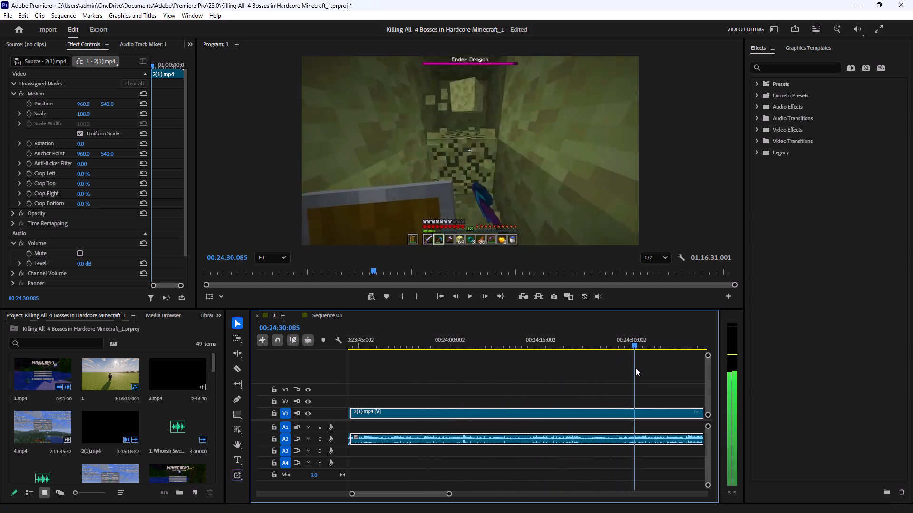
left_click_drag(635, 368, 687, 371)
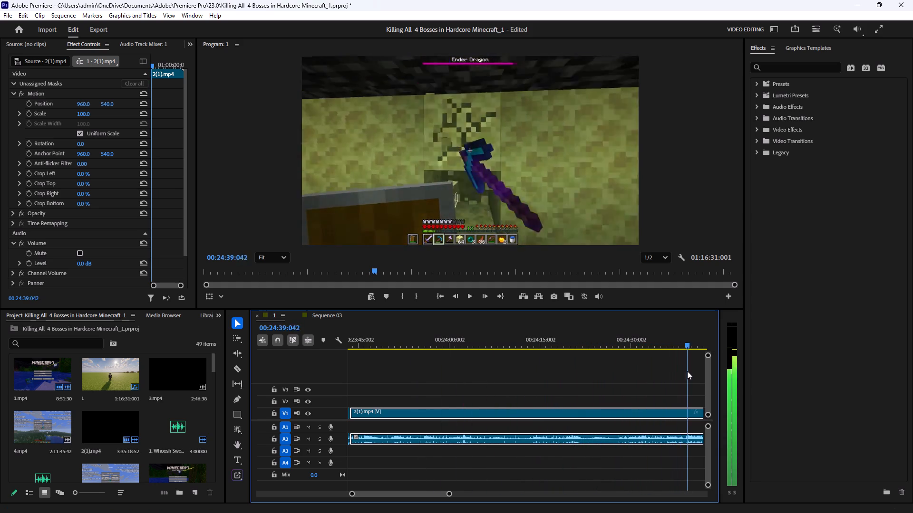
left_click_drag(687, 371, 708, 371)
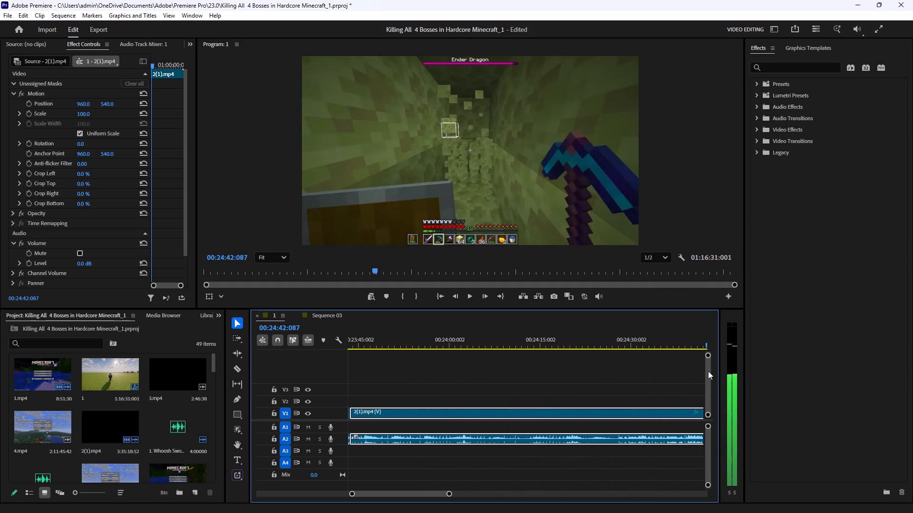
left_click_drag(708, 371, 660, 370)
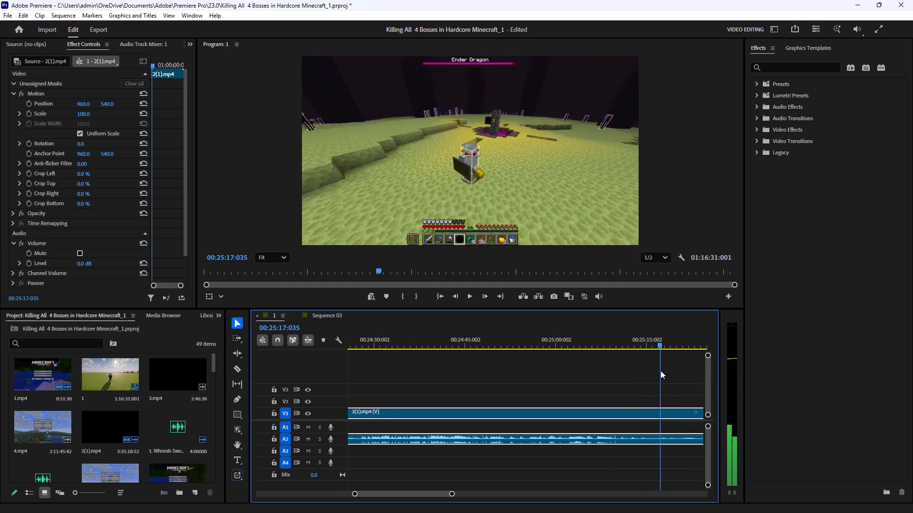
left_click_drag(660, 370, 688, 373)
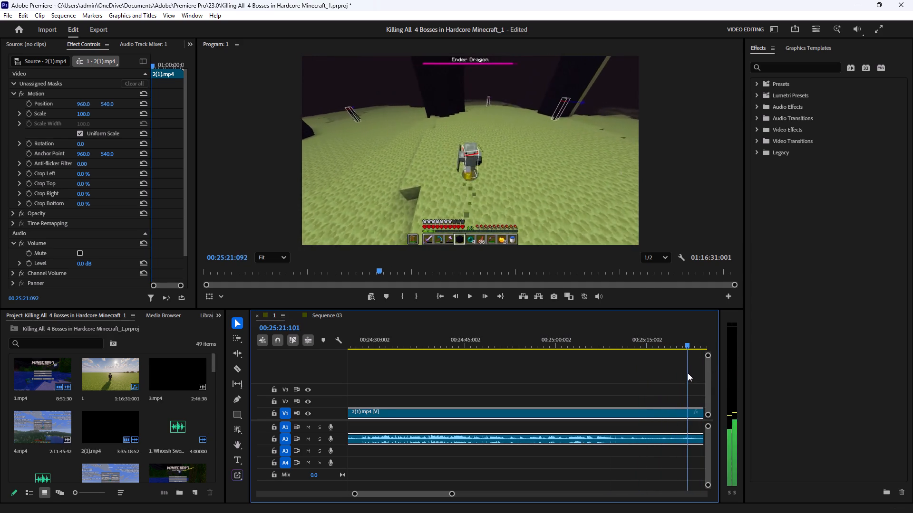
left_click_drag(688, 373, 608, 377)
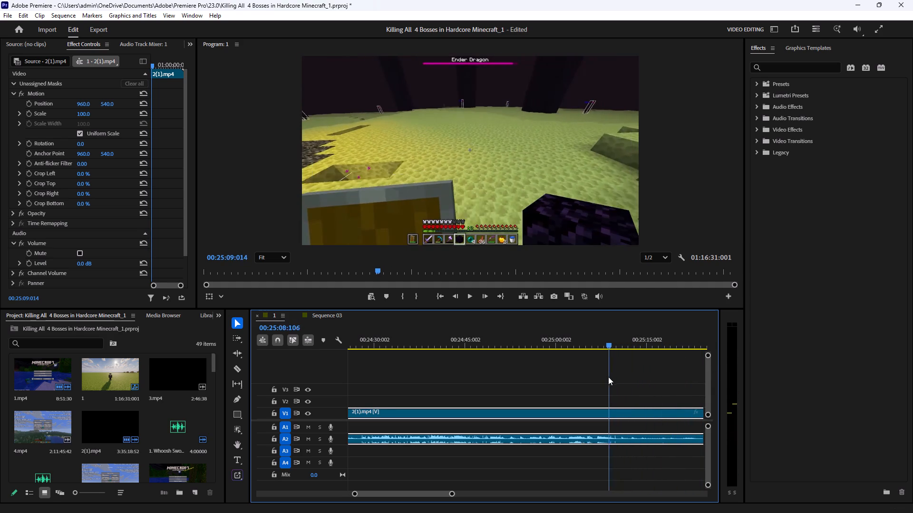
left_click_drag(608, 377, 592, 381)
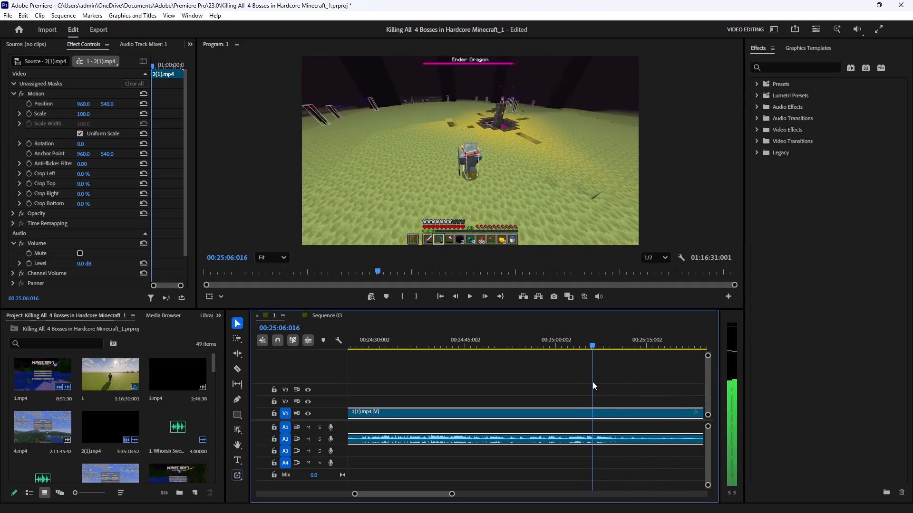
left_click_drag(592, 381, 596, 382)
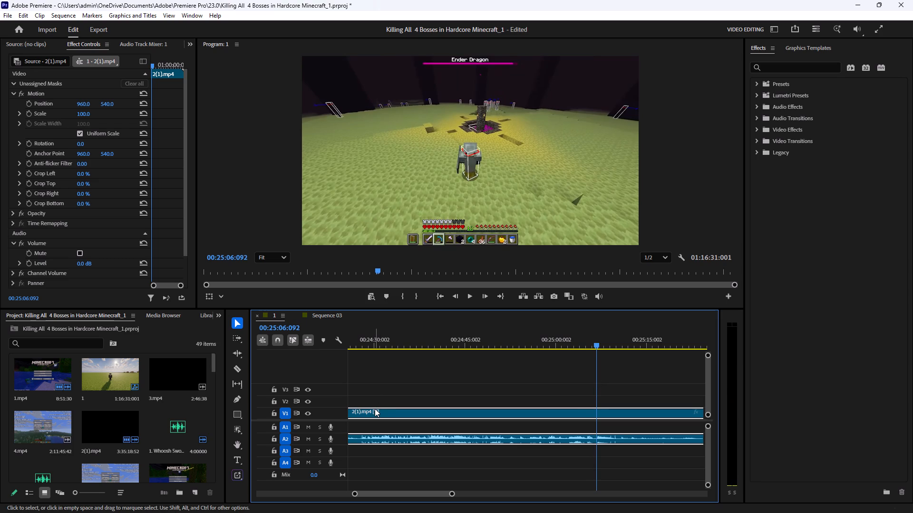
left_click(239, 373)
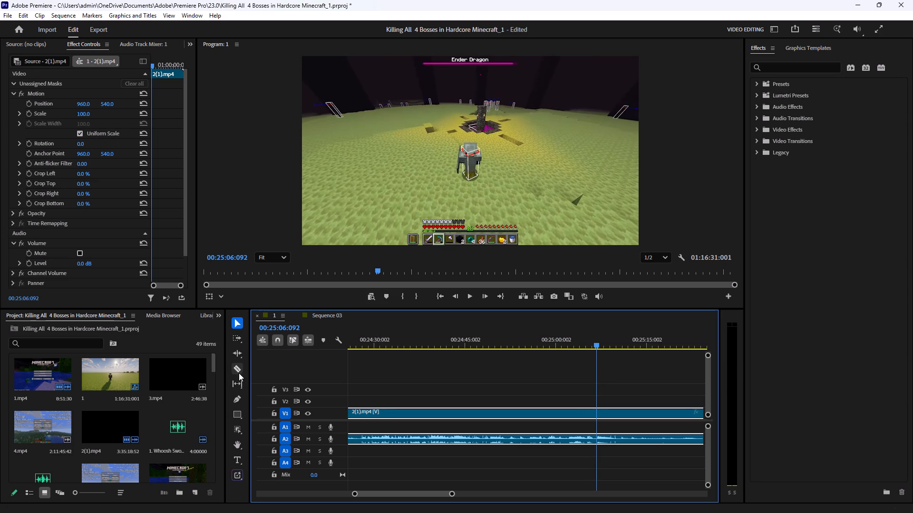
left_click(597, 411)
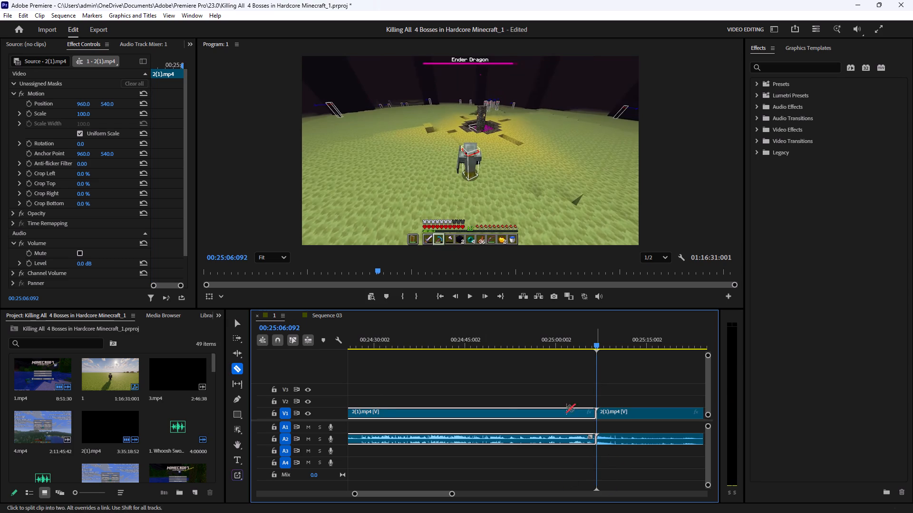
left_click(235, 323)
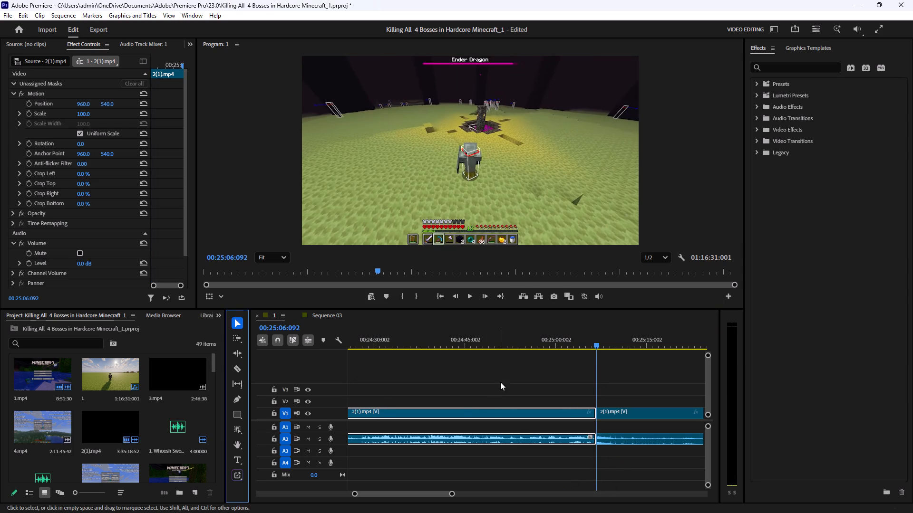
Delete the gameplay segment between 00:23:43:082 and 00:25:06:092, video and audio, and close the empty gap it leaves.
left_click_drag(502, 376, 499, 457)
key("BackSpace")
left_click(509, 416)
key("BackSpace")
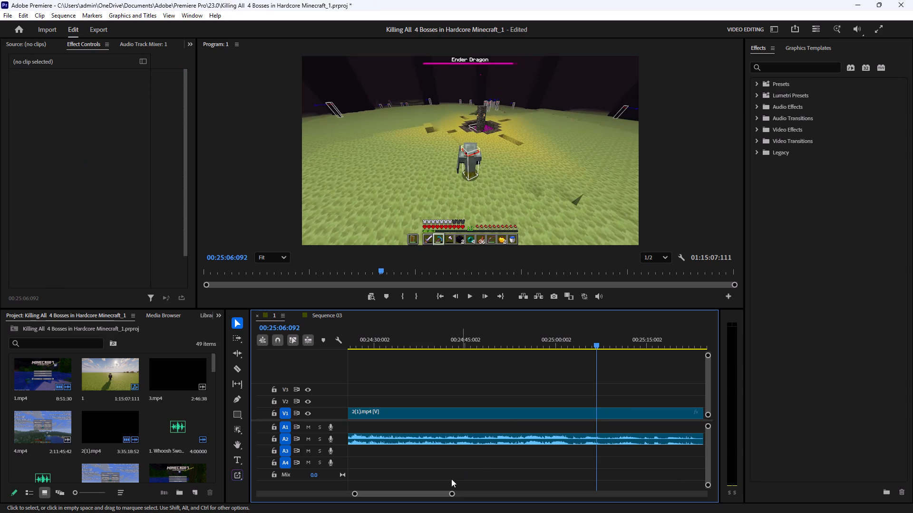
Play the new join from about 00:23:43 to check the transition.
left_click_drag(550, 348, 294, 329)
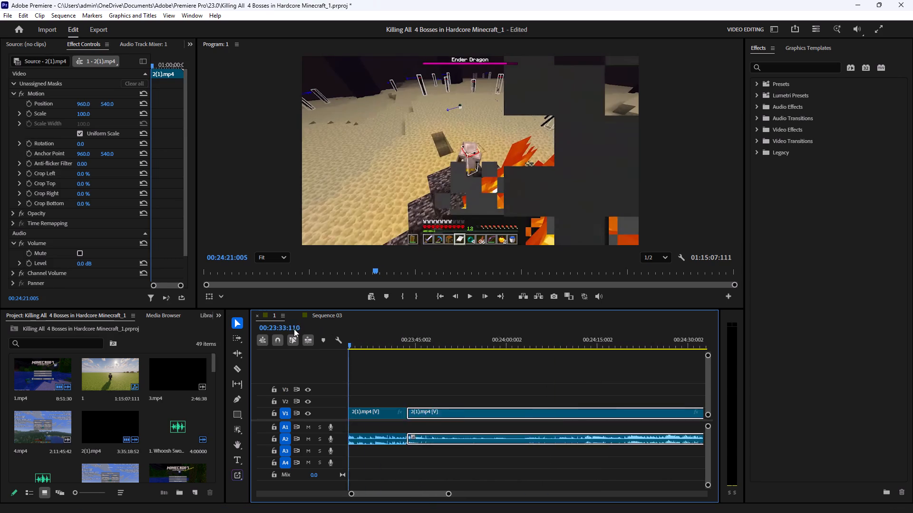
left_click_drag(294, 329, 525, 341)
left_click(471, 298)
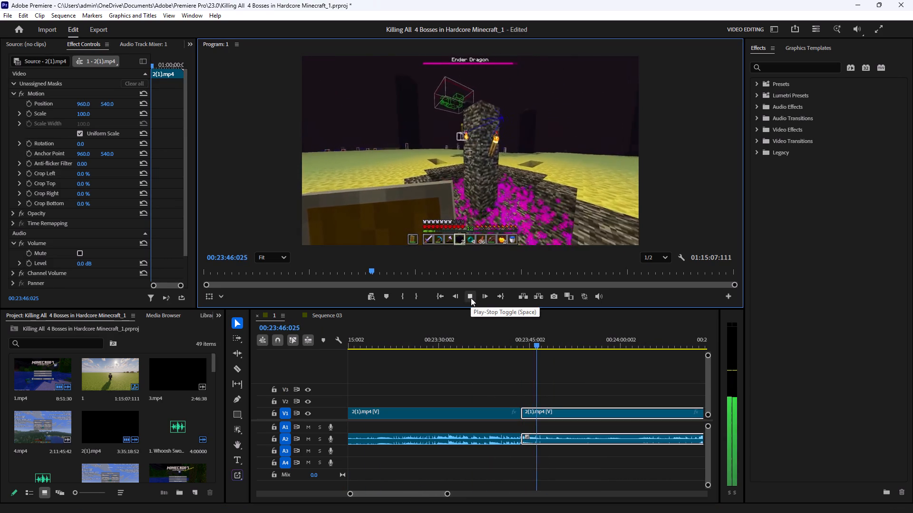
left_click(471, 298)
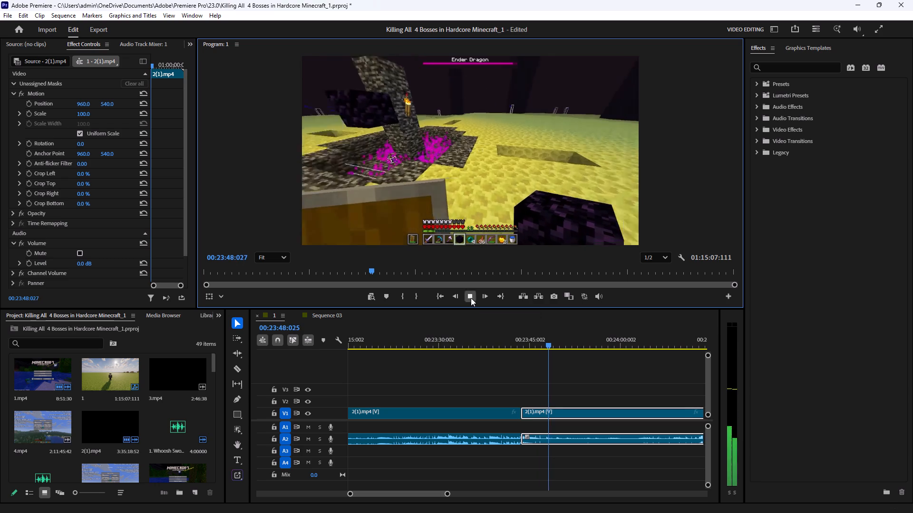
Scan the fight footage after the join and trim the start of the following V1 clip, with its audio, to 00:24:02:118.
left_click(471, 298)
left_click(471, 298)
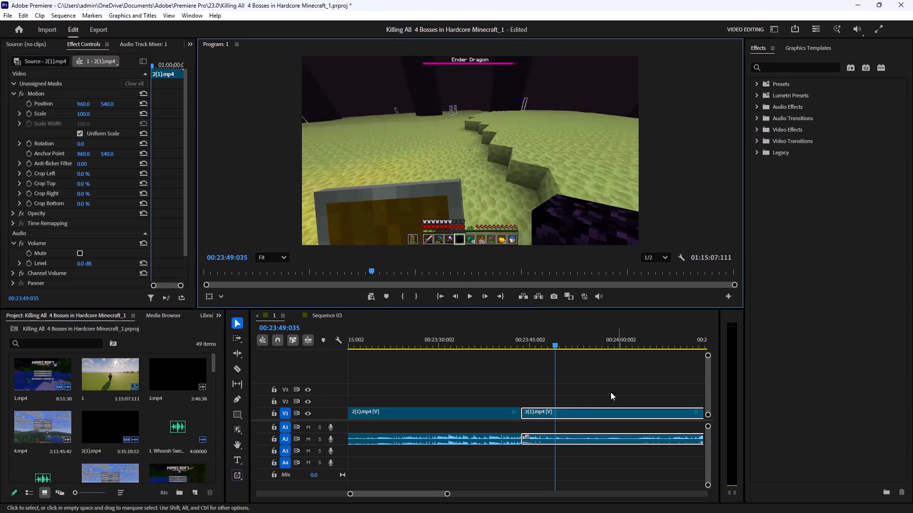
left_click_drag(559, 343, 656, 356)
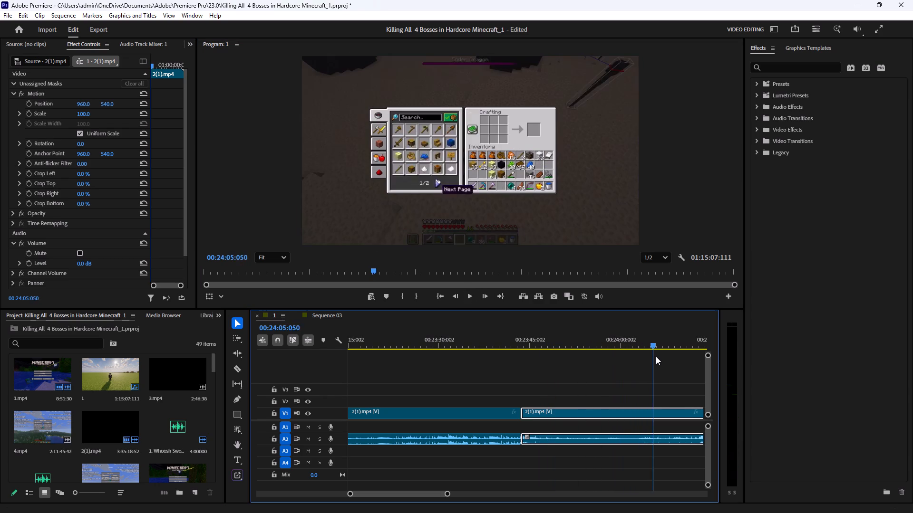
left_click_drag(656, 356, 639, 355)
left_click_drag(522, 416, 645, 424)
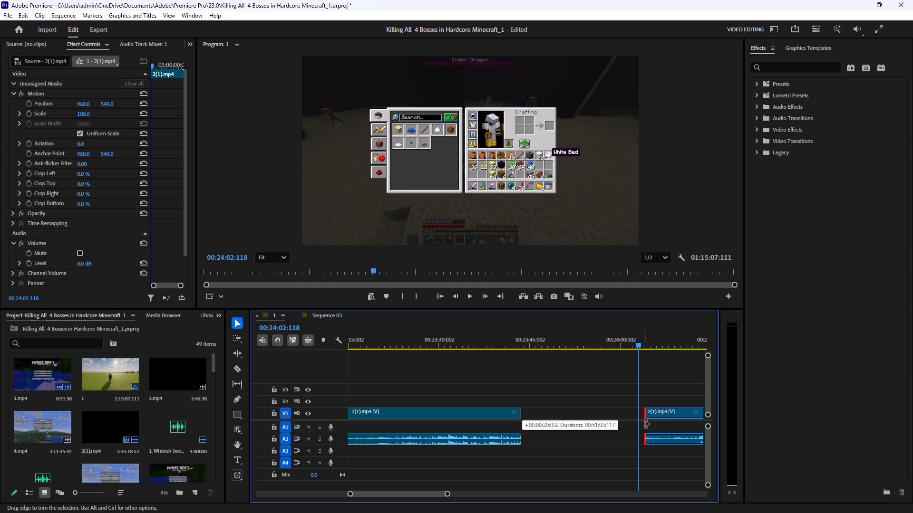
left_click_drag(645, 424, 638, 422)
Move the trimmed V1 clip and its audio back against the end of the preceding clip at 00:23:43:082, closing the gap.
left_click_drag(658, 415, 554, 411)
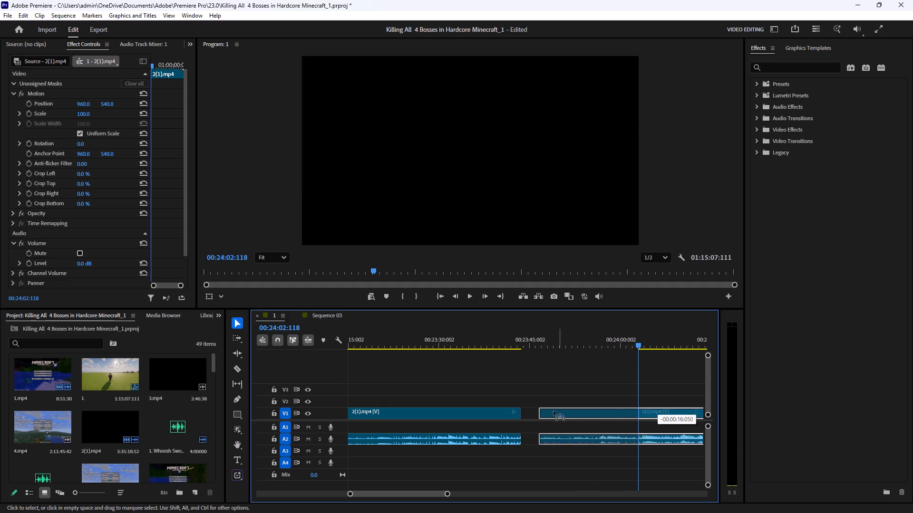
left_click_drag(554, 411, 543, 413)
Play the fight footage from the new join at about 00:23:44 through 00:24:22:101 to review it for further cuts.
left_click(525, 344)
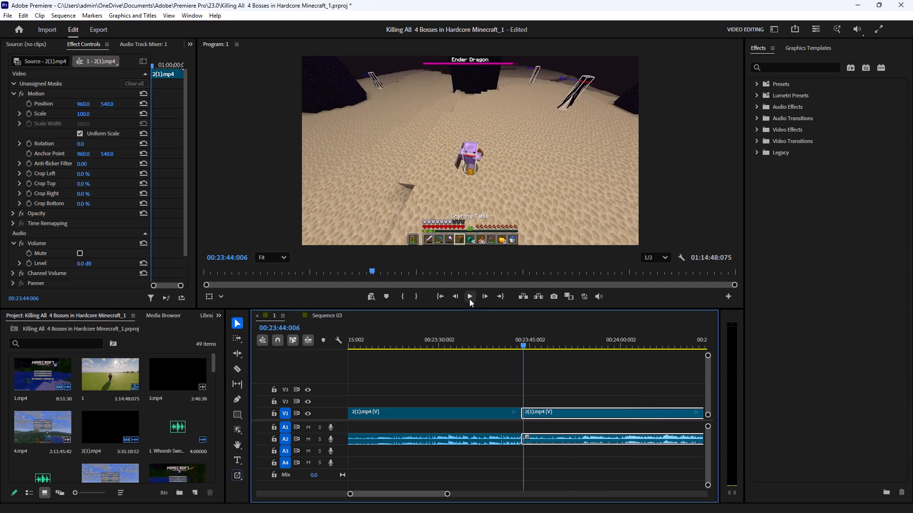
left_click(469, 299)
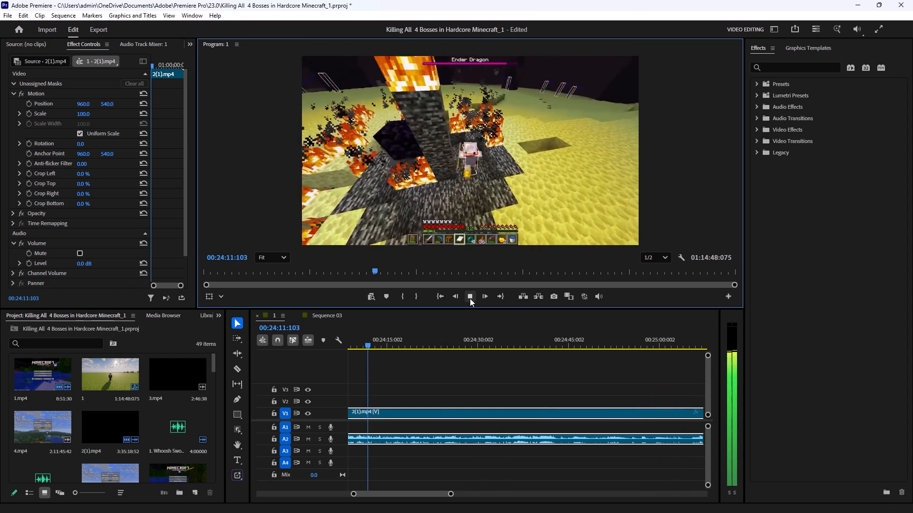
double_click(470, 298)
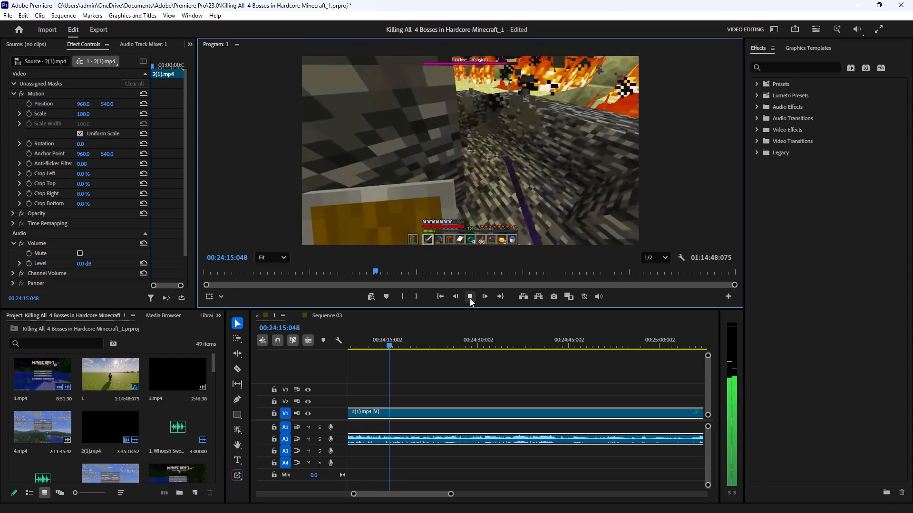
left_click(470, 298)
left_click(470, 298)
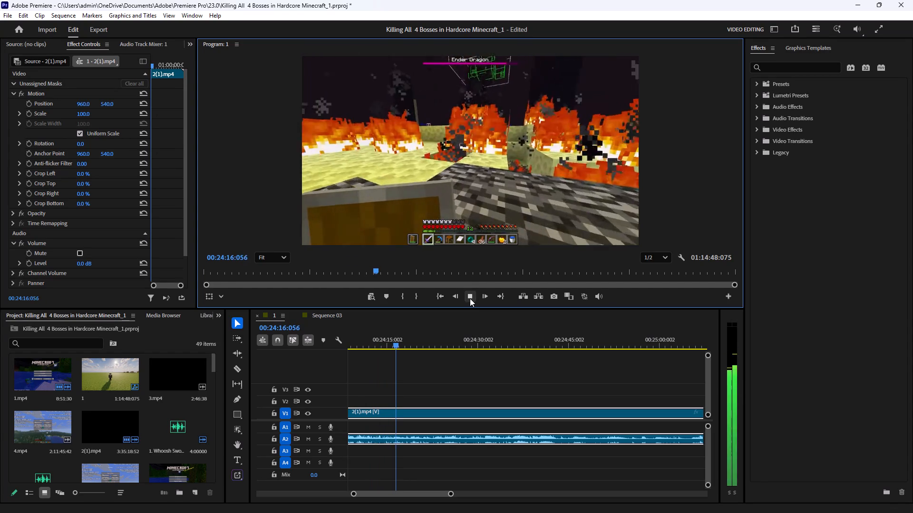
left_click(470, 298)
left_click(470, 298)
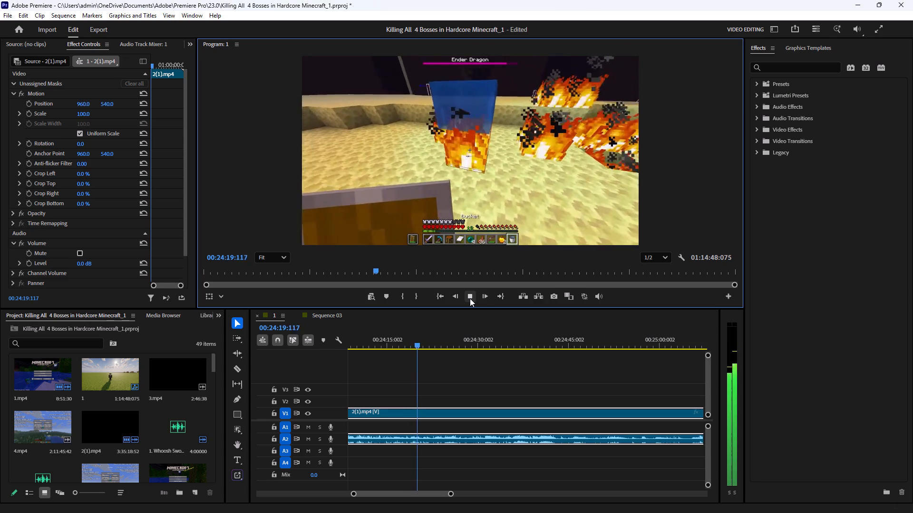
left_click(470, 298)
left_click(470, 298)
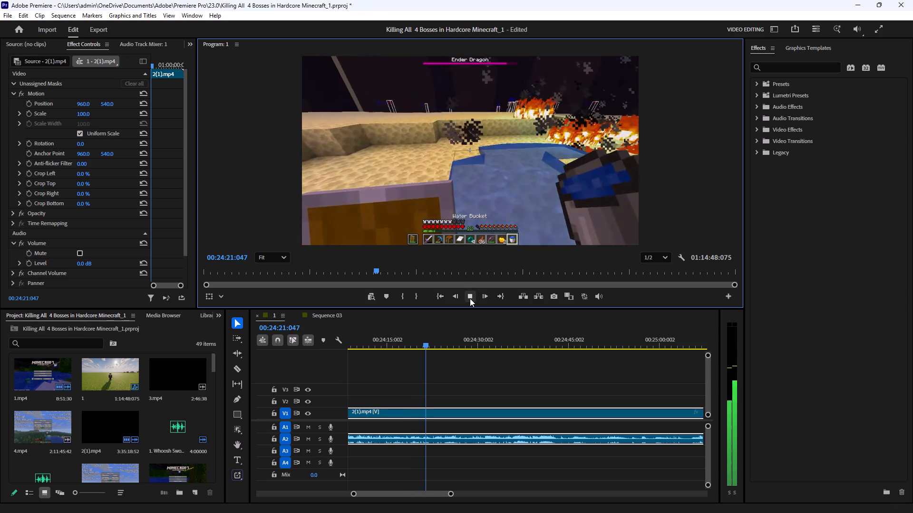
left_click(470, 298)
left_click(470, 298)
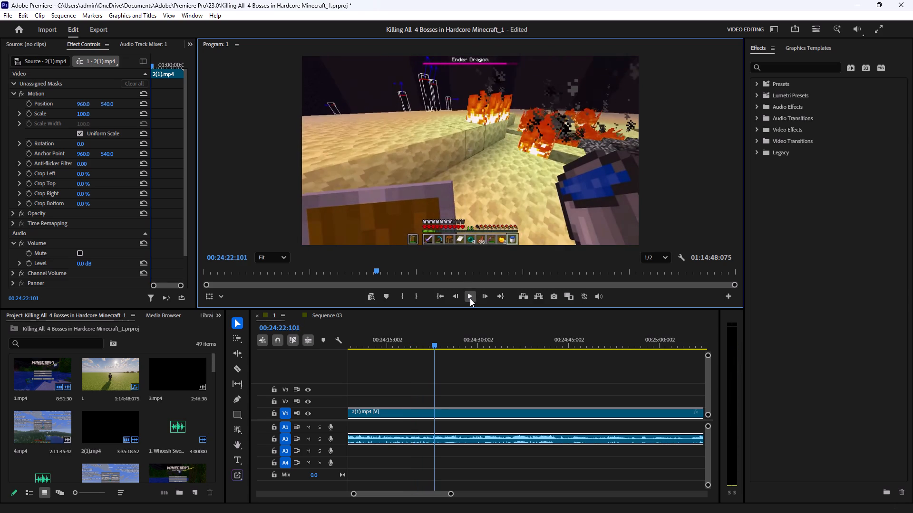
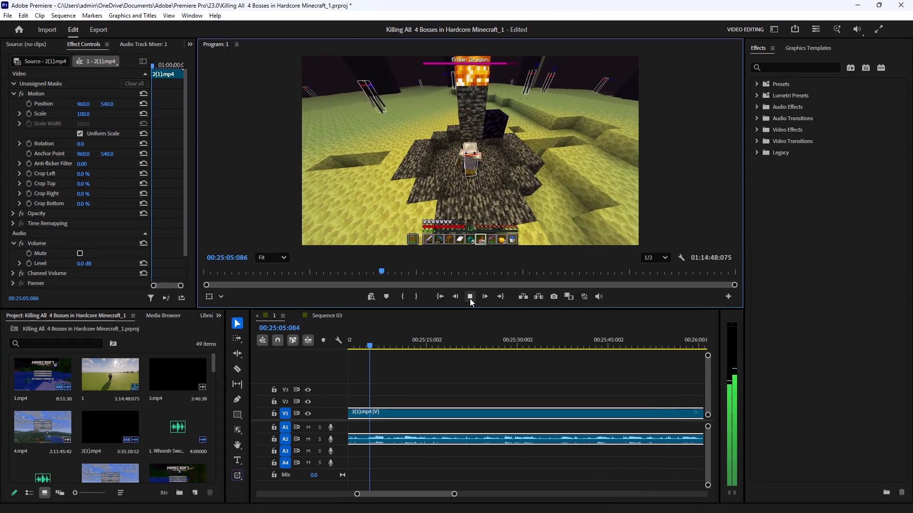
Stop the review playback at 00:25:08:094 and split the V1 clip with its audio there.
double_click(470, 298)
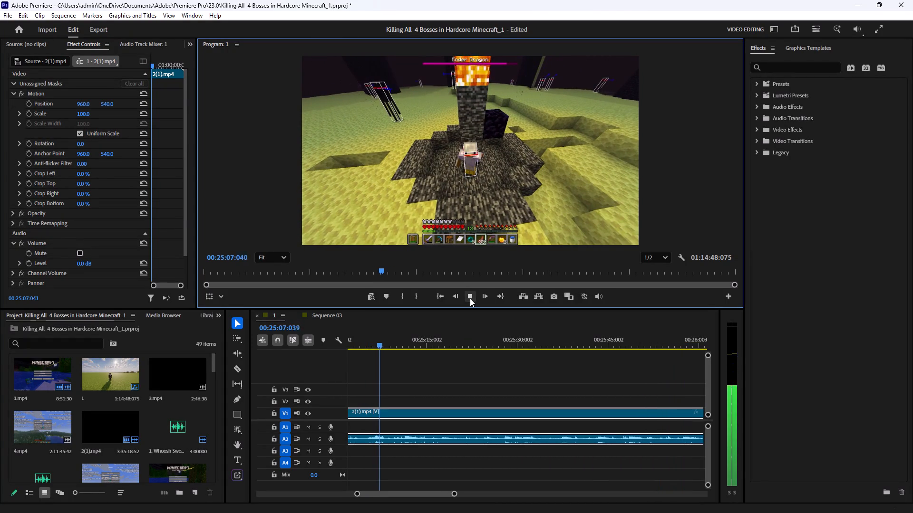
left_click(470, 298)
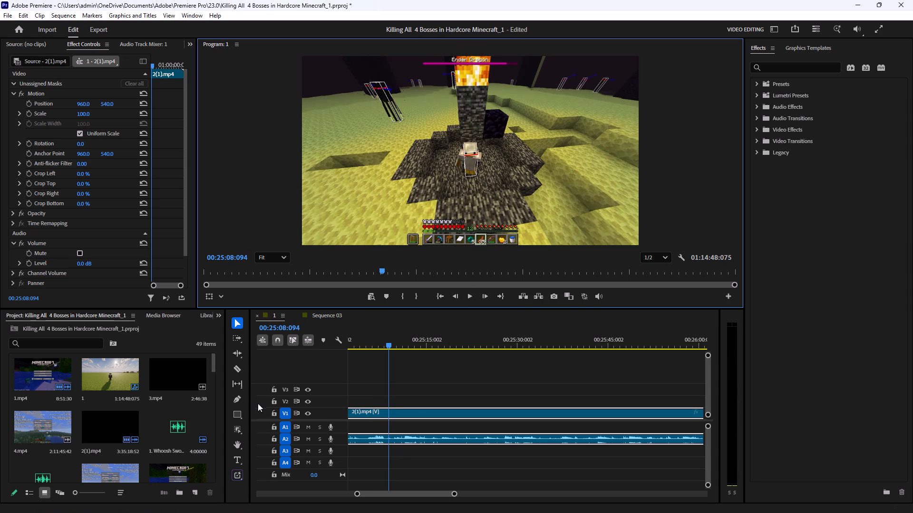
left_click(239, 371)
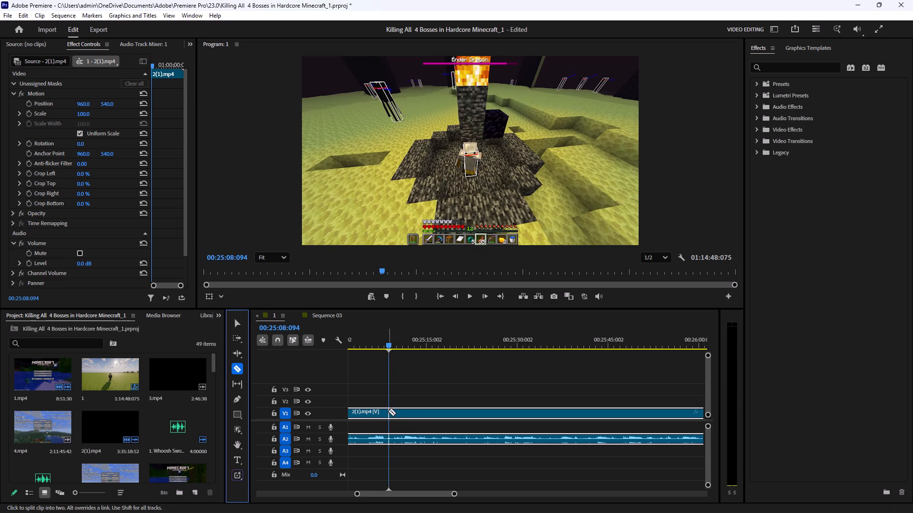
left_click(388, 411)
Scan the fight footage after the cut and split the V1 clip with its audio again at 00:28:26:087.
left_click_drag(389, 344, 438, 354)
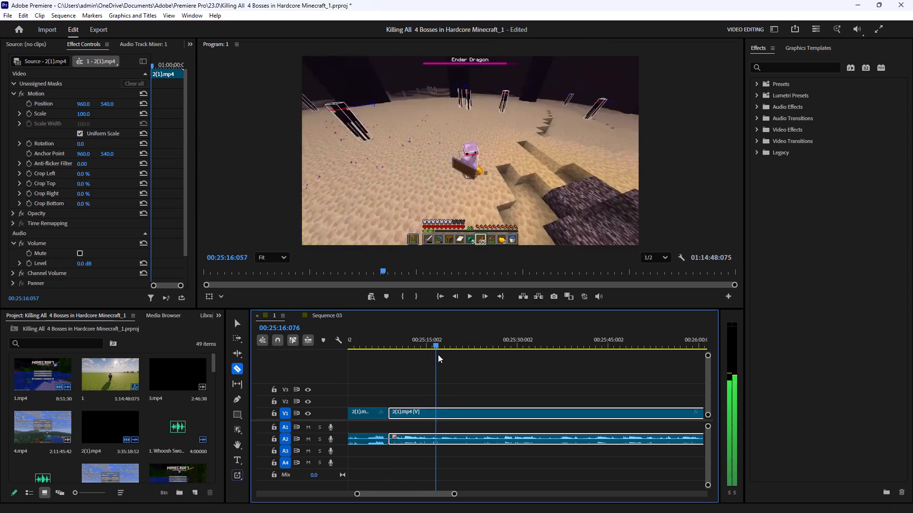
left_click_drag(438, 354, 486, 363)
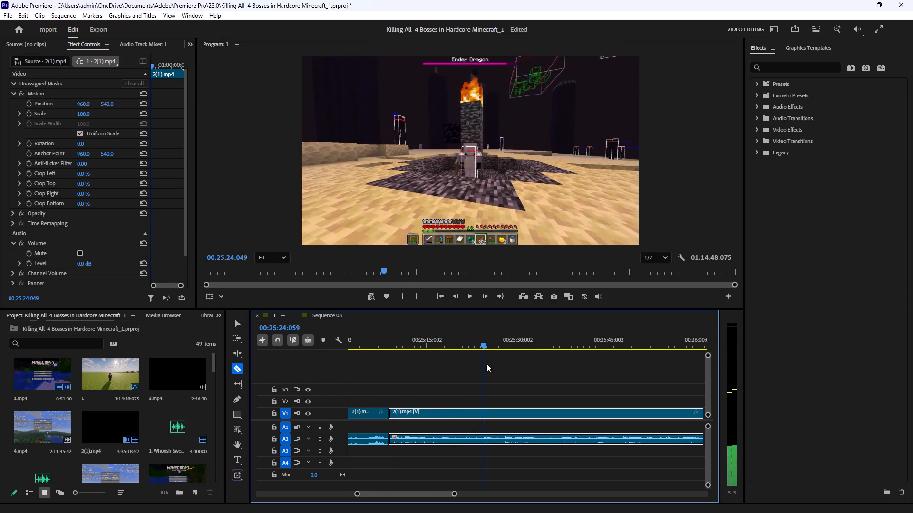
left_click_drag(486, 363, 563, 374)
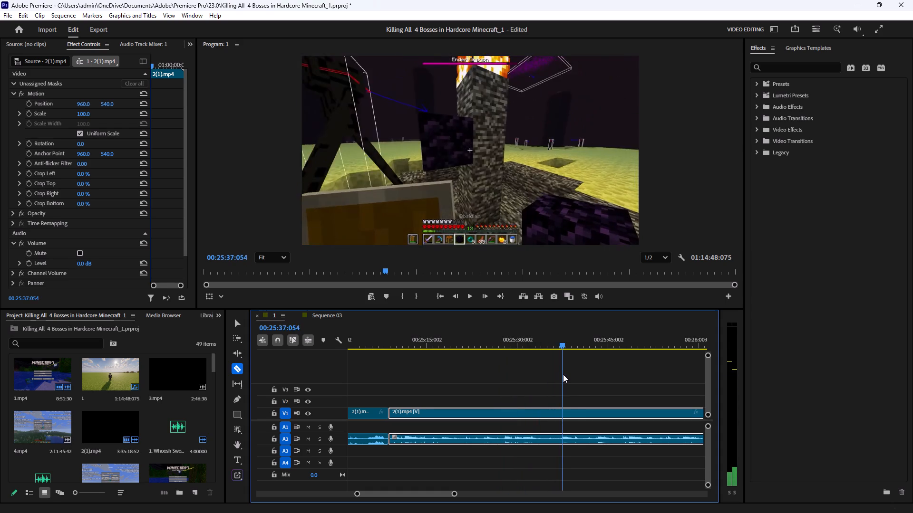
left_click_drag(563, 374, 595, 380)
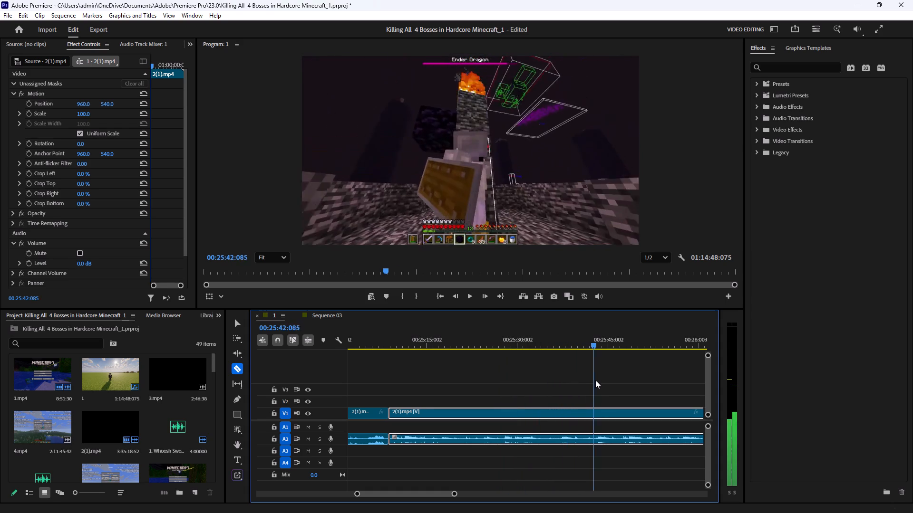
left_click_drag(595, 380, 645, 385)
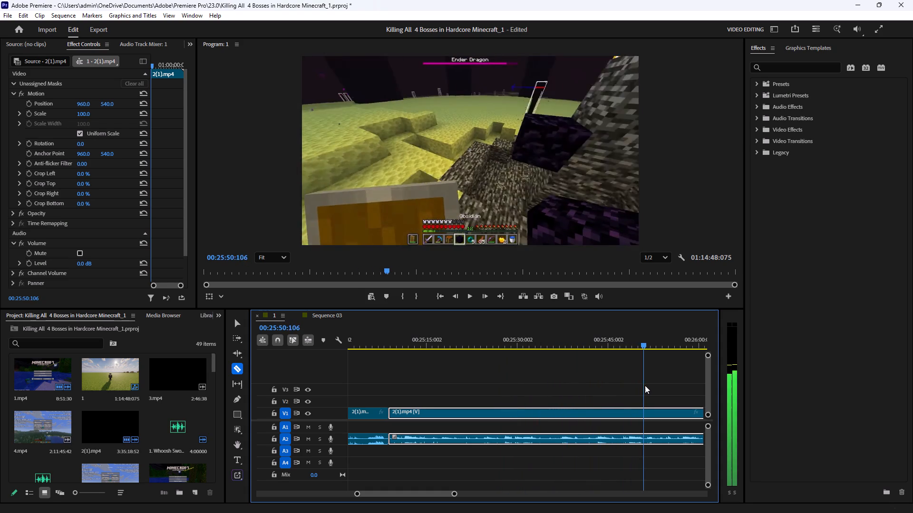
left_click_drag(645, 385, 689, 392)
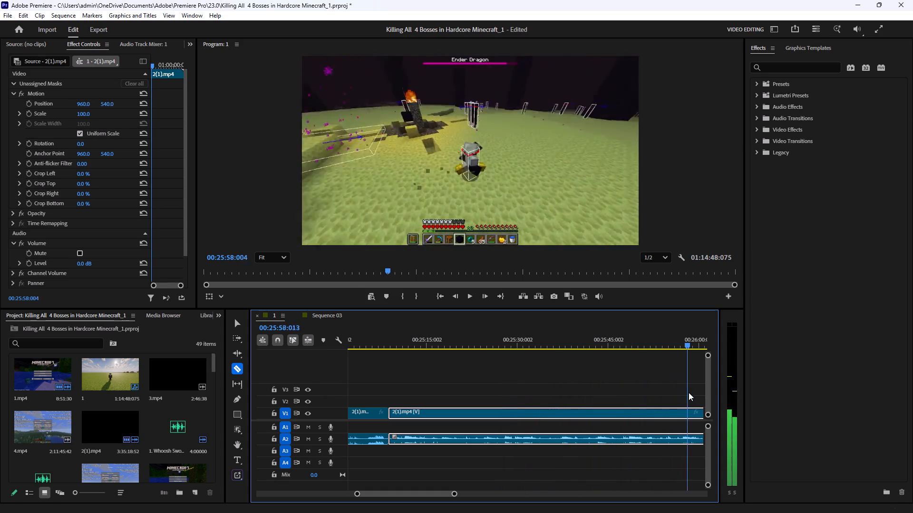
left_click_drag(689, 392, 528, 385)
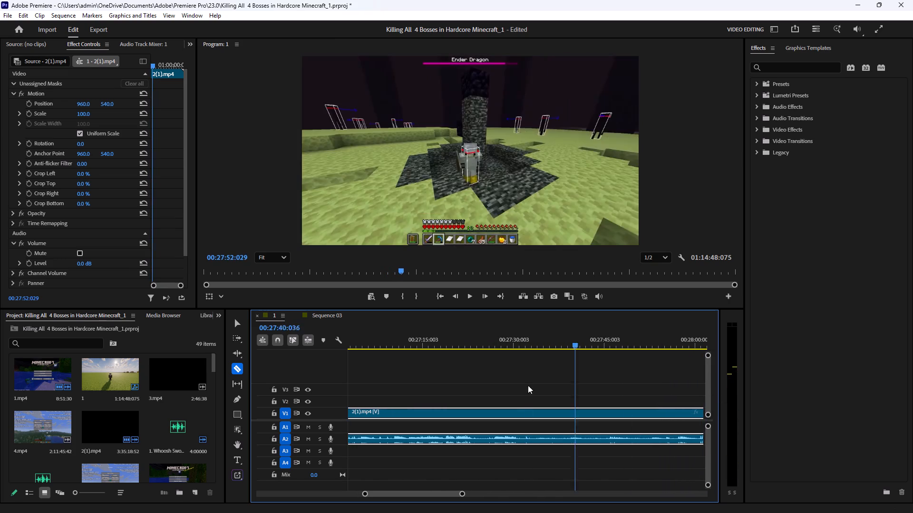
left_click_drag(528, 385, 548, 398)
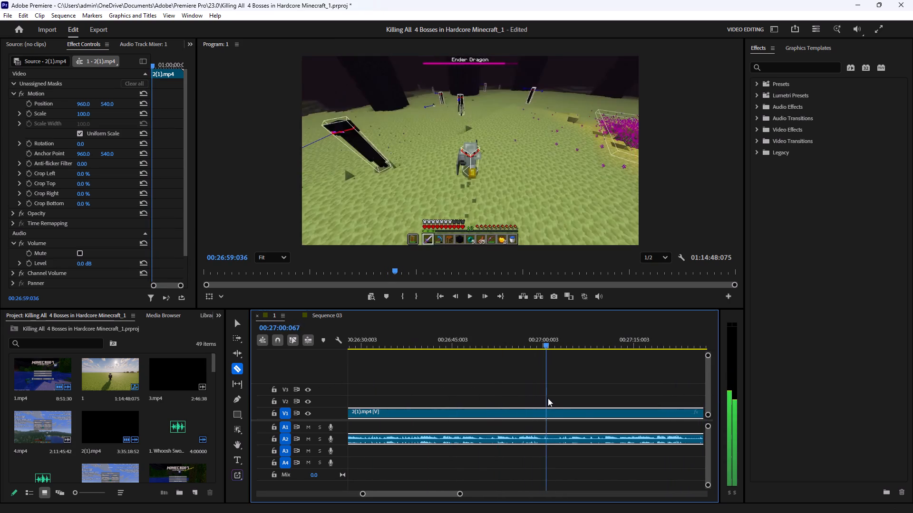
left_click_drag(548, 398, 636, 410)
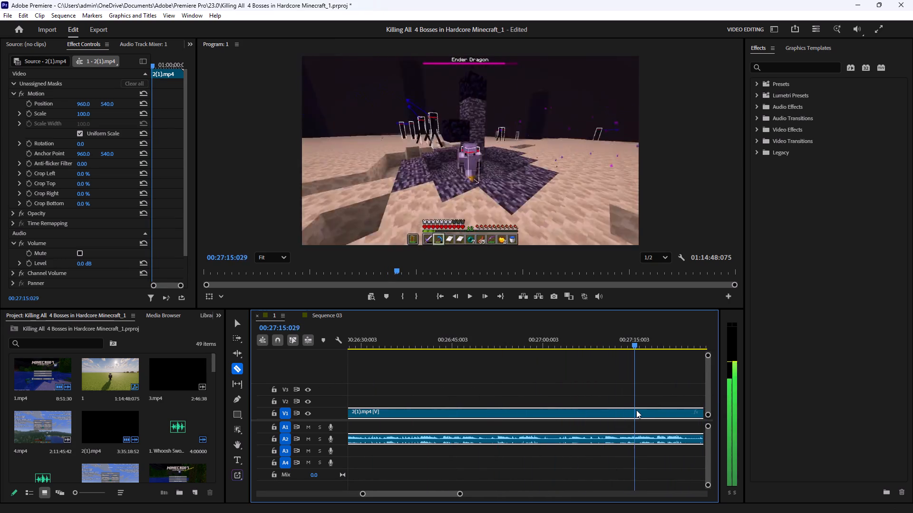
left_click_drag(636, 410, 672, 416)
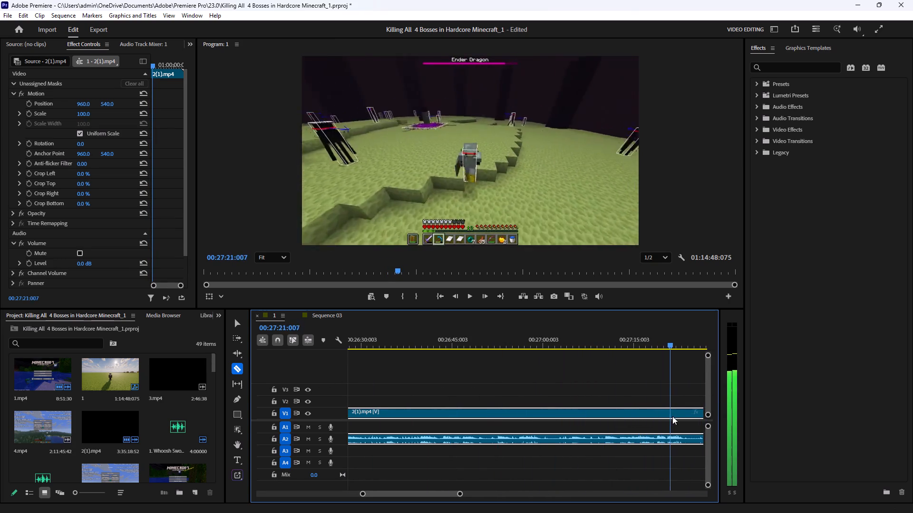
left_click_drag(672, 416, 713, 411)
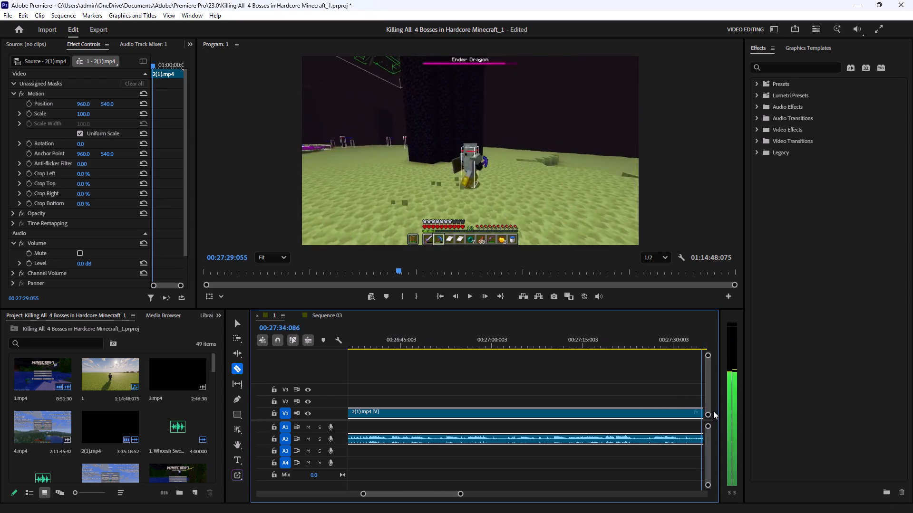
left_click_drag(713, 411, 627, 391)
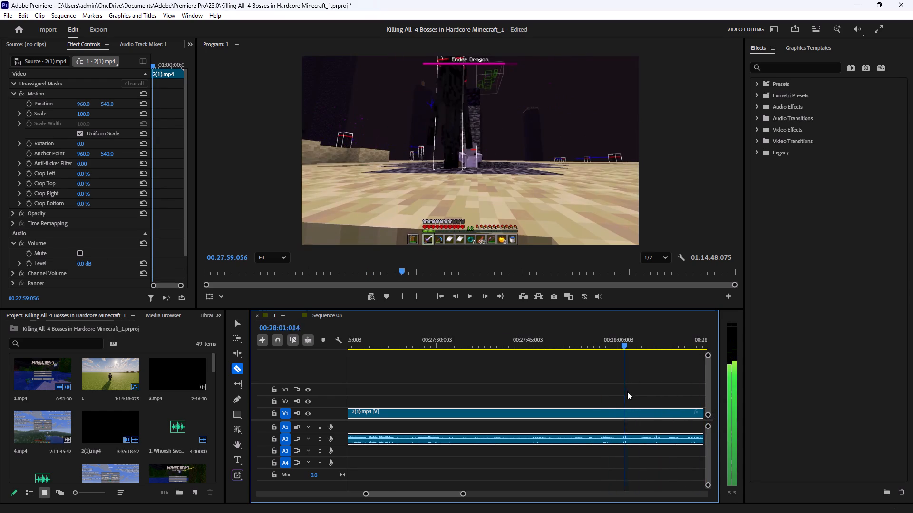
left_click_drag(627, 391, 695, 394)
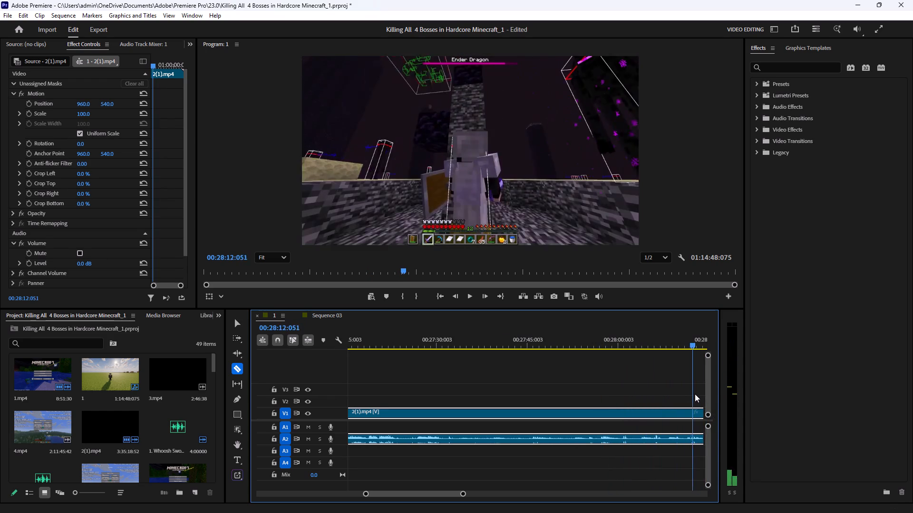
left_click_drag(695, 394, 707, 396)
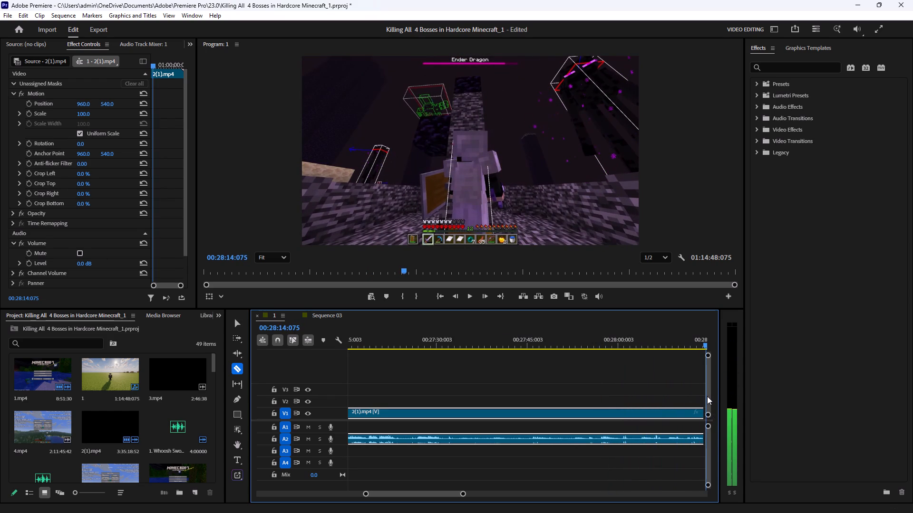
left_click_drag(707, 396, 701, 397)
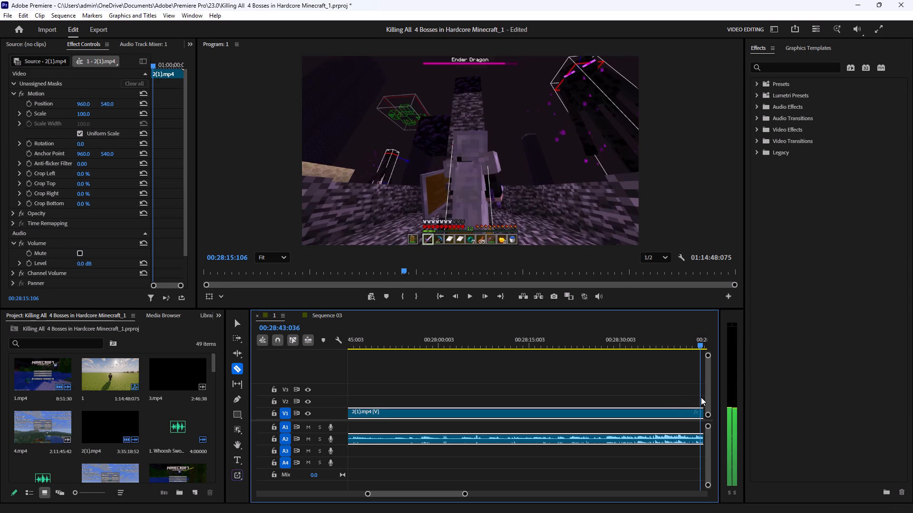
left_click_drag(701, 397, 627, 398)
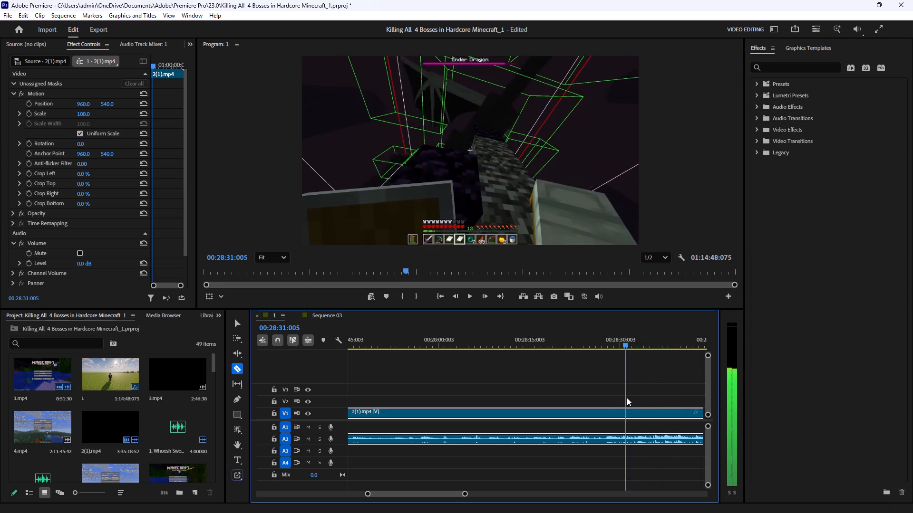
left_click_drag(627, 398, 601, 400)
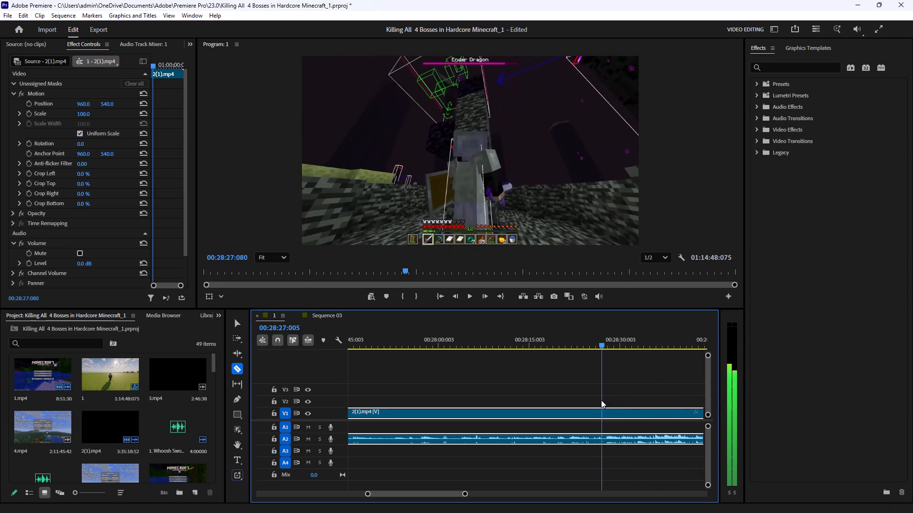
left_click_drag(601, 400, 601, 401)
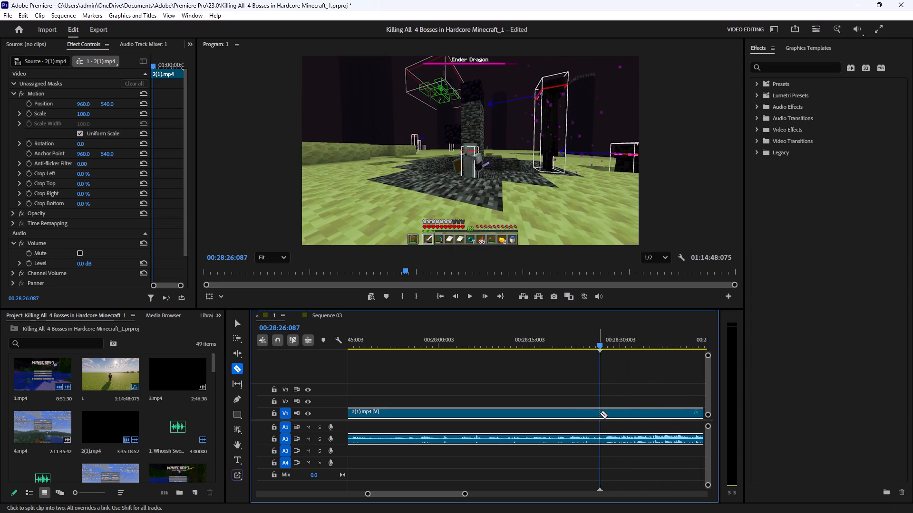
left_click(601, 412)
Delete the video and audio section between the cuts at 00:25:08:094 and 00:28:26:087, and close the gap.
left_click(235, 325)
left_click_drag(488, 387, 487, 458)
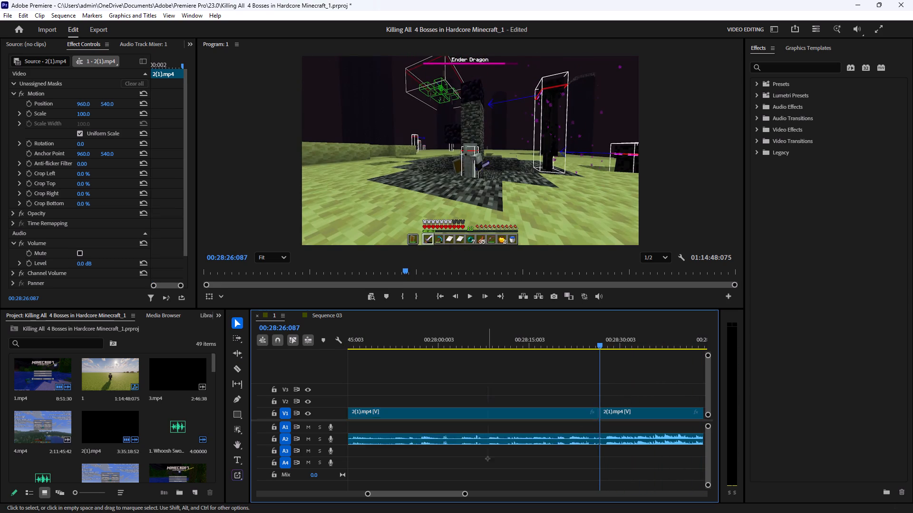
left_click_drag(487, 458, 487, 465)
key("BackSpace")
left_click(505, 417)
key("BackSpace")
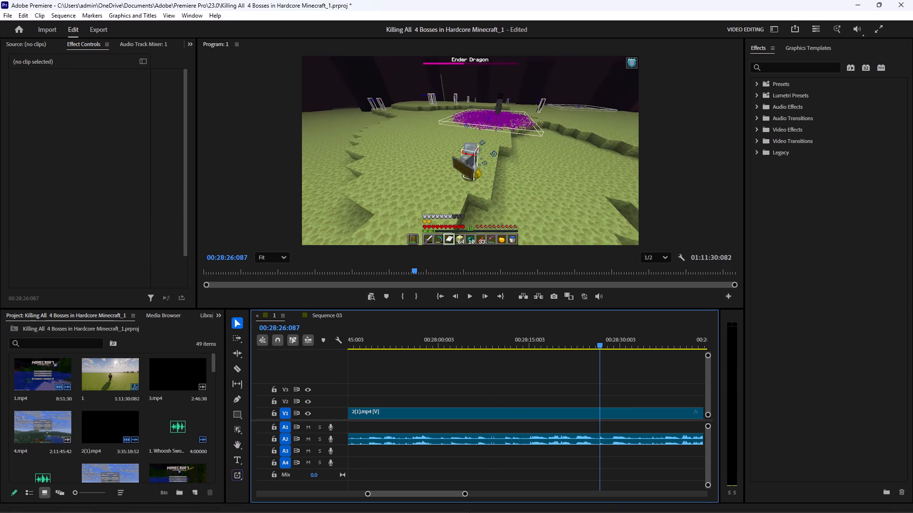
Play the fight footage from the new join at about 00:25:08 through 00:26:10 to review it for further cuts.
left_click_drag(466, 494, 486, 496)
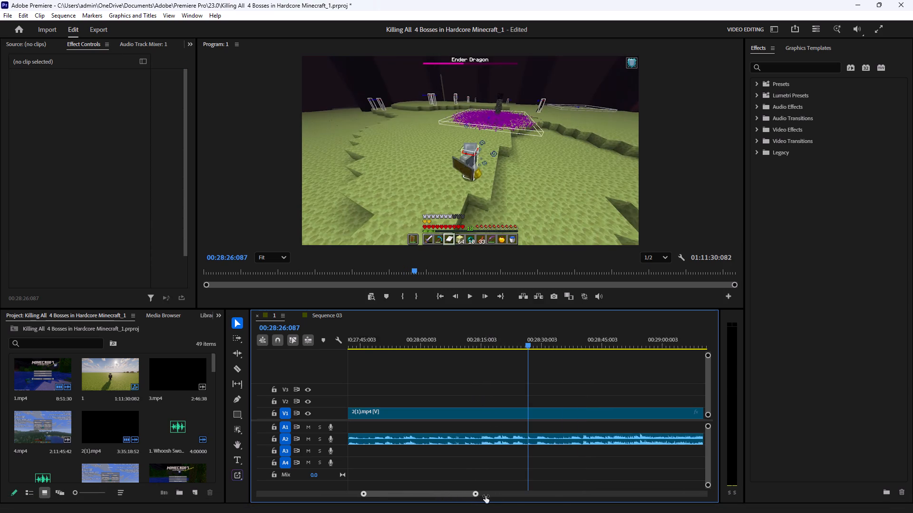
left_click_drag(486, 496, 592, 498)
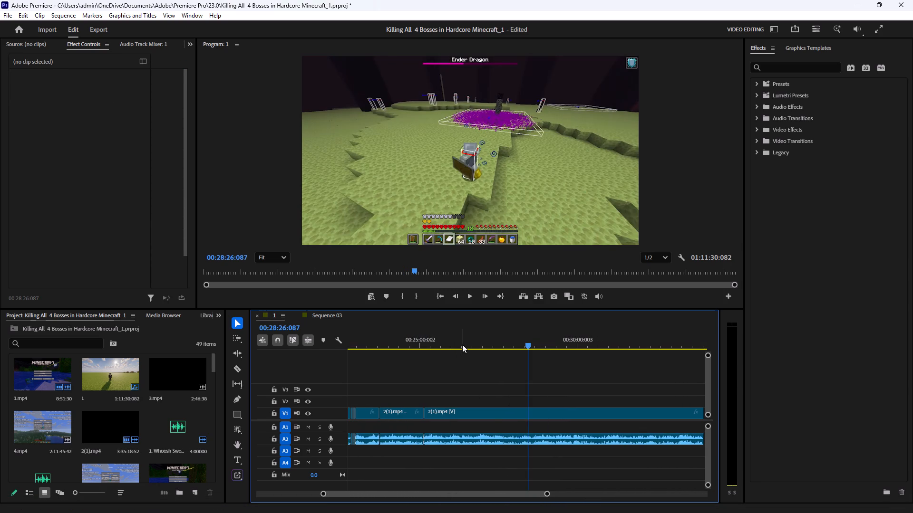
left_click_drag(462, 344, 425, 370)
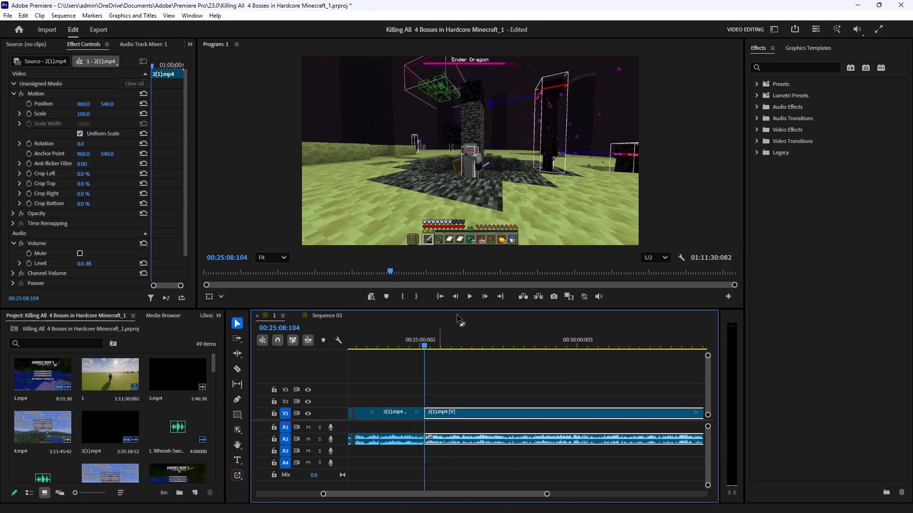
left_click(467, 298)
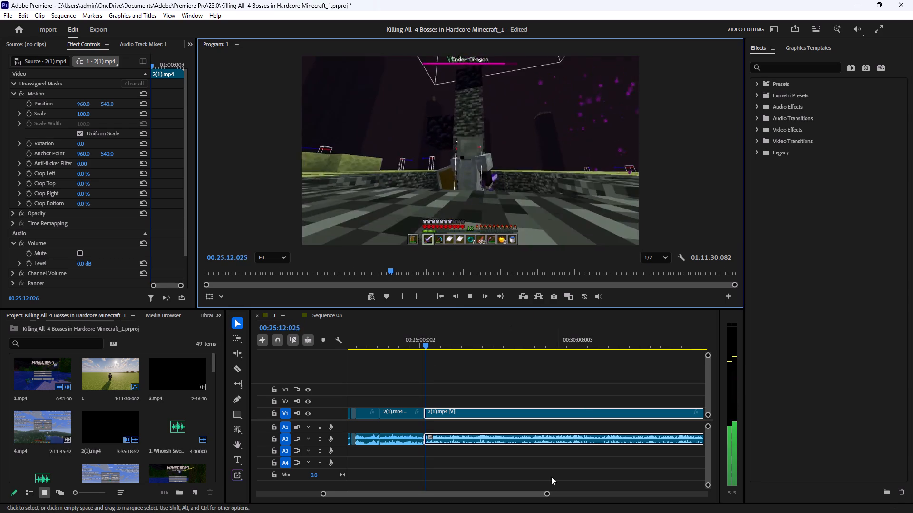
left_click_drag(547, 494, 469, 491)
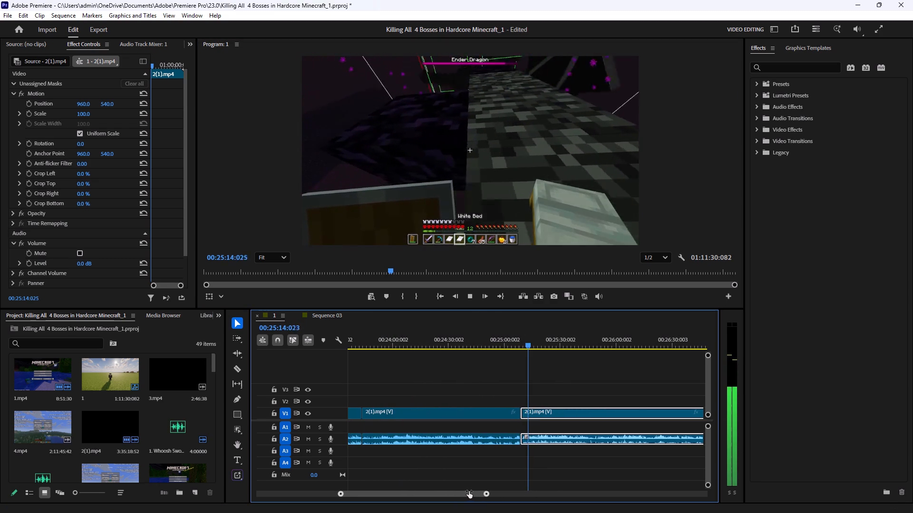
left_click_drag(469, 491, 468, 491)
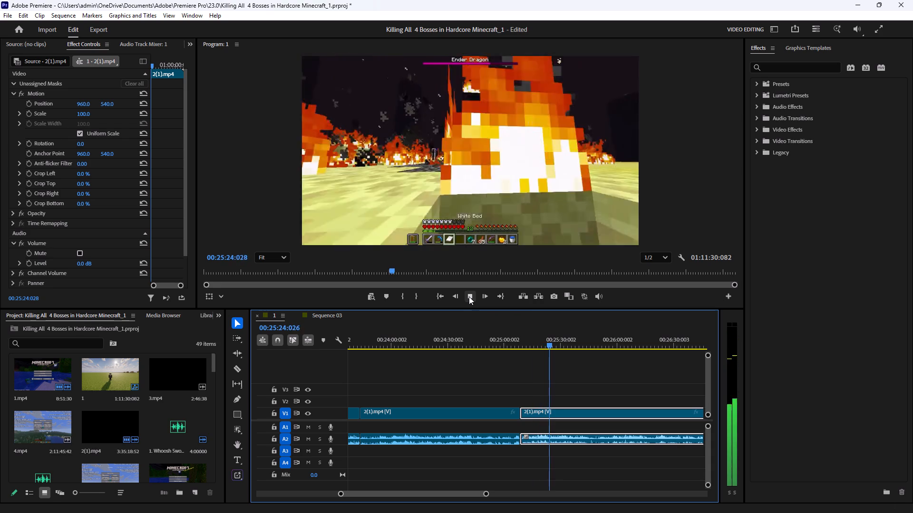
double_click(469, 296)
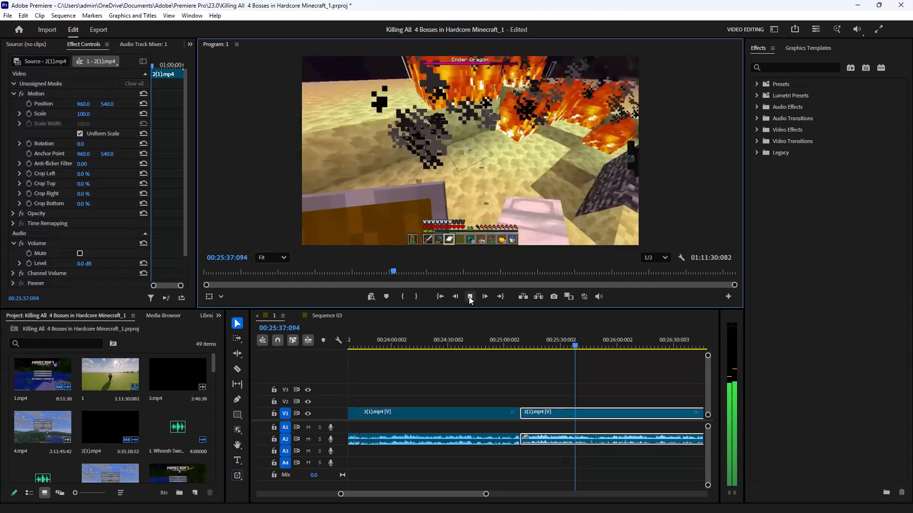
left_click(469, 296)
left_click(469, 296)
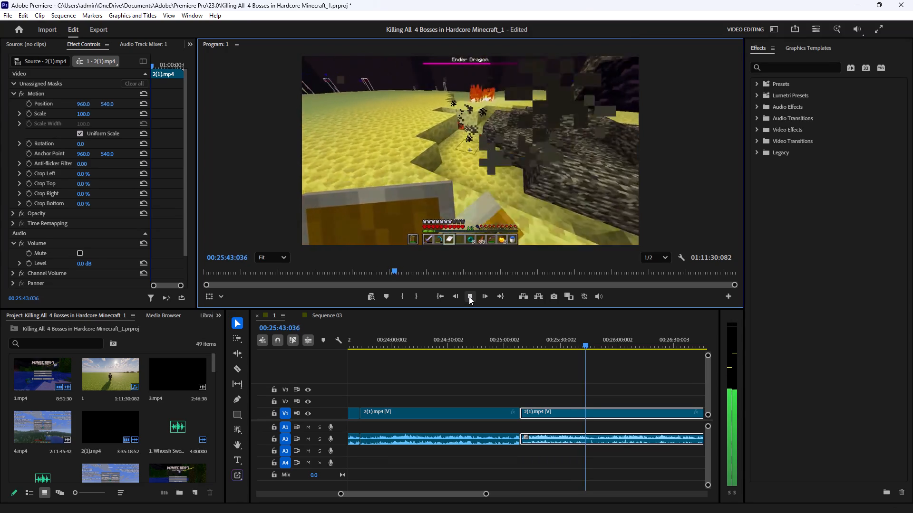
double_click(469, 296)
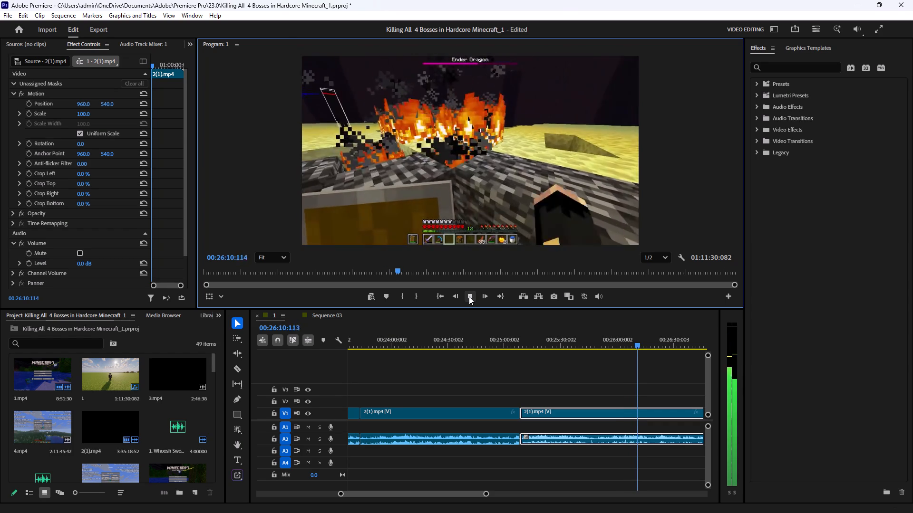
left_click(469, 296)
Scrub back to 00:25:13:024 and replay the fight footage through 00:25:30:101 to find where the next cut should start.
left_click_drag(455, 345, 548, 360)
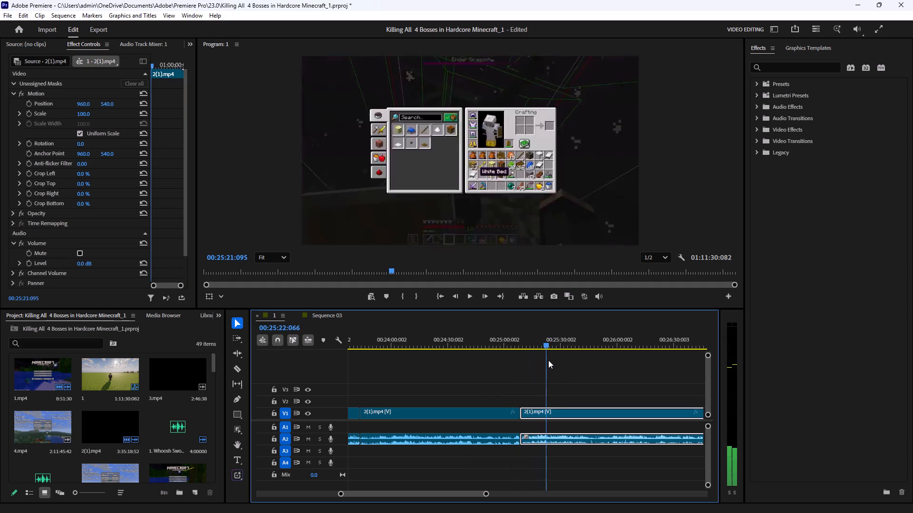
left_click_drag(548, 360, 592, 367)
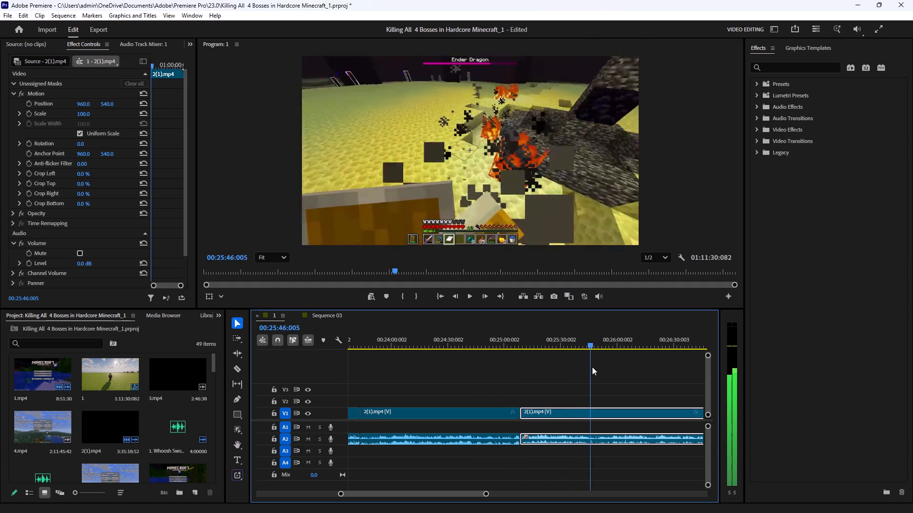
left_click_drag(592, 367, 530, 376)
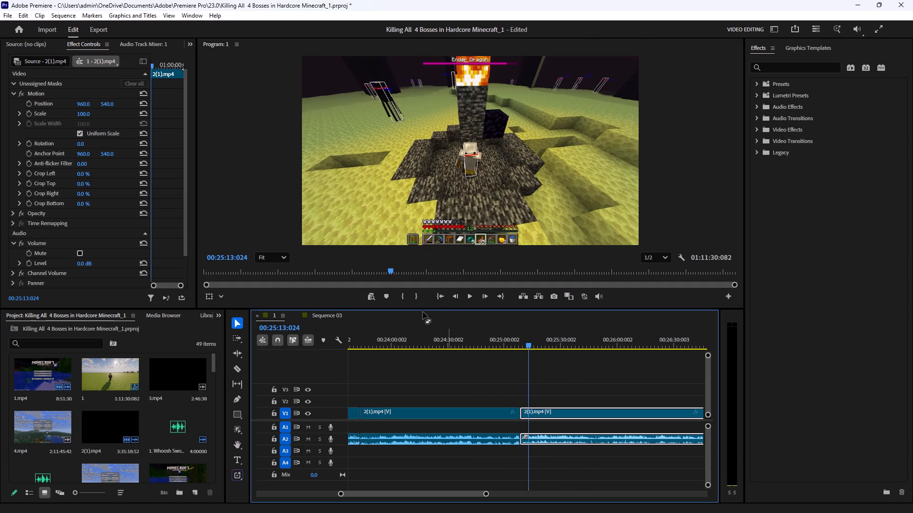
left_click_drag(476, 299, 466, 299)
left_click(468, 298)
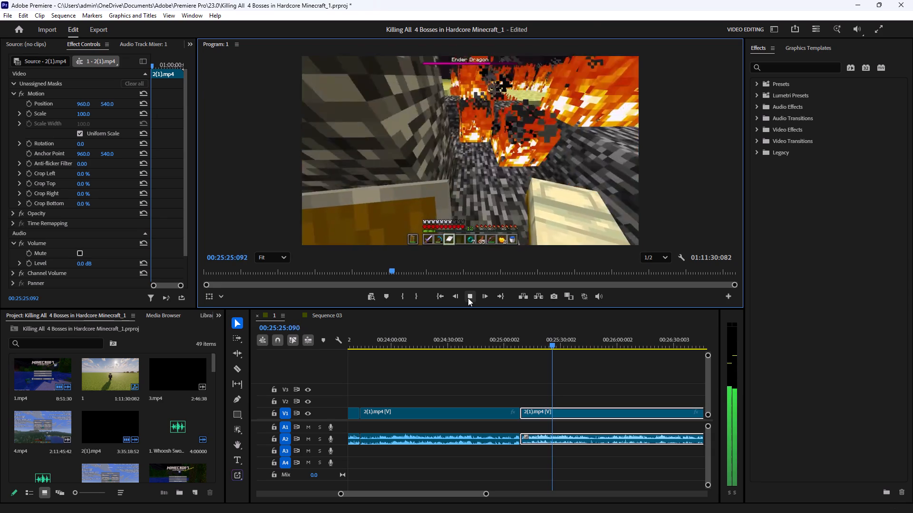
left_click(468, 298)
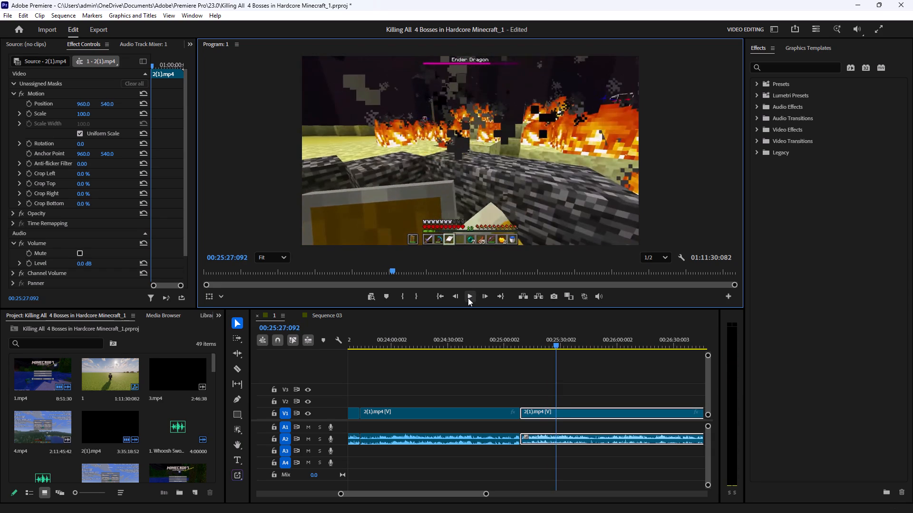
left_click(468, 298)
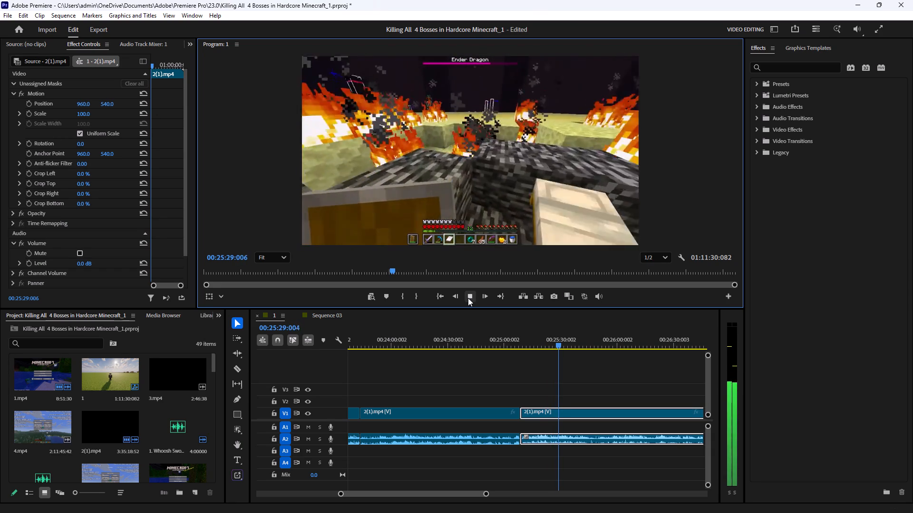
left_click(468, 298)
left_click(468, 298)
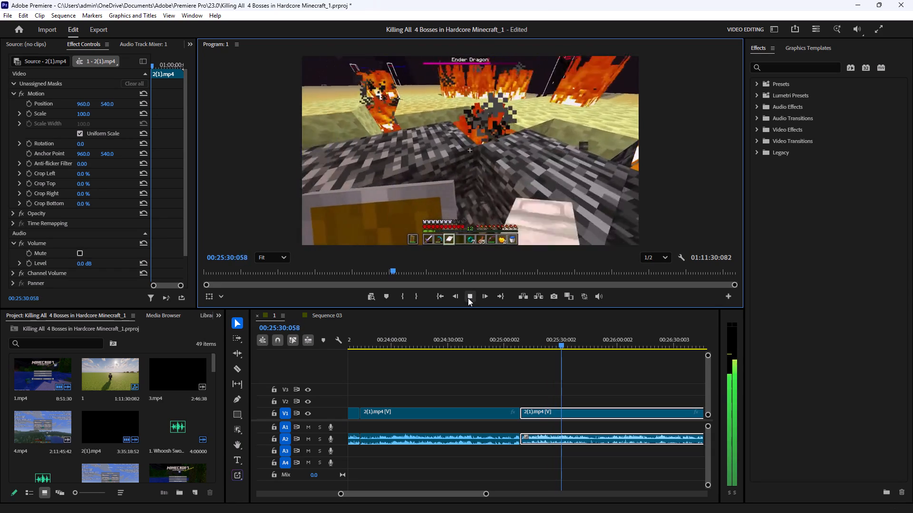
left_click(468, 298)
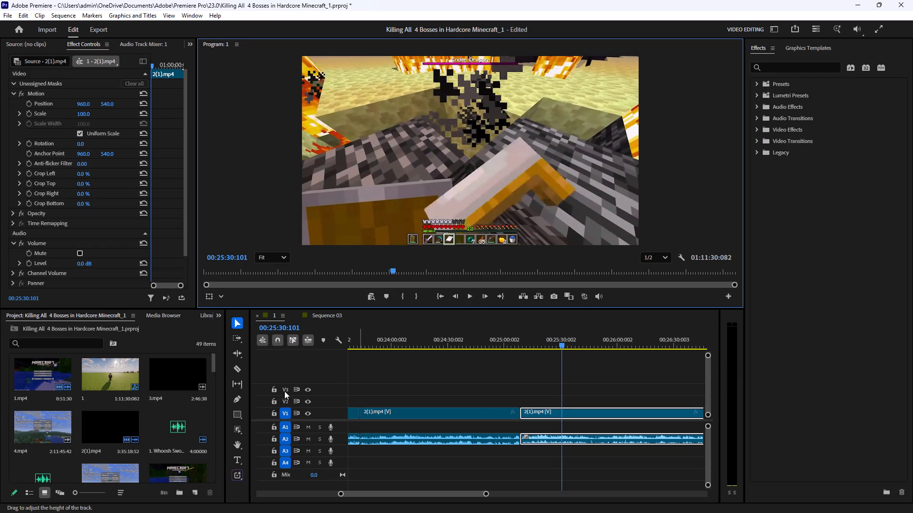
Split the V1 clip with its audio at about 00:25:46 using the Razor tool.
left_click(240, 370)
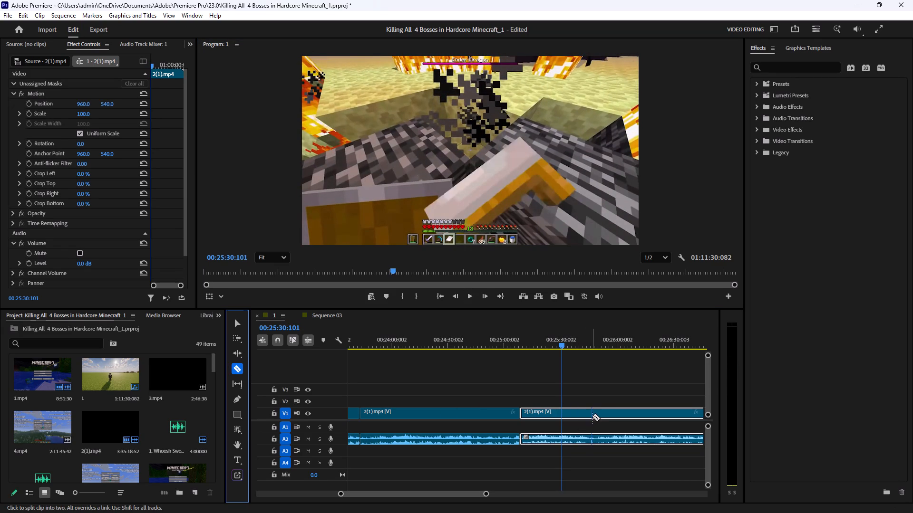
left_click(591, 413)
left_click(238, 329)
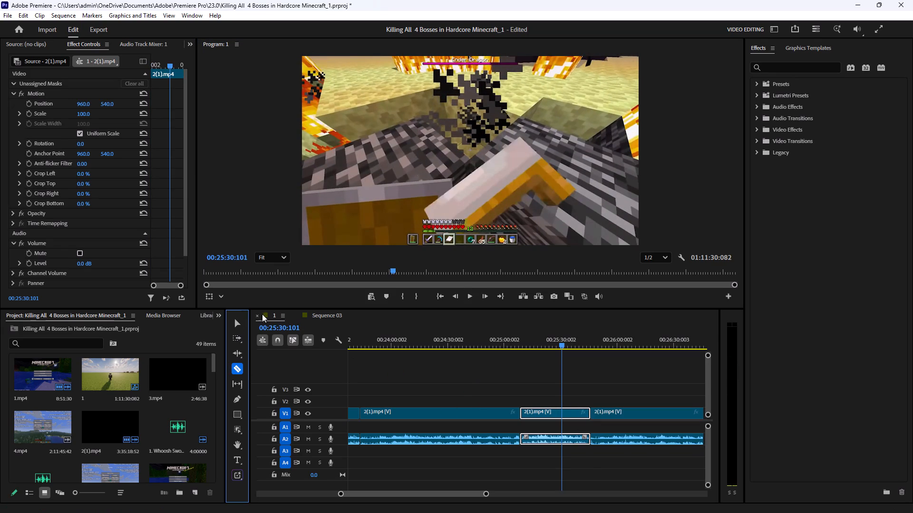
Scan the fight footage after the cut and split the V1 clip with its audio again at 00:29:50:039.
left_click_drag(562, 346, 612, 349)
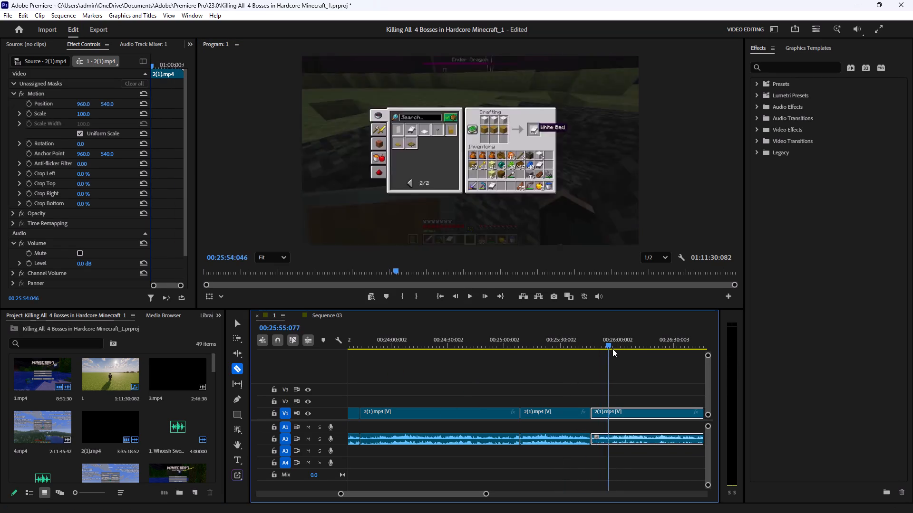
left_click_drag(612, 349, 653, 350)
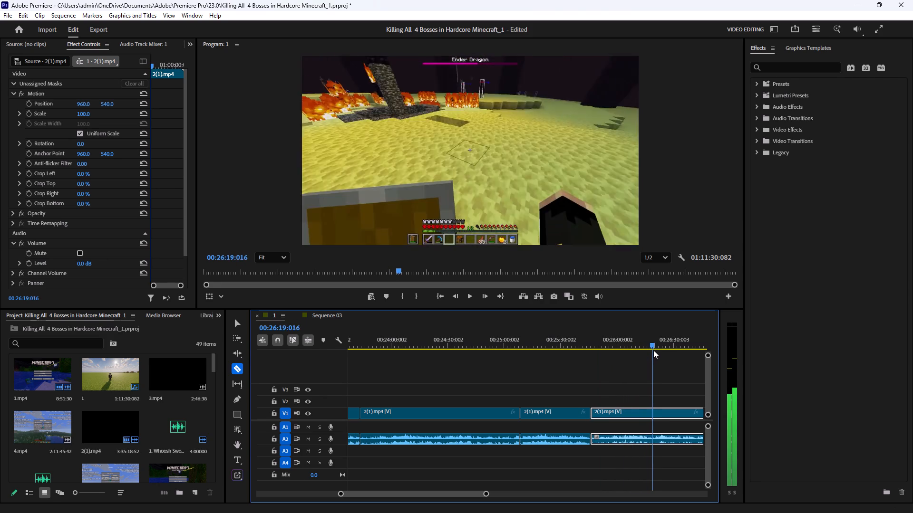
left_click_drag(653, 350, 687, 350)
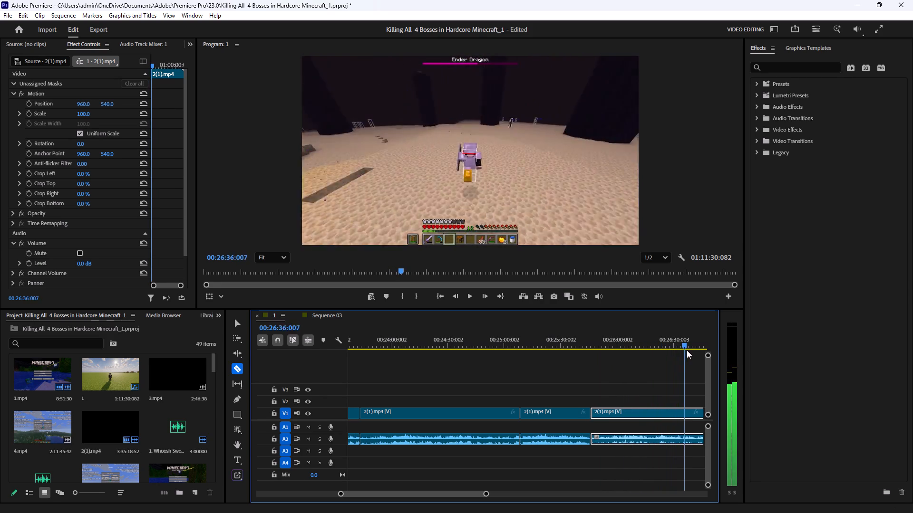
left_click_drag(687, 350, 701, 351)
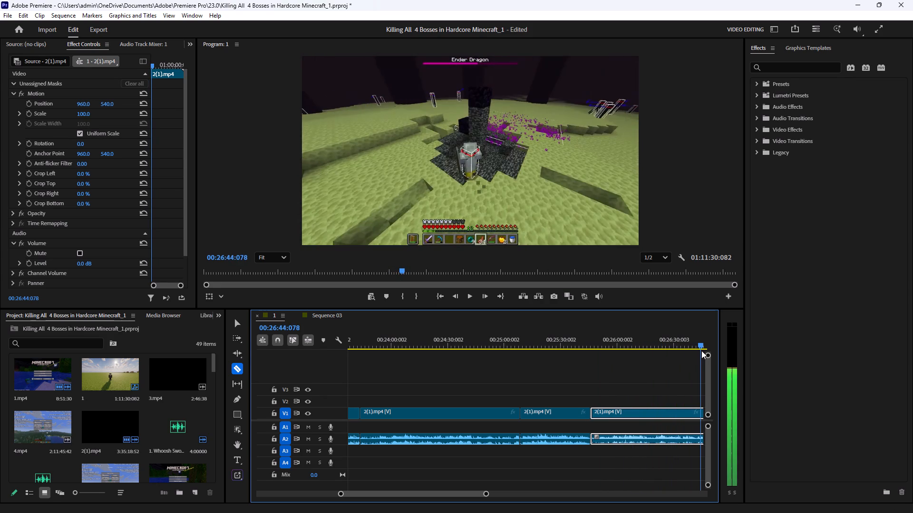
left_click_drag(701, 351, 708, 351)
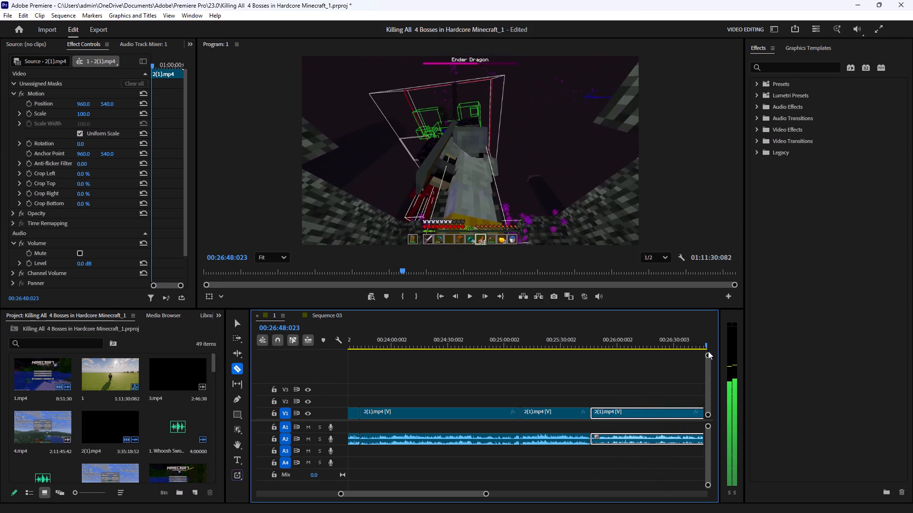
left_click_drag(708, 351, 711, 351)
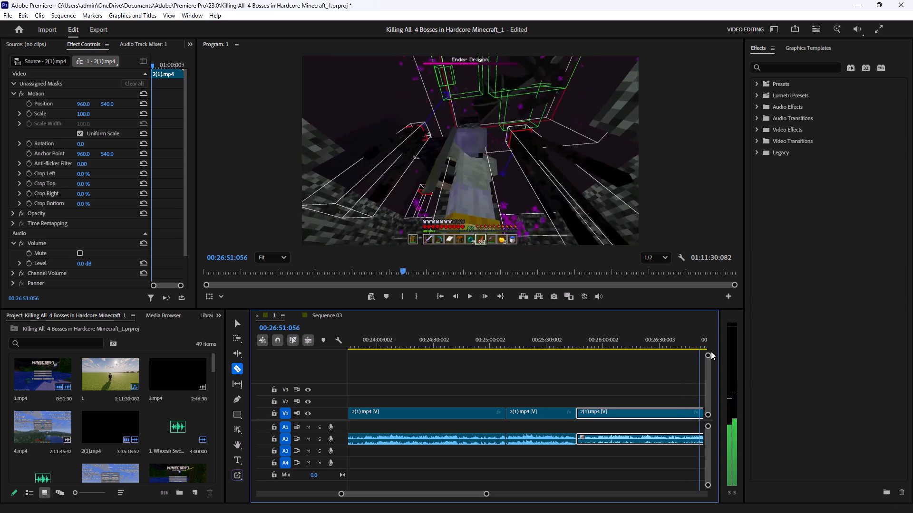
left_click_drag(711, 351, 682, 354)
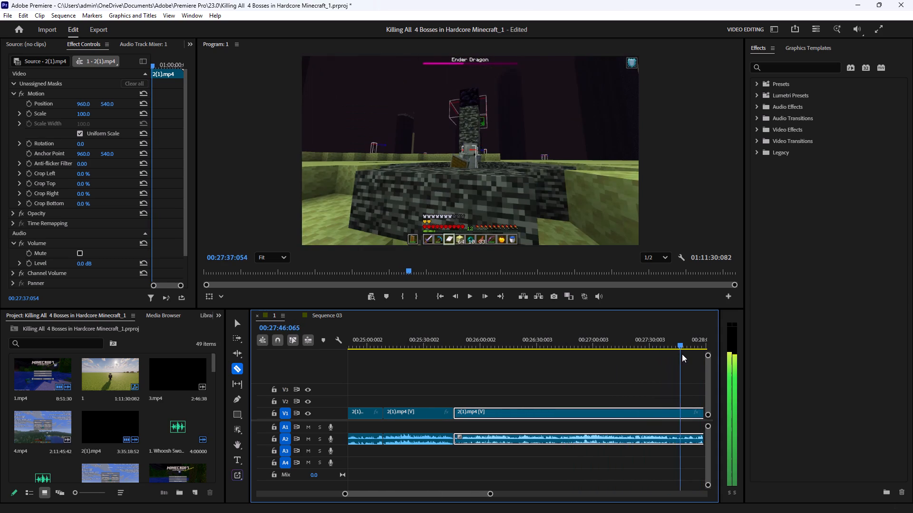
left_click_drag(682, 354, 705, 356)
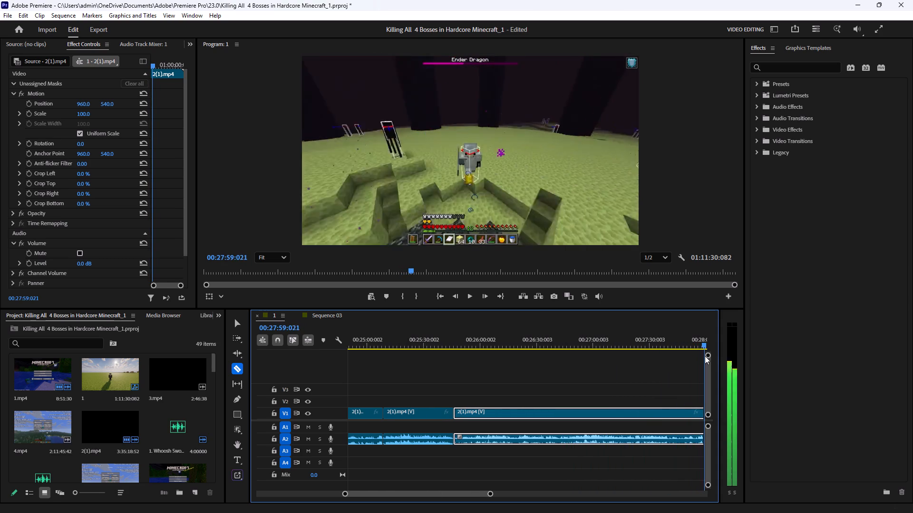
left_click_drag(705, 356, 711, 357)
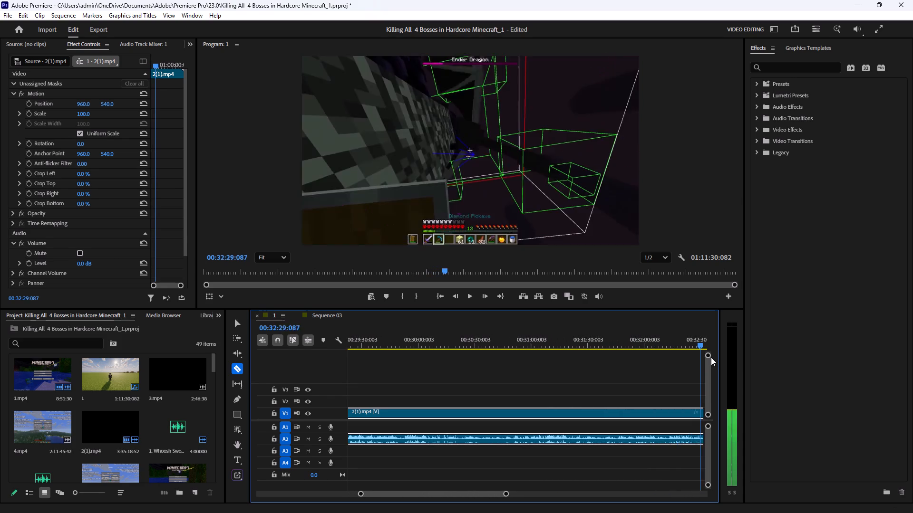
left_click_drag(711, 357, 608, 364)
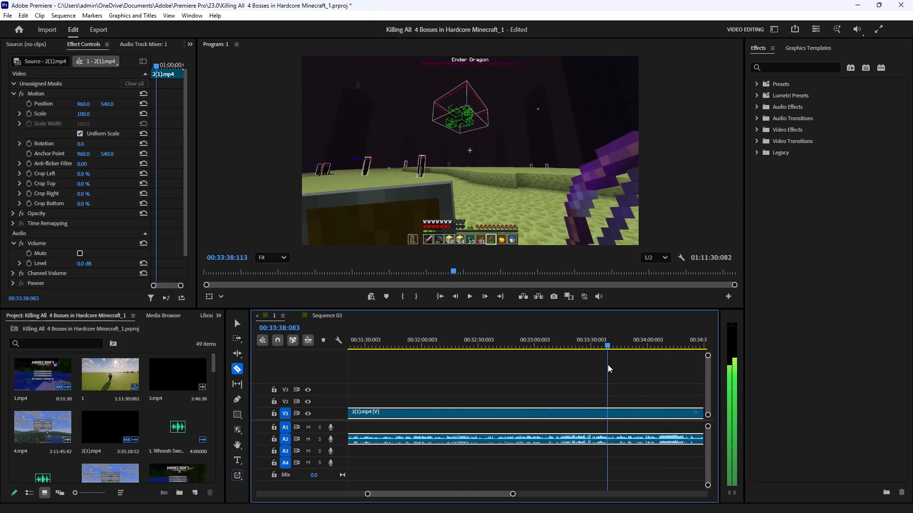
left_click_drag(608, 364, 327, 363)
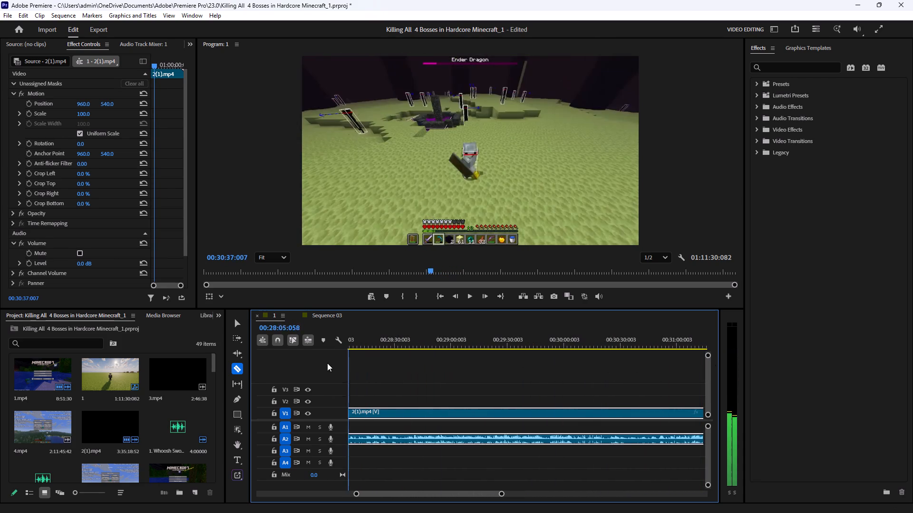
left_click_drag(327, 363, 592, 382)
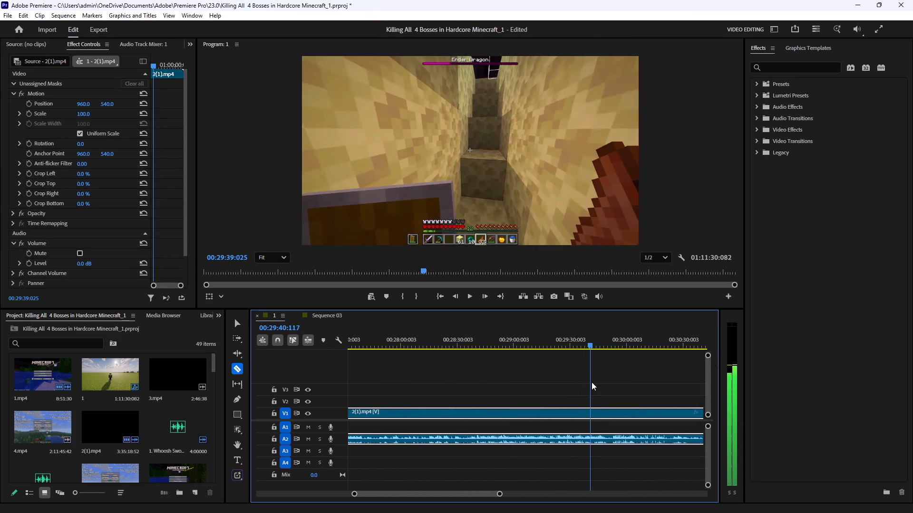
left_click_drag(592, 382, 622, 389)
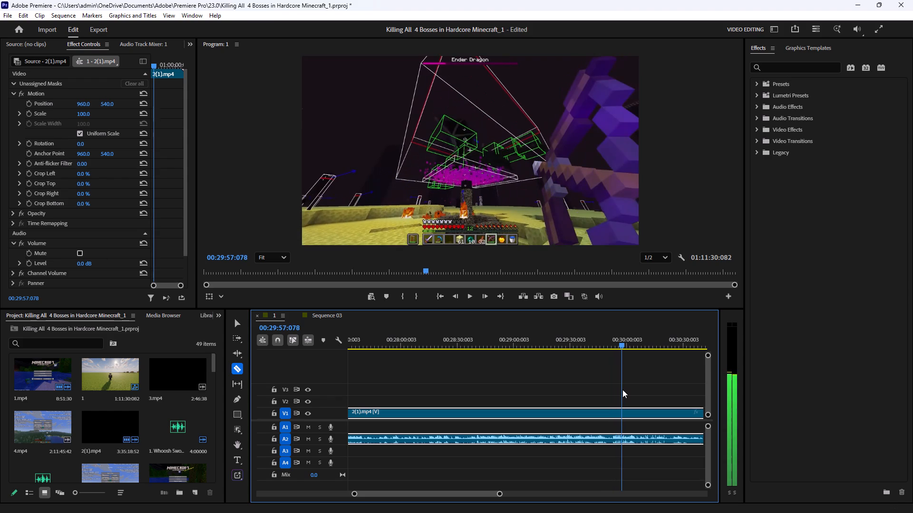
left_click_drag(622, 389, 609, 394)
left_click(610, 415)
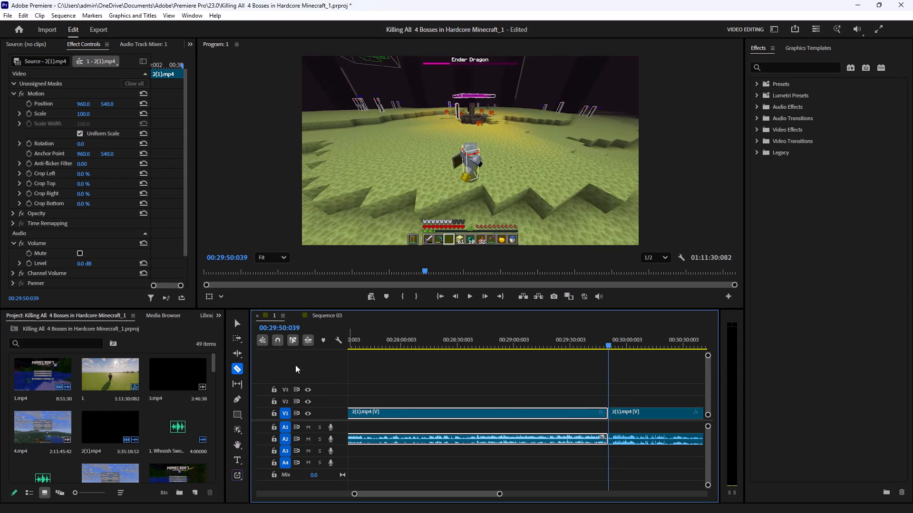
Delete the video and audio section between the cuts at about 00:25:46 and 00:29:50:039, and close the gap.
left_click(243, 323)
left_click_drag(515, 387, 519, 476)
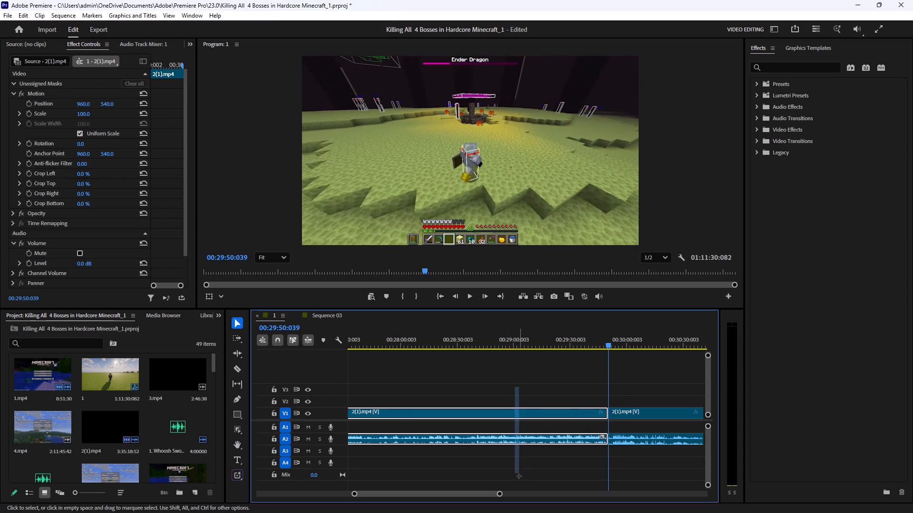
left_click_drag(519, 476, 518, 478)
key("BackSpace")
left_click(558, 410)
key("BackSpace")
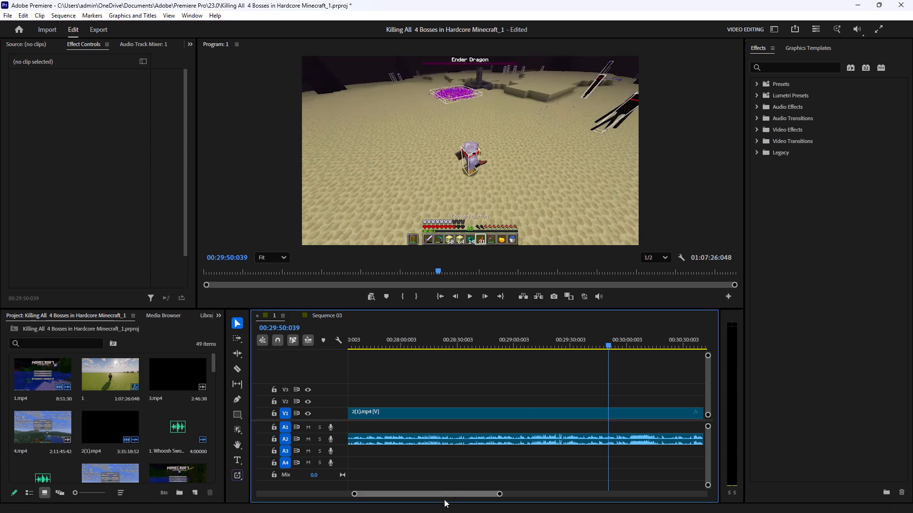
Return to the new join at about 00:25:46 and play the fight footage from there to review it.
left_click_drag(458, 494, 446, 494)
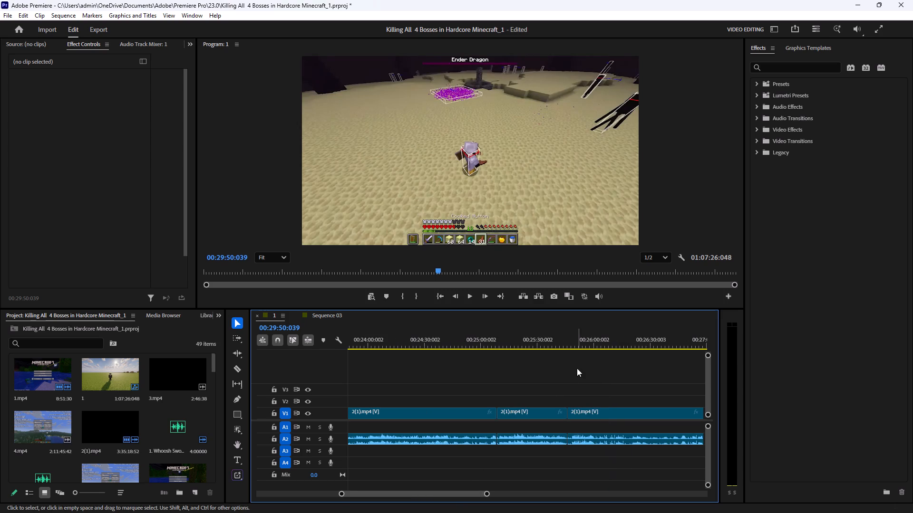
left_click(570, 348)
left_click(474, 297)
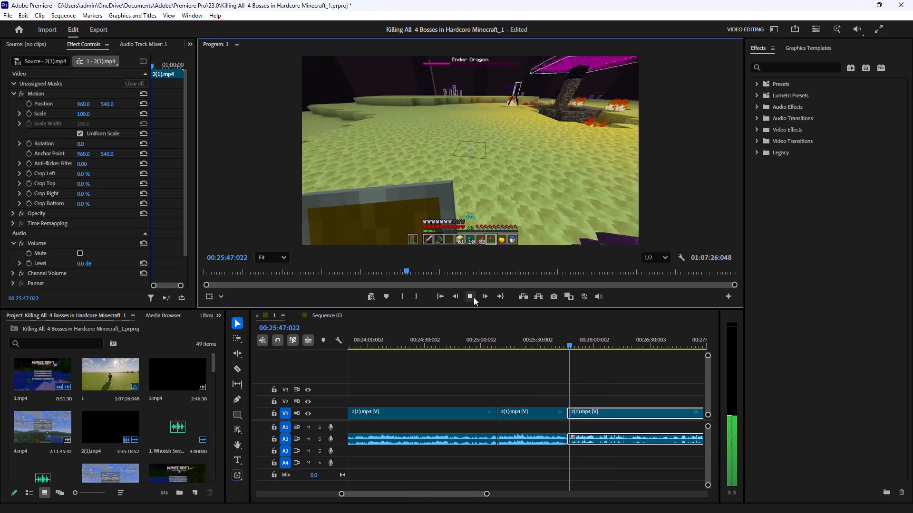
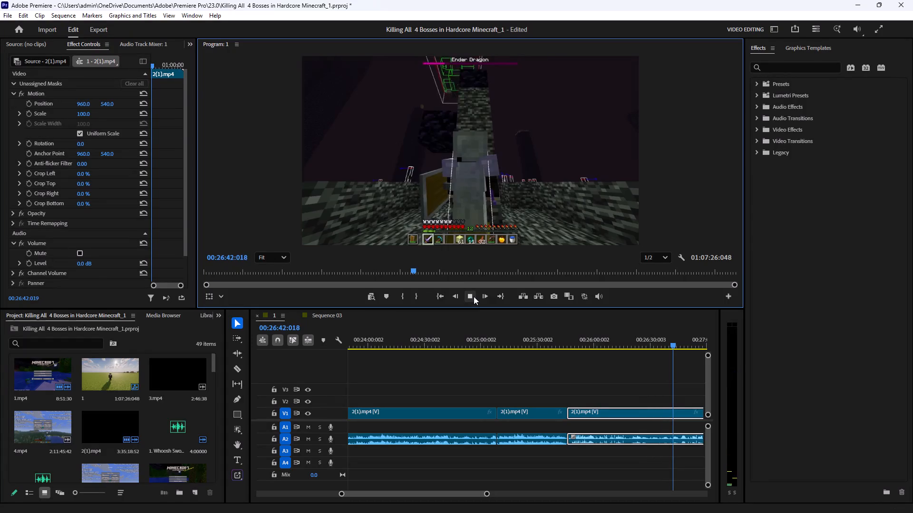
Review the footage up to 00:26:45:077 and split the V1 clip with its audio there using the Razor tool.
left_click(474, 296)
left_click(474, 296)
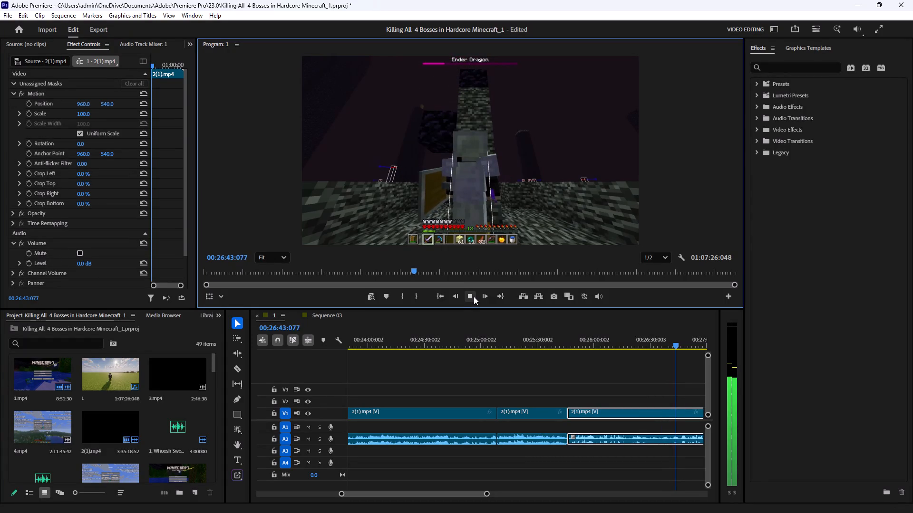
left_click(474, 296)
left_click(474, 296)
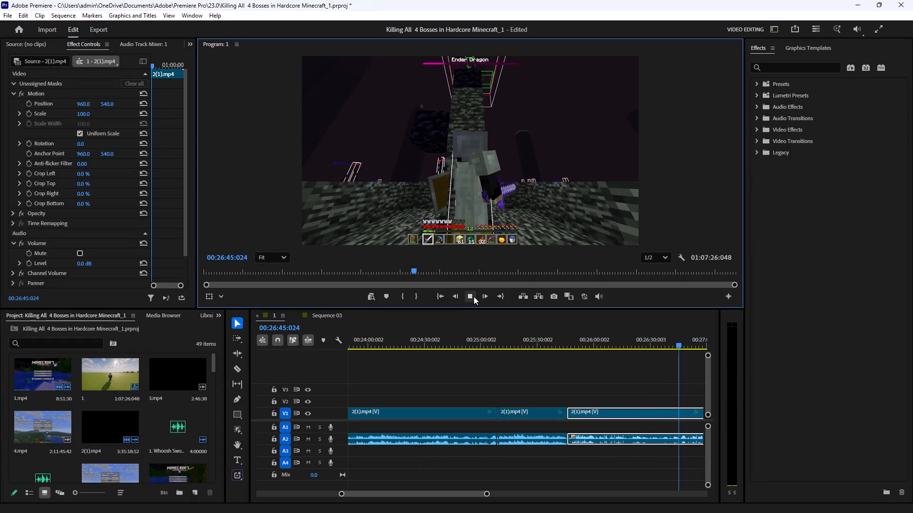
left_click(474, 296)
left_click(236, 365)
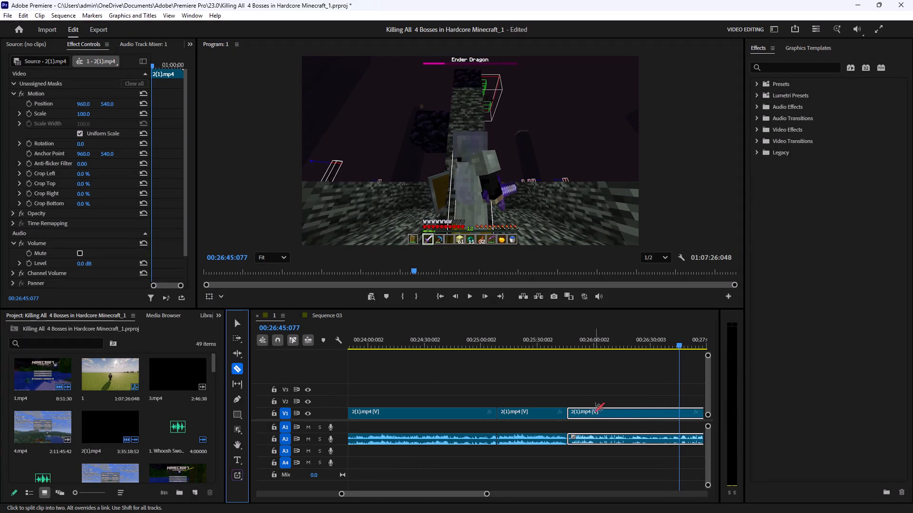
left_click(681, 413)
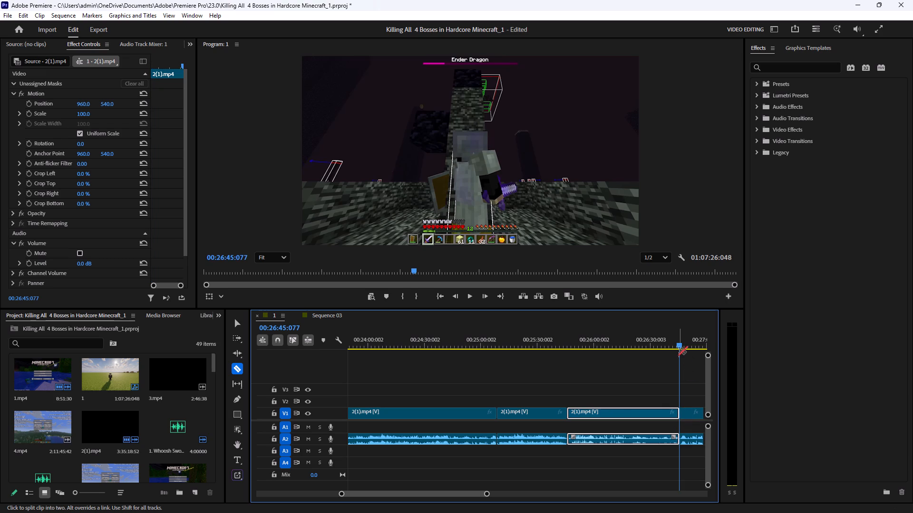
Scan and play the dragon fight footage after the cut, and split the V1 clip with its audio again at 00:27:14:115.
left_click_drag(680, 348, 703, 348)
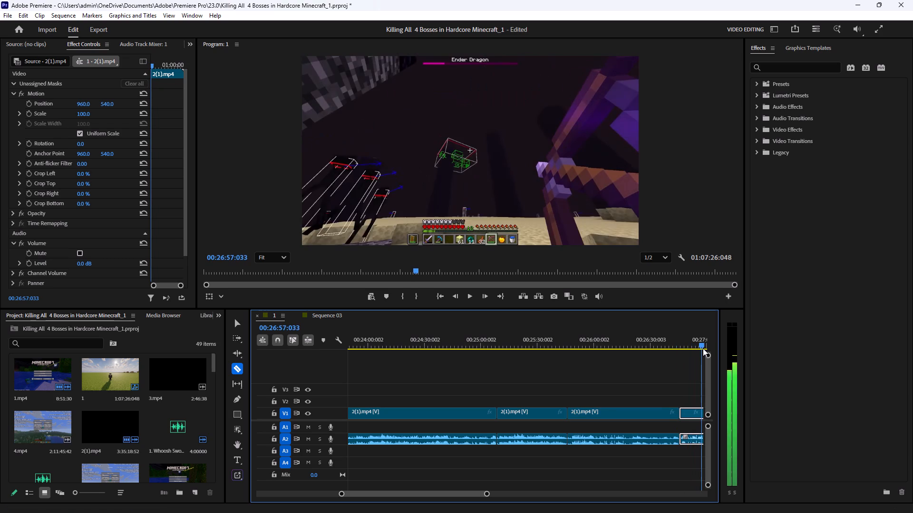
left_click_drag(703, 348, 613, 351)
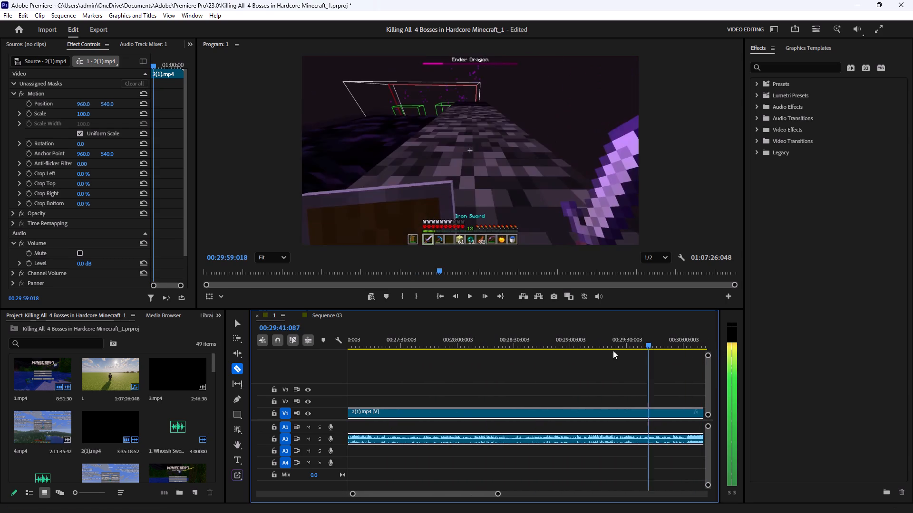
left_click_drag(613, 351, 483, 351)
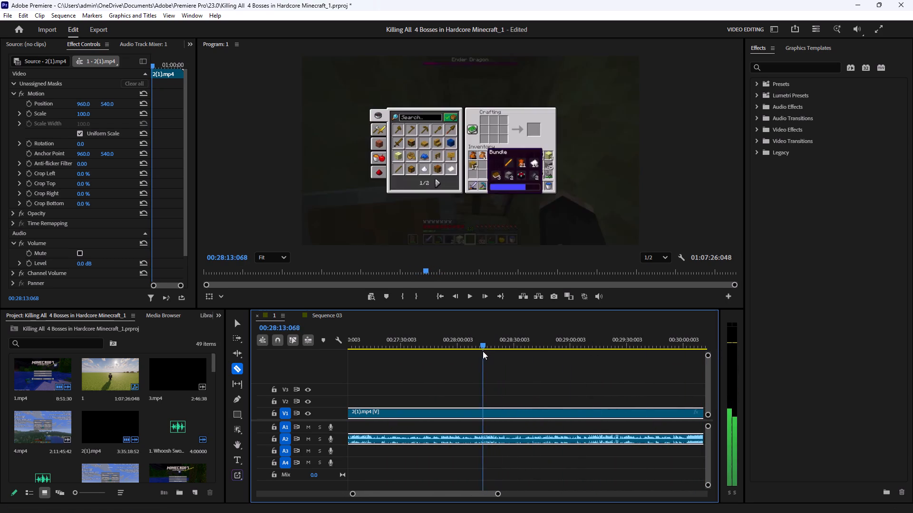
left_click_drag(483, 351, 420, 349)
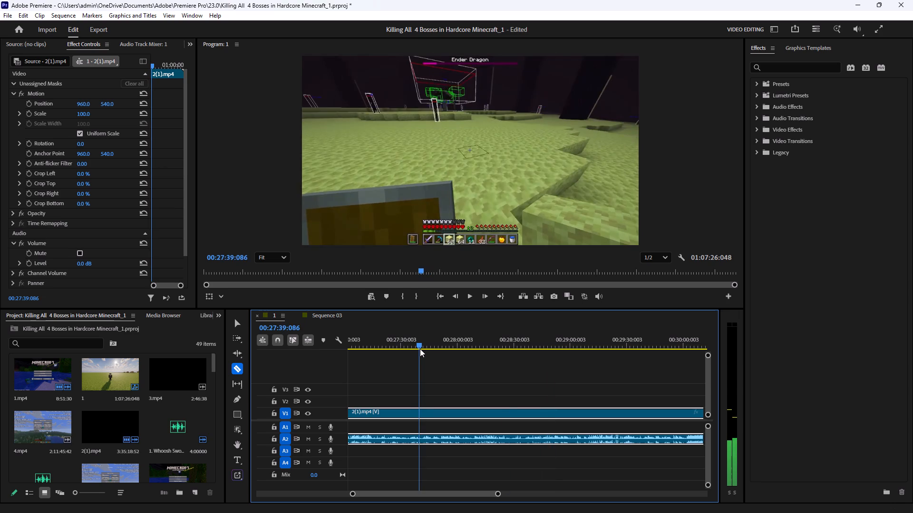
left_click_drag(420, 349, 429, 356)
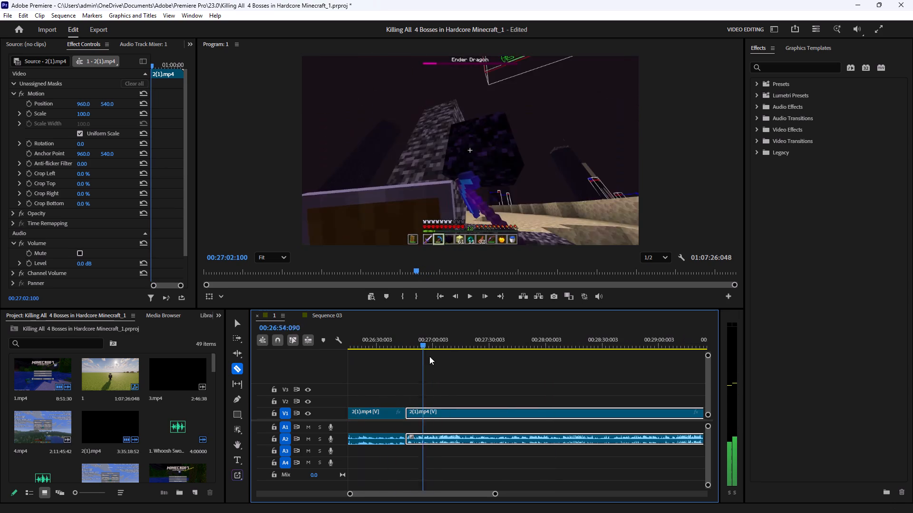
left_click_drag(429, 356, 411, 362)
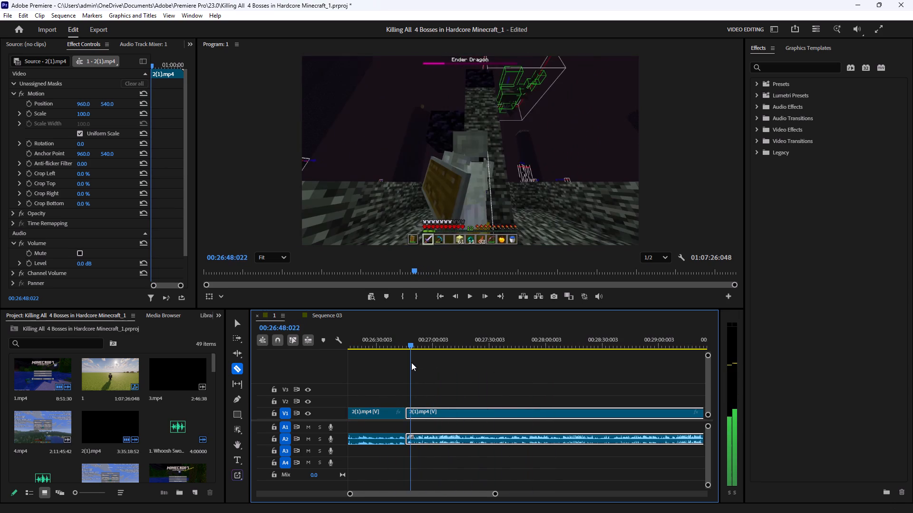
left_click_drag(411, 362, 426, 361)
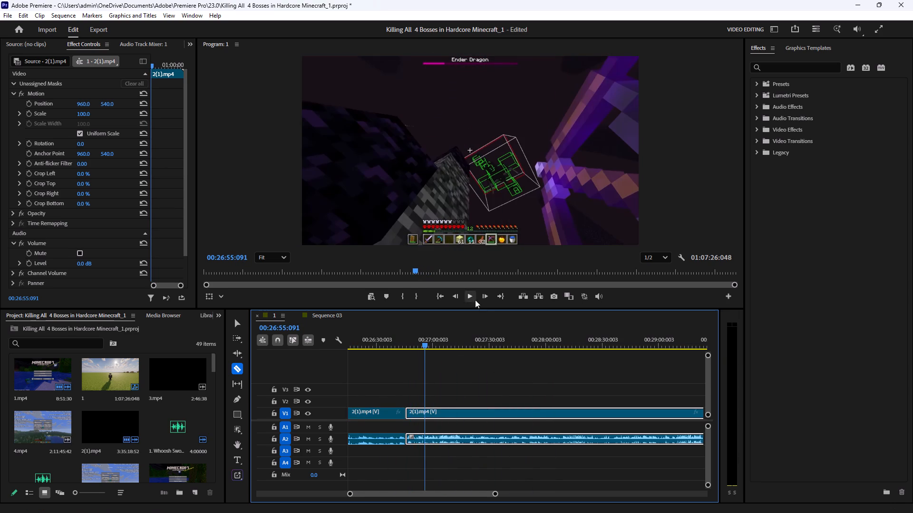
left_click(471, 295)
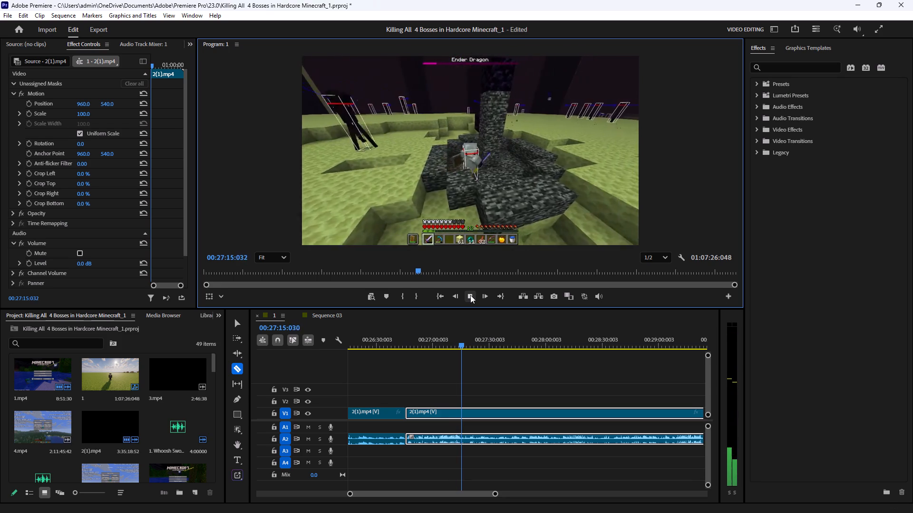
left_click(470, 295)
left_click(470, 295)
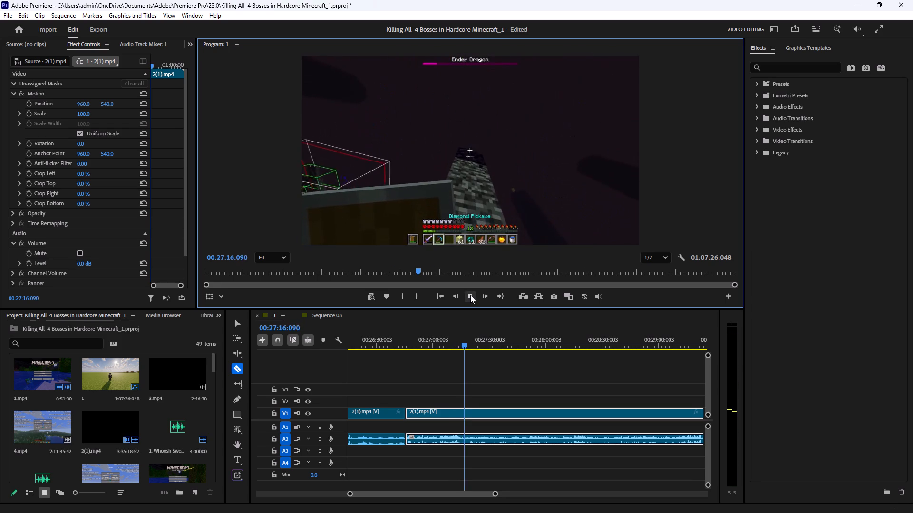
left_click(470, 295)
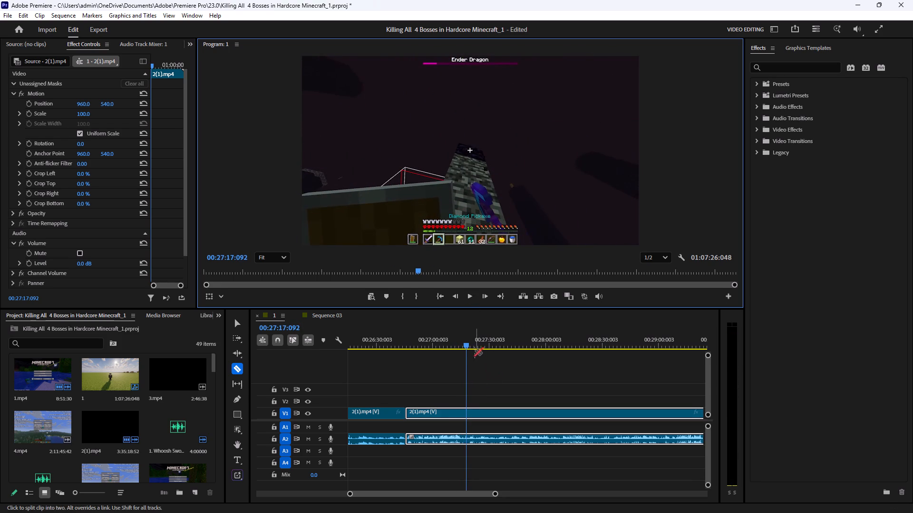
left_click_drag(467, 346, 462, 355)
left_click(461, 408)
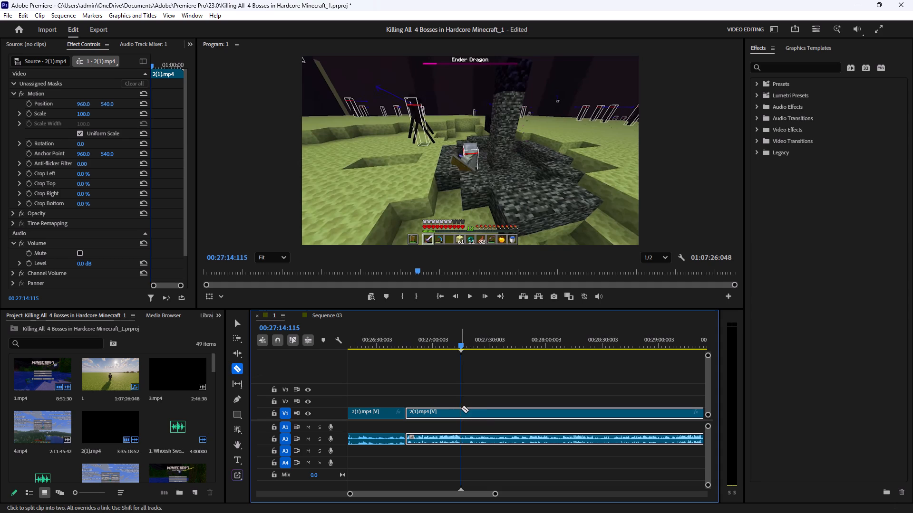
Scan forward through the footage and split the V1 clip with its audio at 00:28:09:032.
left_click_drag(463, 346, 507, 351)
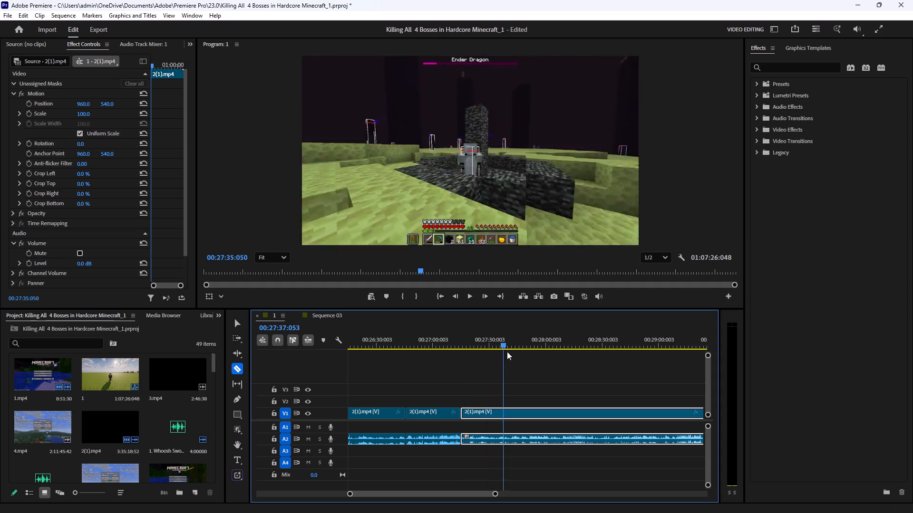
left_click_drag(507, 351, 563, 361)
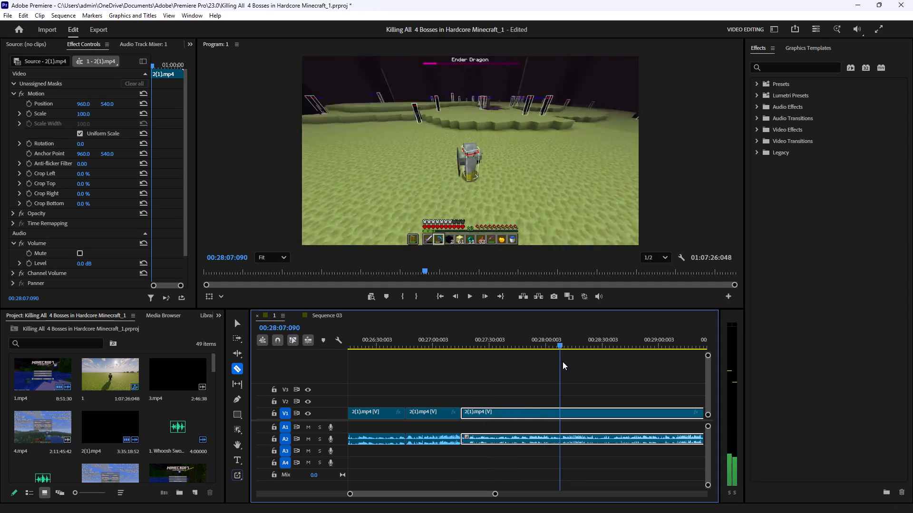
left_click_drag(563, 361, 602, 366)
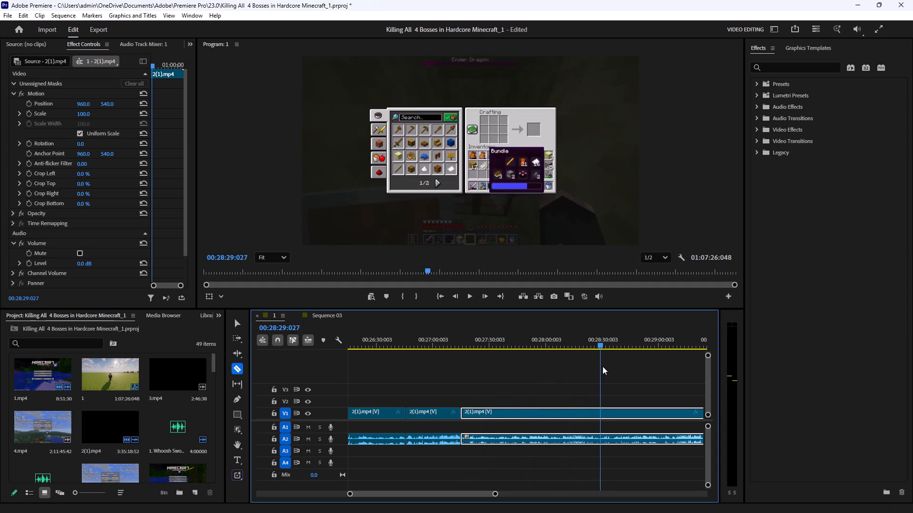
left_click_drag(602, 366, 581, 368)
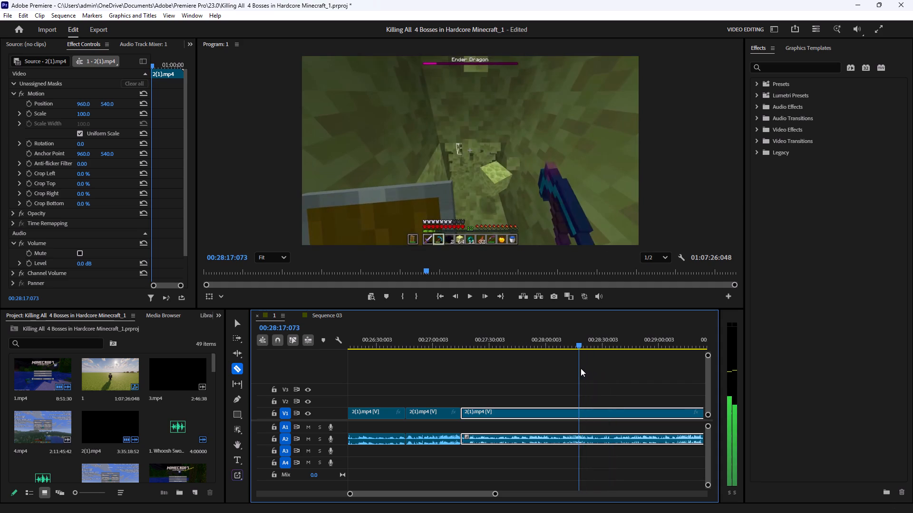
left_click_drag(581, 368, 565, 374)
left_click(562, 413)
Delete the video and audio section between the cuts at 00:27:14:115 and 00:28:09:032, and close the gap.
left_click(240, 321)
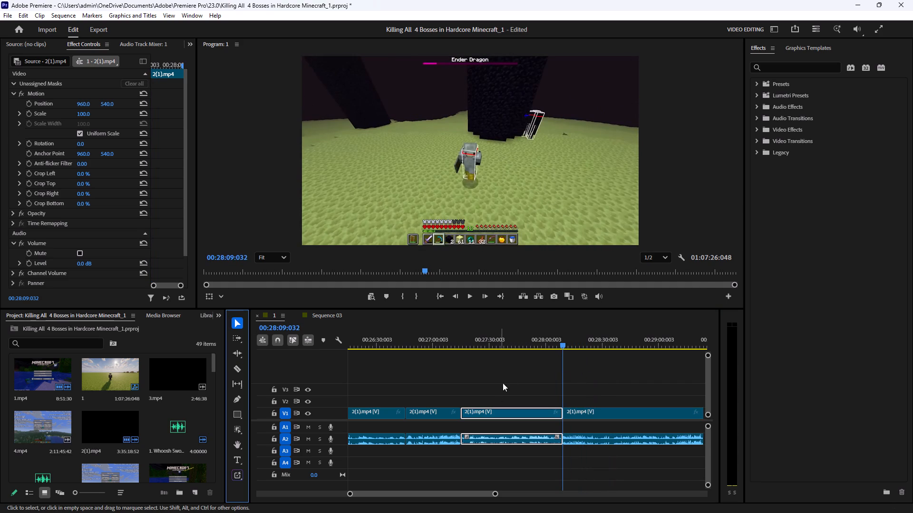
left_click_drag(515, 380, 514, 465)
key("BackSpace")
left_click(522, 412)
key("BackSpace")
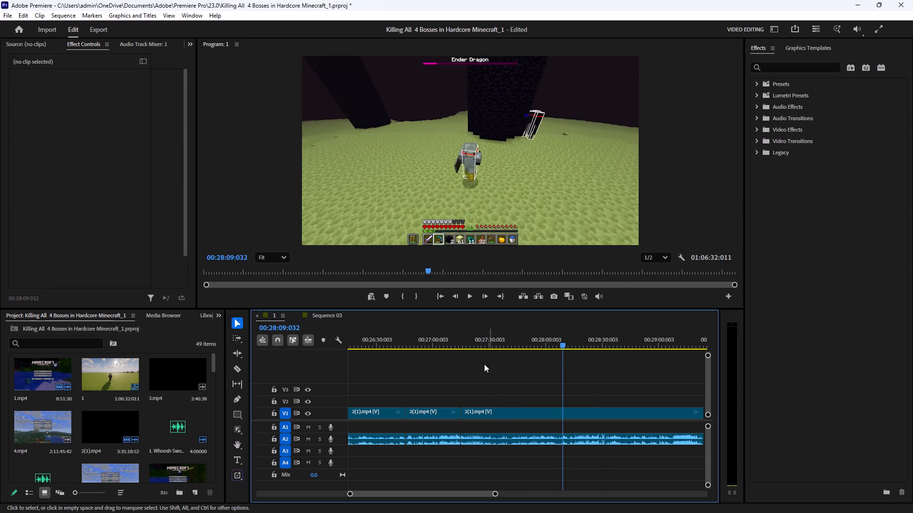
Play on from the new join, trim the following clip's start to 00:27:26:119, and move the clip back to close the gap.
left_click(465, 334)
left_click(469, 298)
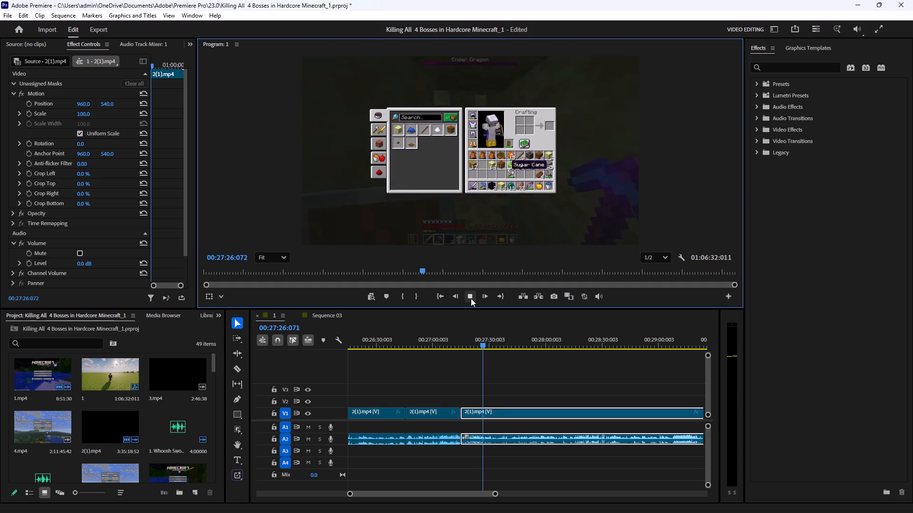
left_click(471, 298)
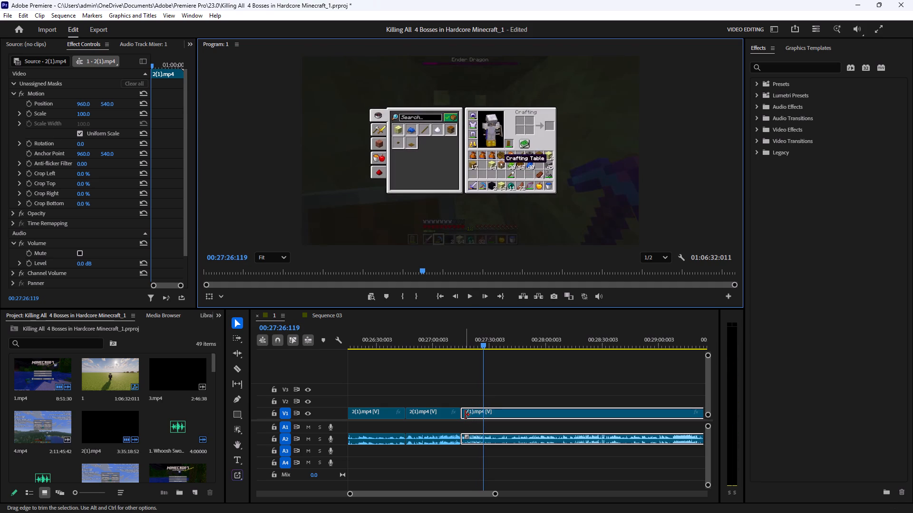
left_click_drag(463, 414, 487, 418)
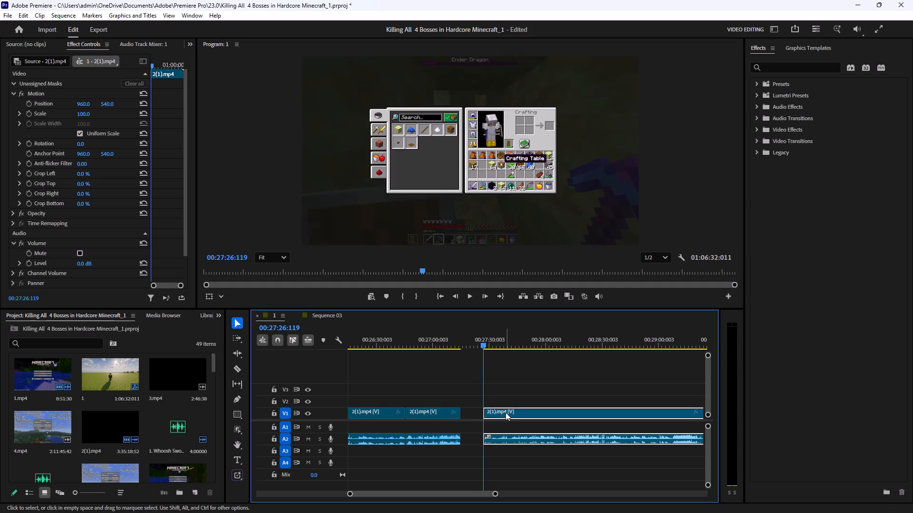
left_click_drag(505, 412, 479, 414)
Return to the join at 00:27:14:115 and play the crafting and inventory footage from there to review it.
left_click(462, 344)
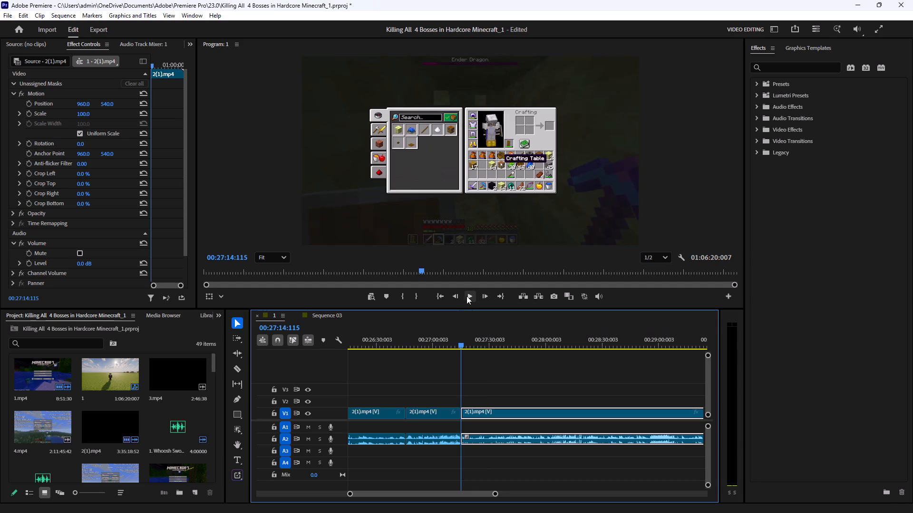
left_click(469, 293)
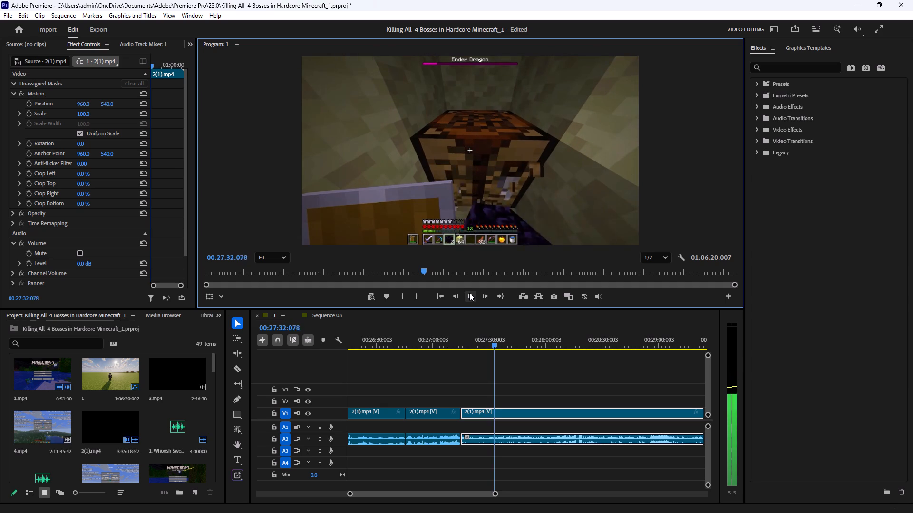
left_click(469, 293)
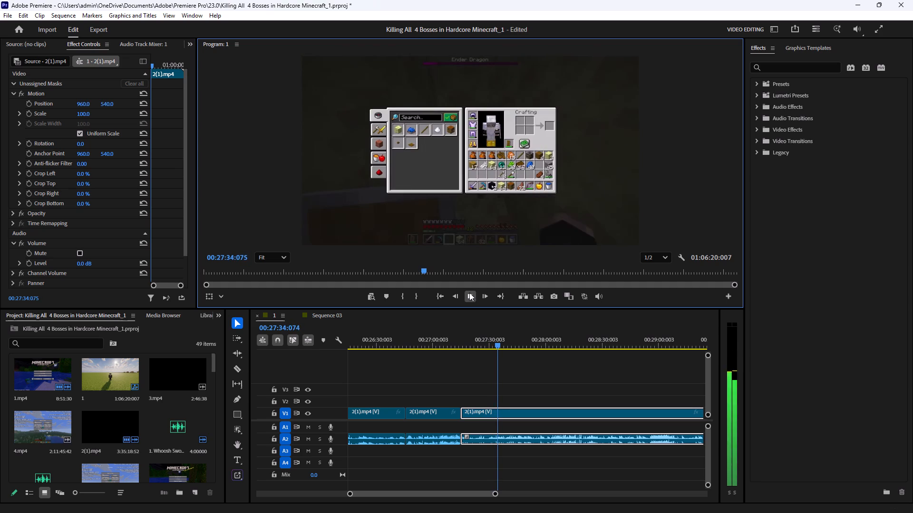
left_click(469, 293)
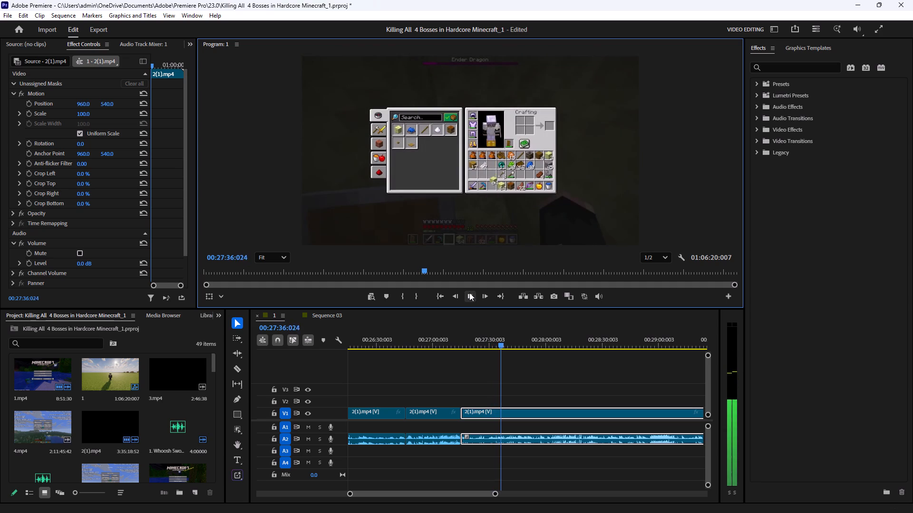
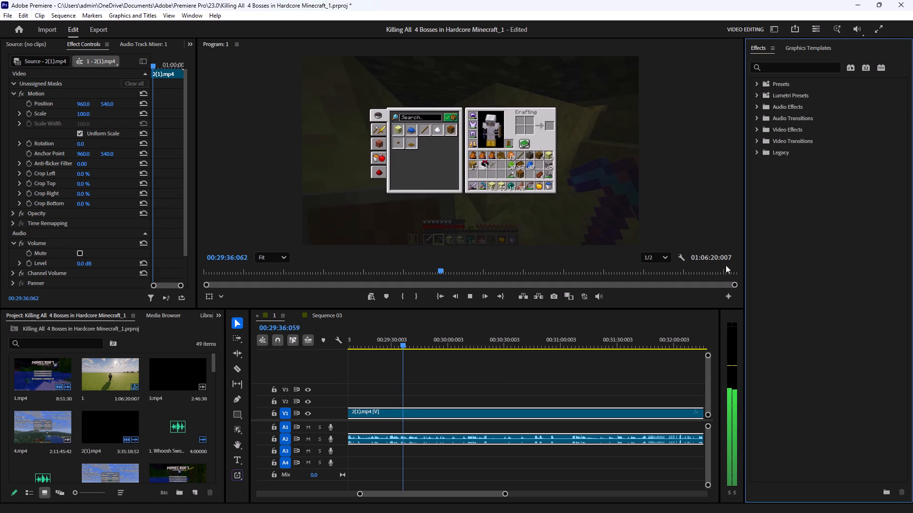
Go back in the crafting and inventory footage and split the V1 clip with its audio at 00:29:28:014.
left_click(469, 294)
left_click_drag(398, 343, 356, 361)
left_click(471, 295)
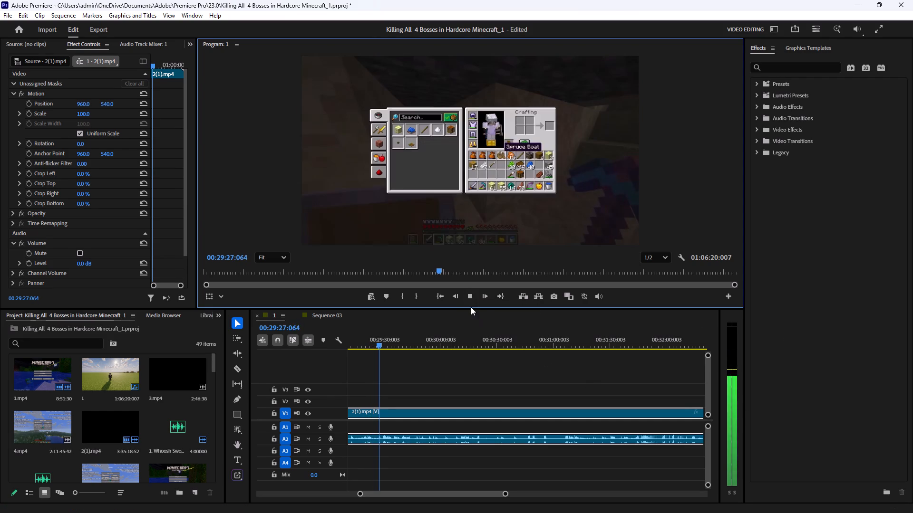
left_click(468, 296)
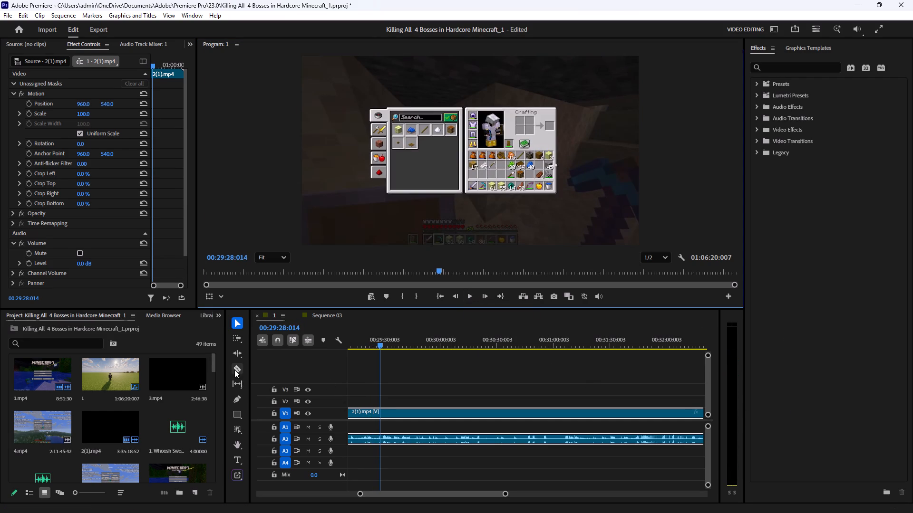
left_click(234, 370)
left_click(380, 414)
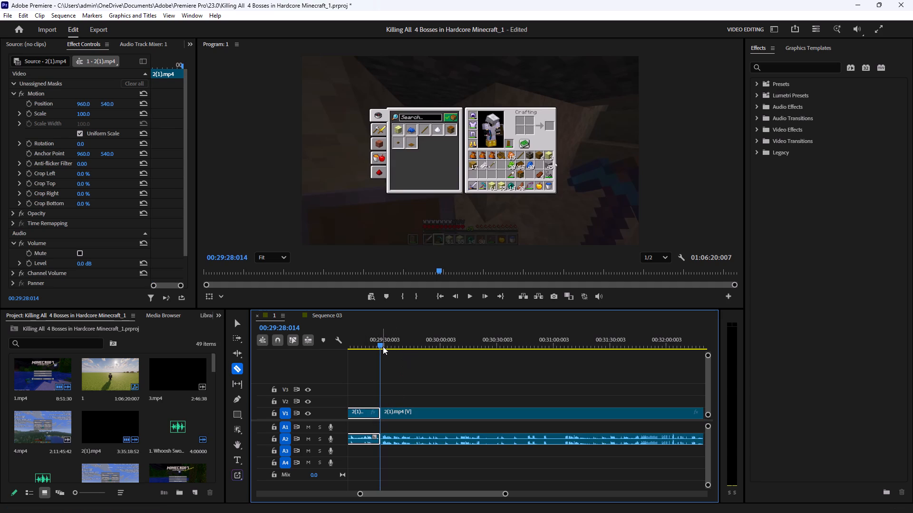
Scan forward past the enchanting and anvil footage and split the V1 clip with its audio at 00:31:29:025.
left_click_drag(380, 343, 429, 355)
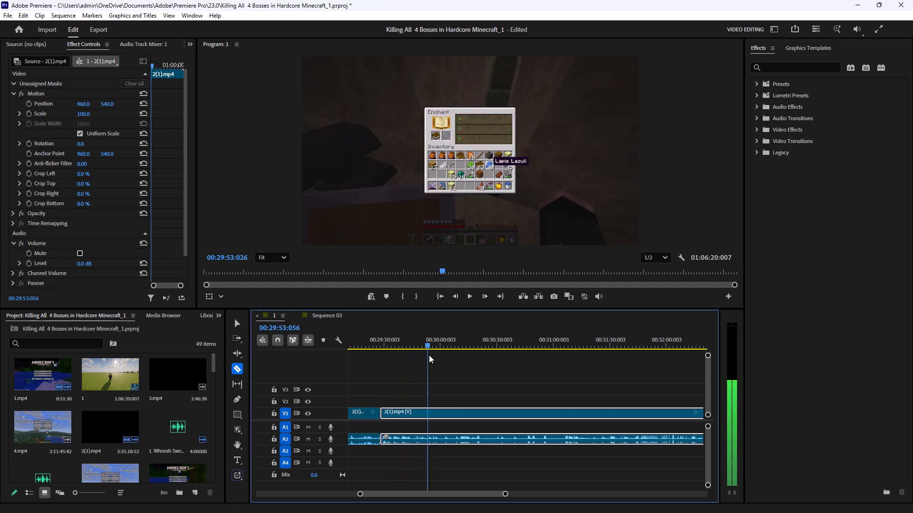
left_click_drag(429, 355, 502, 371)
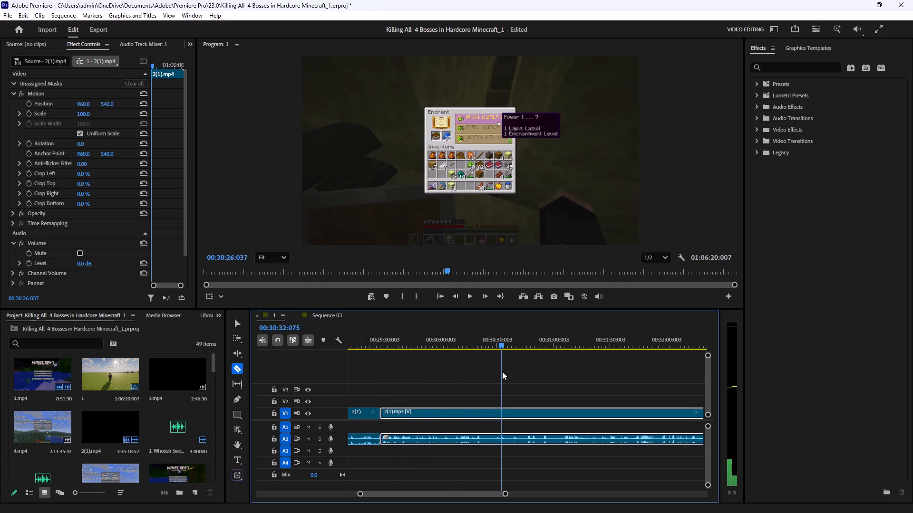
left_click_drag(502, 371, 514, 379)
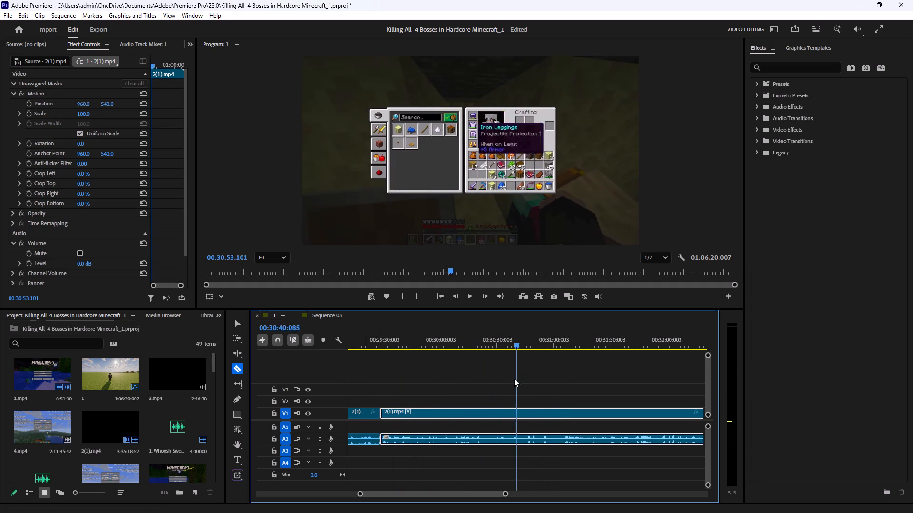
left_click_drag(514, 379, 524, 382)
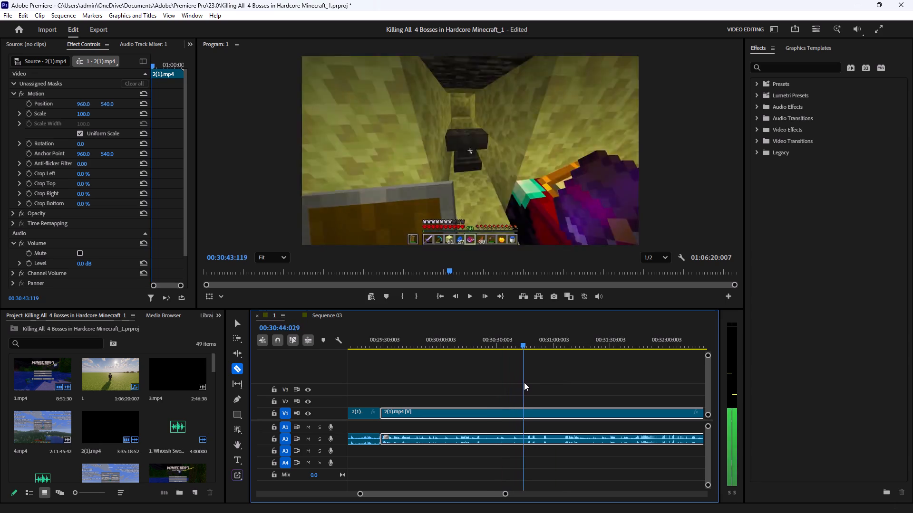
left_click_drag(524, 382, 512, 389)
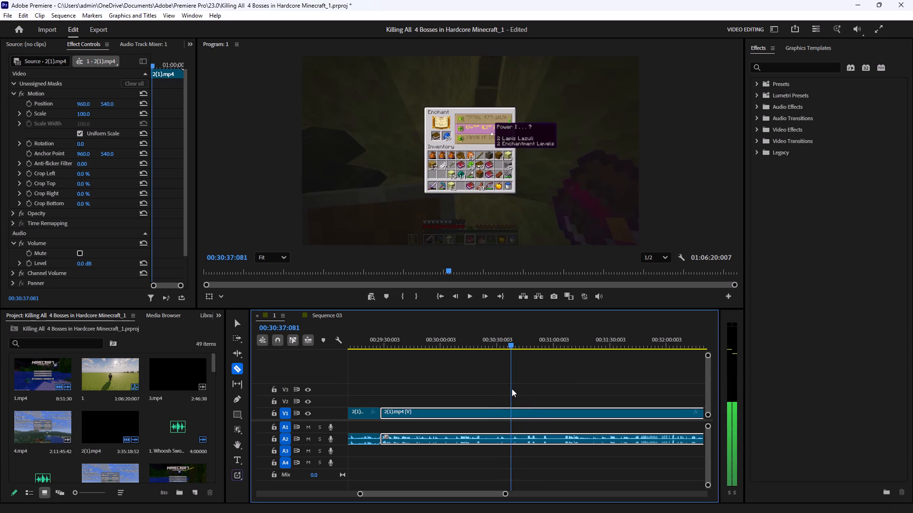
left_click_drag(512, 389, 532, 390)
left_click(469, 297)
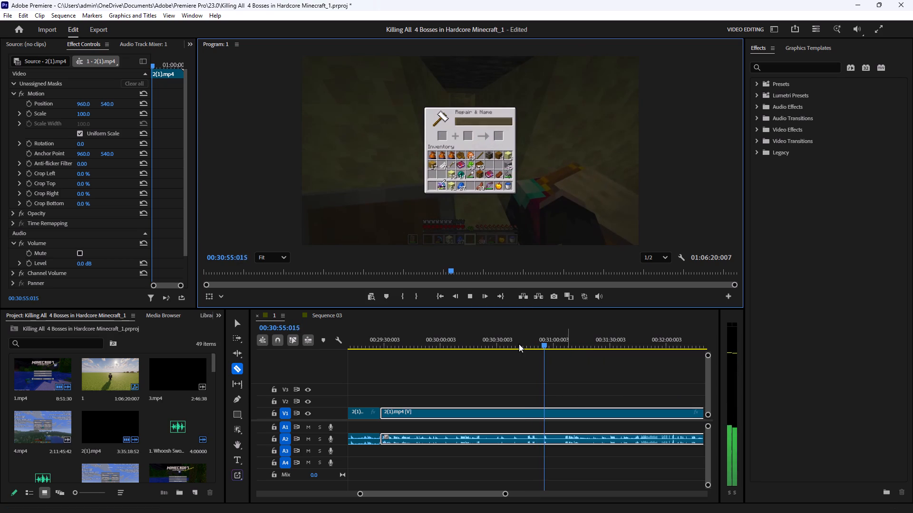
left_click(475, 297)
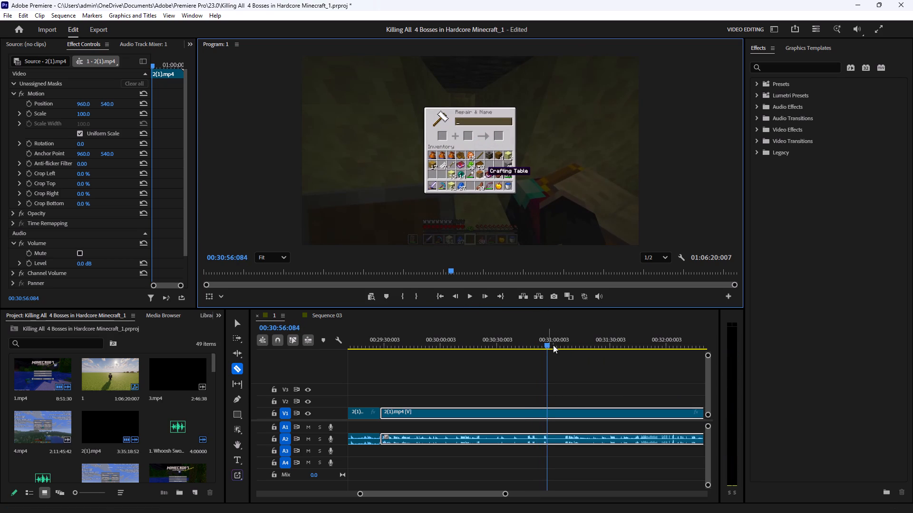
left_click_drag(550, 346, 633, 355)
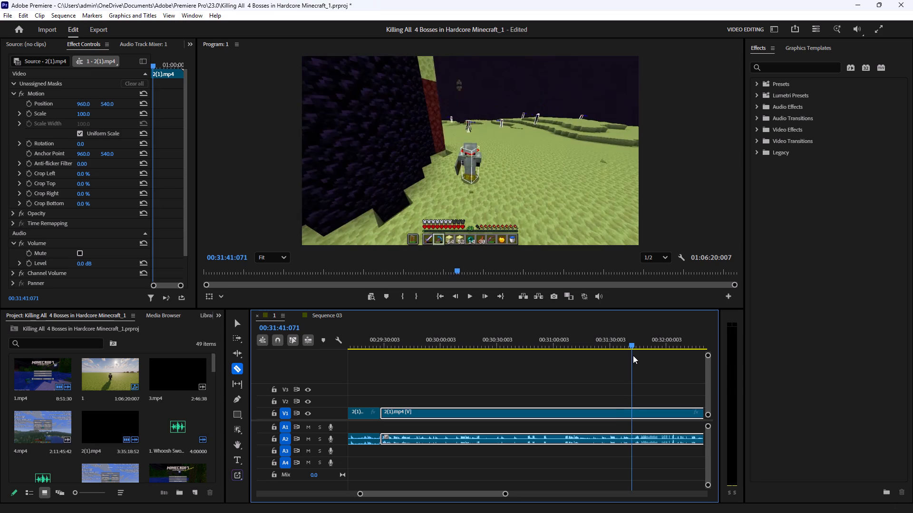
left_click_drag(633, 355, 610, 367)
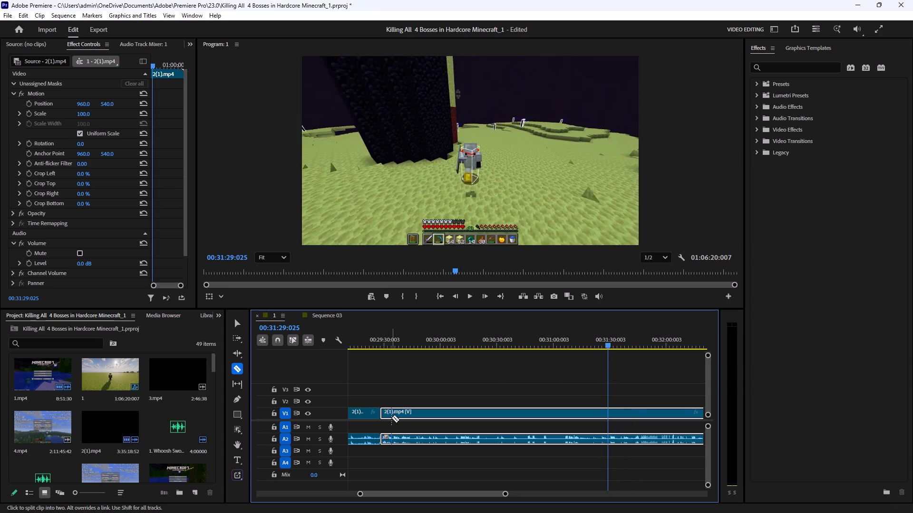
left_click(610, 412)
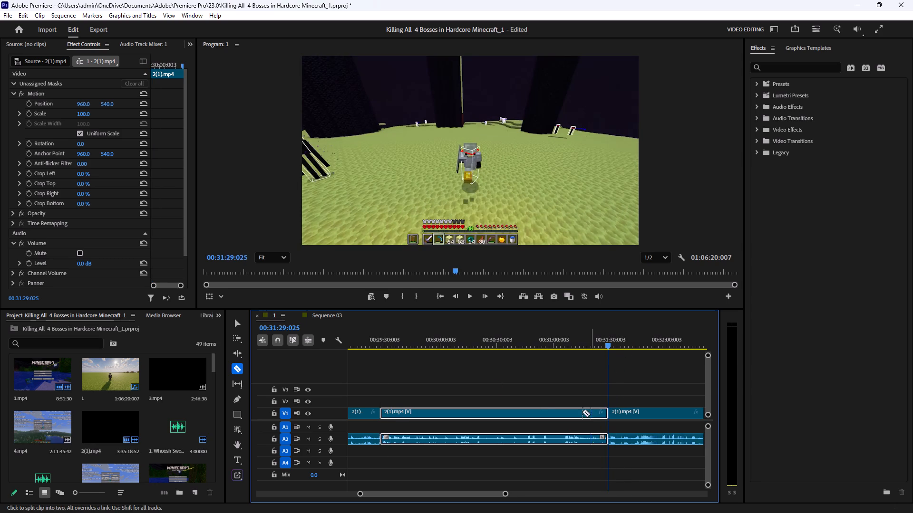
Delete the video and audio section between the cuts at 00:29:28:014 and 00:31:29:025, and close the gap.
left_click(236, 317)
left_click(239, 322)
left_click_drag(487, 383, 498, 436)
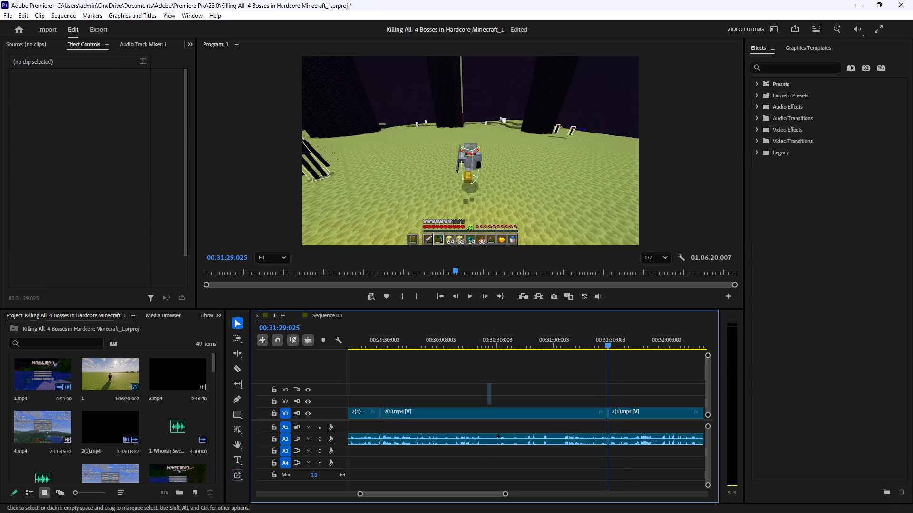
left_click_drag(498, 436, 508, 472)
key("BackSpace")
left_click(506, 414)
key("BackSpace")
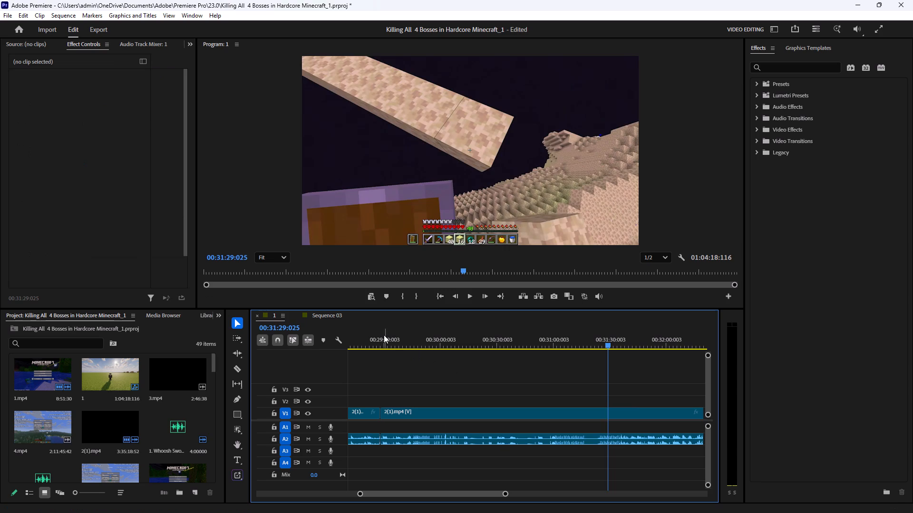
Play on from the new join, trim the following clip's start to 00:29:38:102, and move the clip back to close the gap.
left_click(383, 332)
left_click(468, 295)
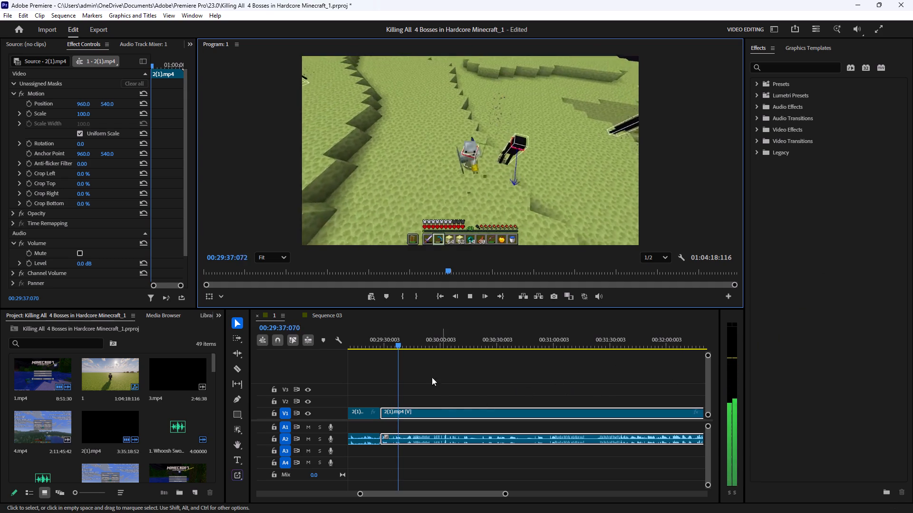
left_click(469, 293)
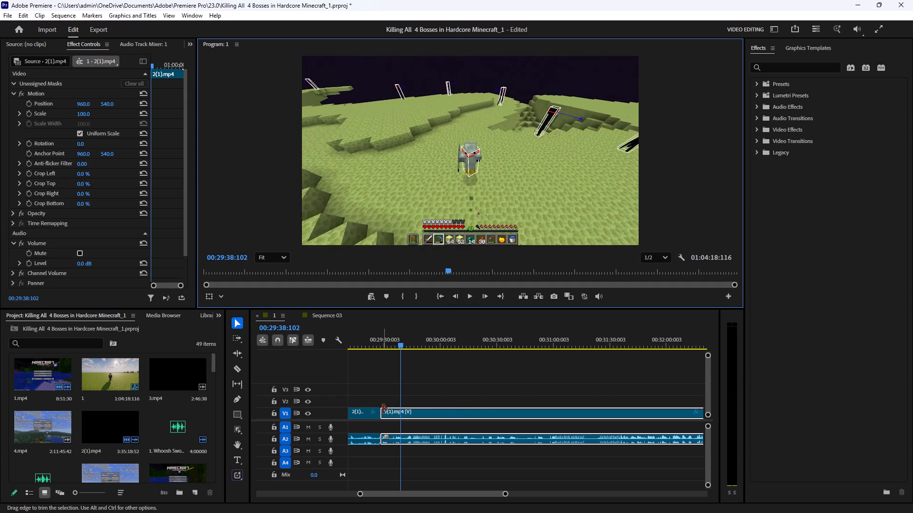
left_click_drag(382, 412, 402, 416)
left_click_drag(423, 411, 407, 414)
Play the footage from just before the join and split the V1 clip with its audio at 00:30:24:095.
left_click(378, 339)
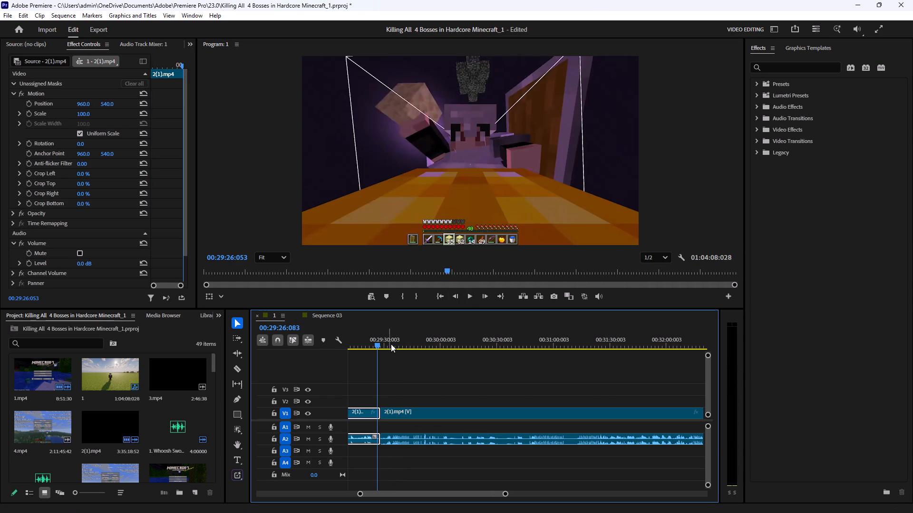
left_click(468, 296)
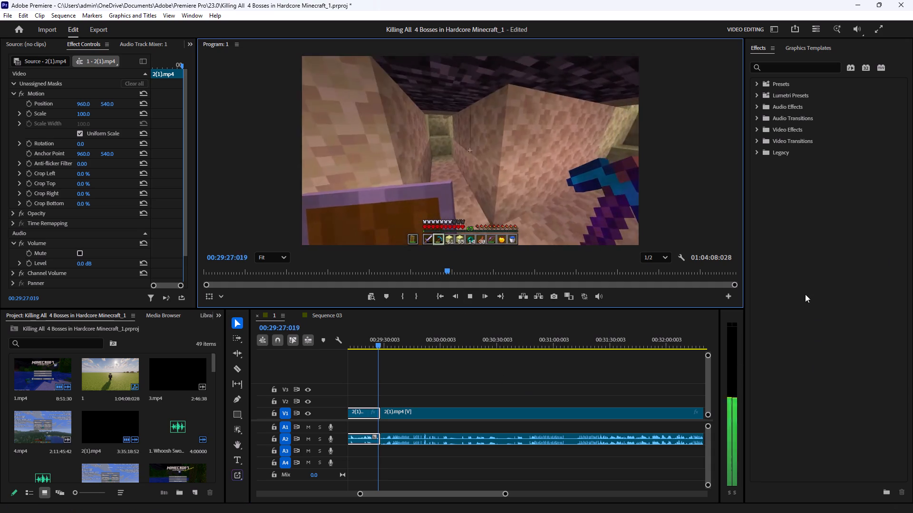
left_click(494, 380)
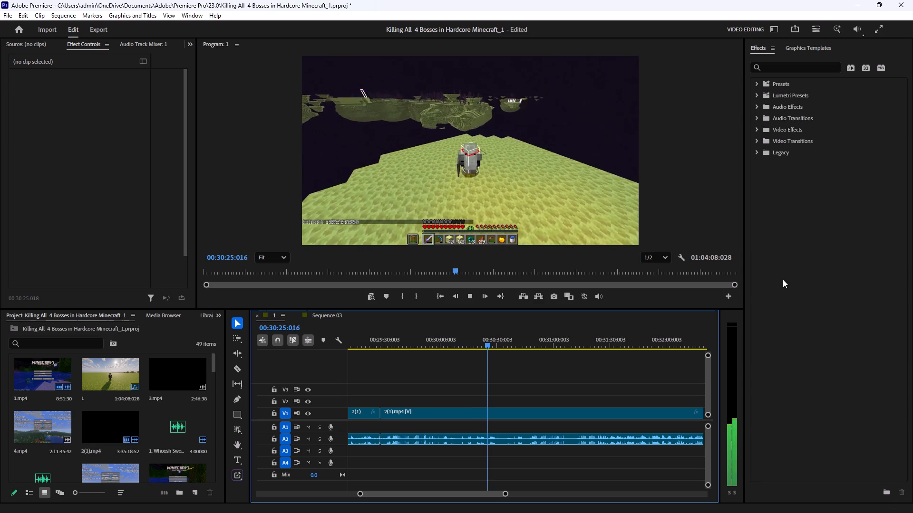
left_click(474, 301)
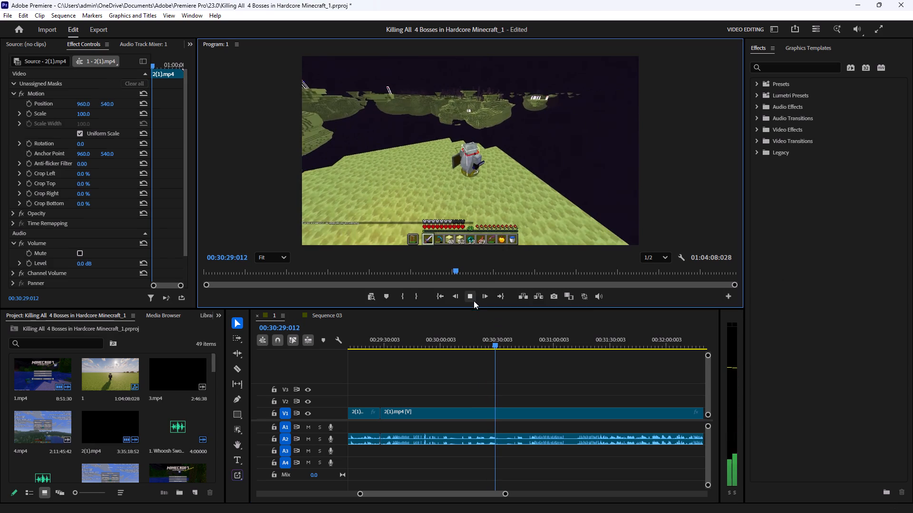
left_click_drag(496, 346, 490, 375)
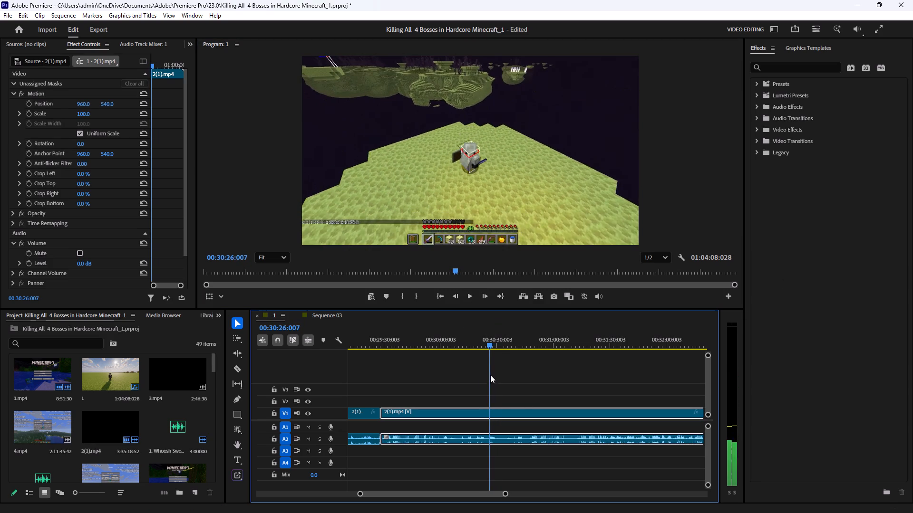
left_click_drag(490, 375, 488, 384)
left_click(238, 370)
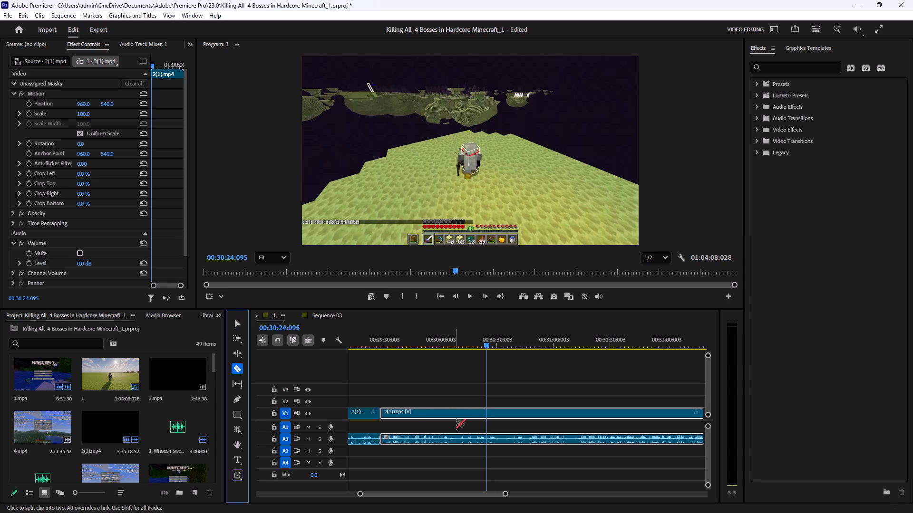
left_click(486, 412)
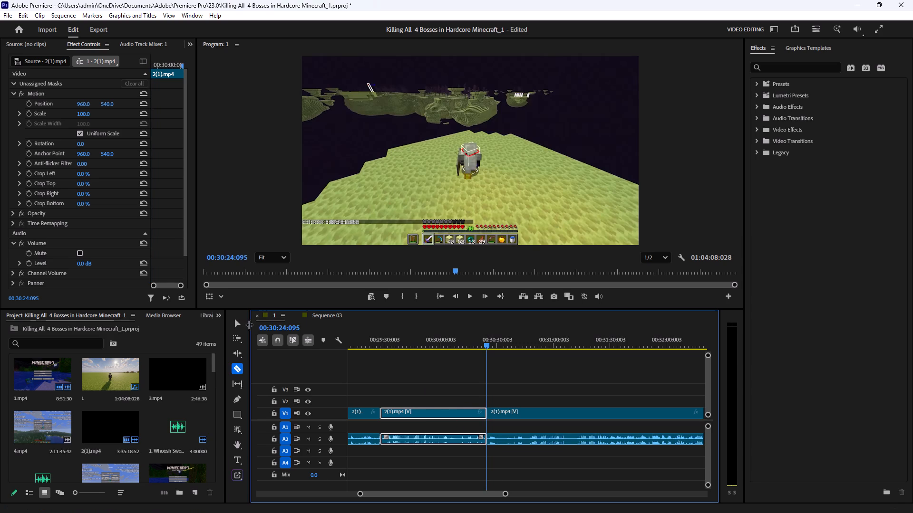
Mute the audio of the clip between the join at 00:29:28:014 and the cut at 00:30:24:095.
left_click(235, 320)
right_click(433, 414)
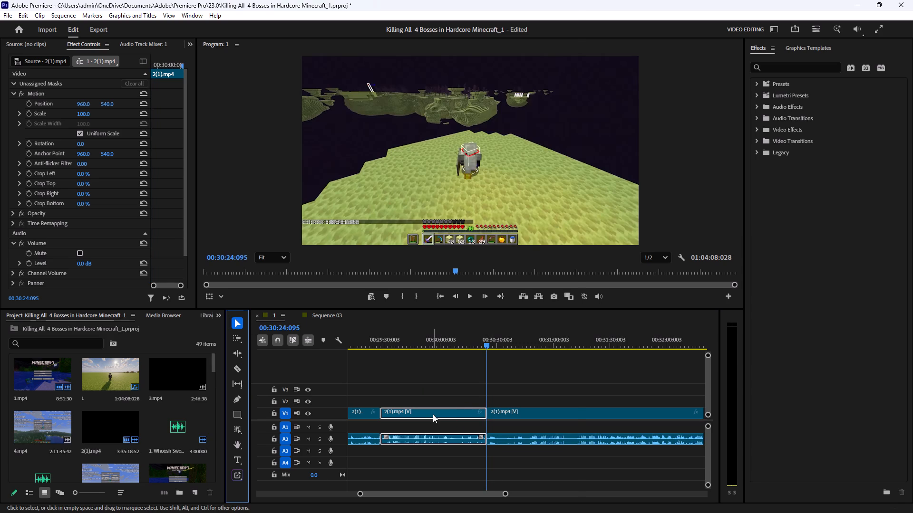
left_click_drag(410, 343, 380, 361)
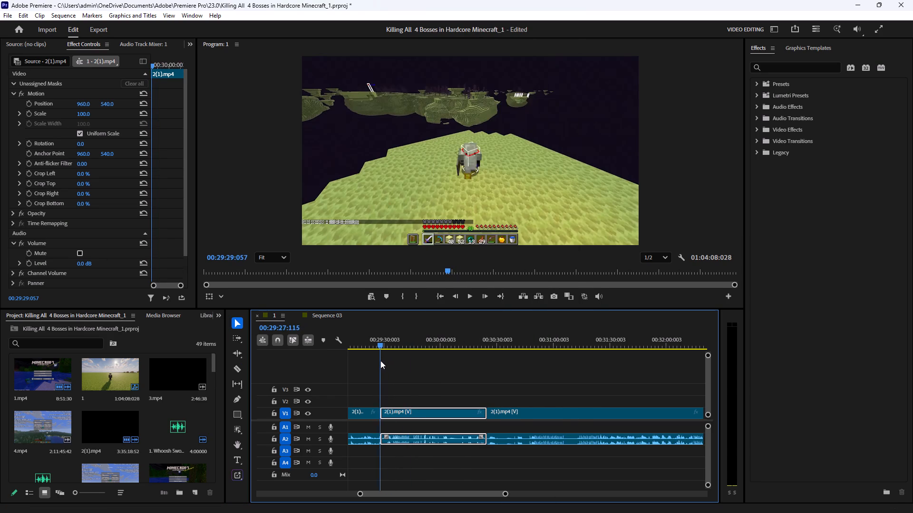
left_click_drag(380, 361, 400, 365)
right_click(412, 412)
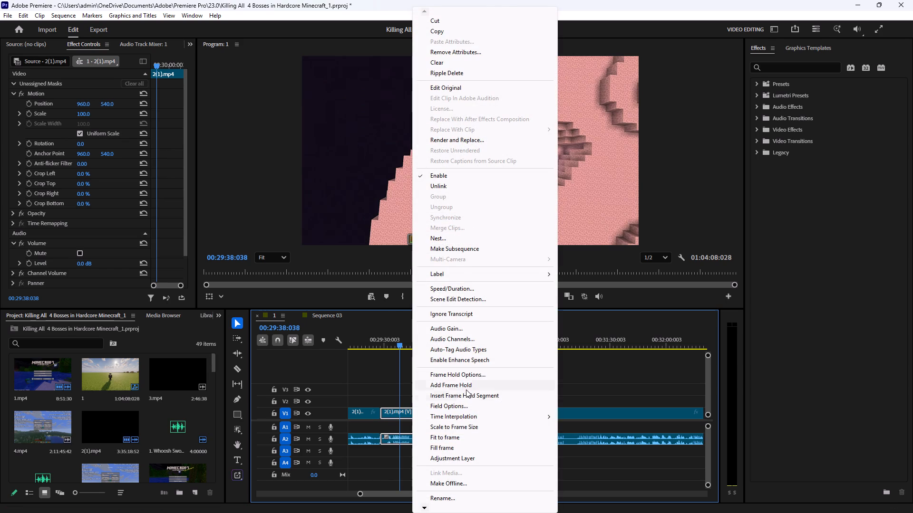
left_click(820, 288)
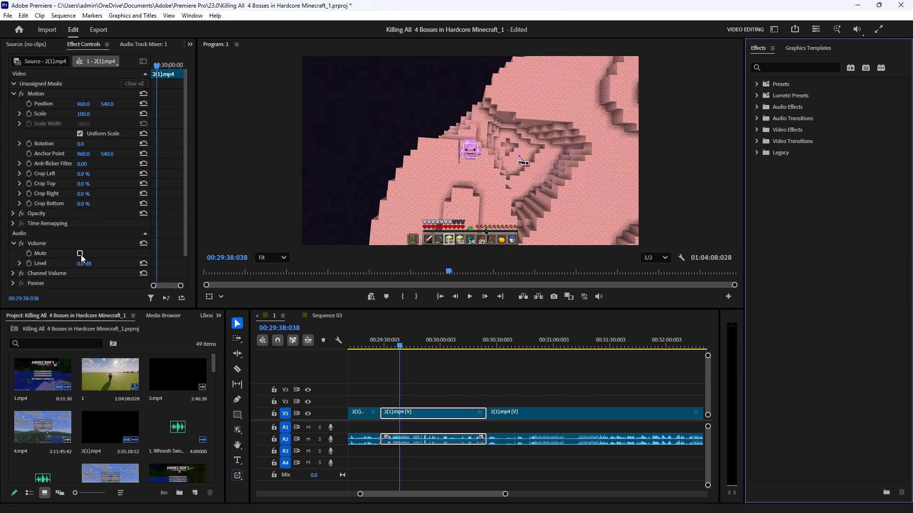
left_click(81, 255)
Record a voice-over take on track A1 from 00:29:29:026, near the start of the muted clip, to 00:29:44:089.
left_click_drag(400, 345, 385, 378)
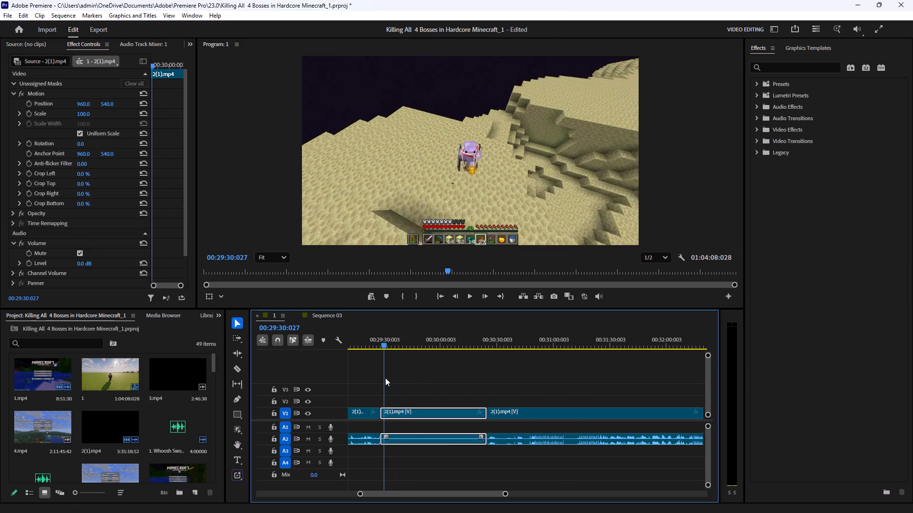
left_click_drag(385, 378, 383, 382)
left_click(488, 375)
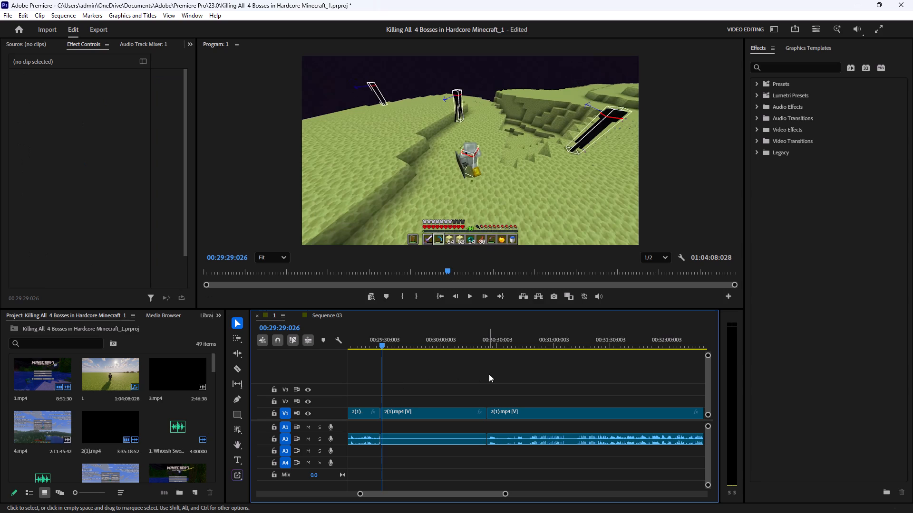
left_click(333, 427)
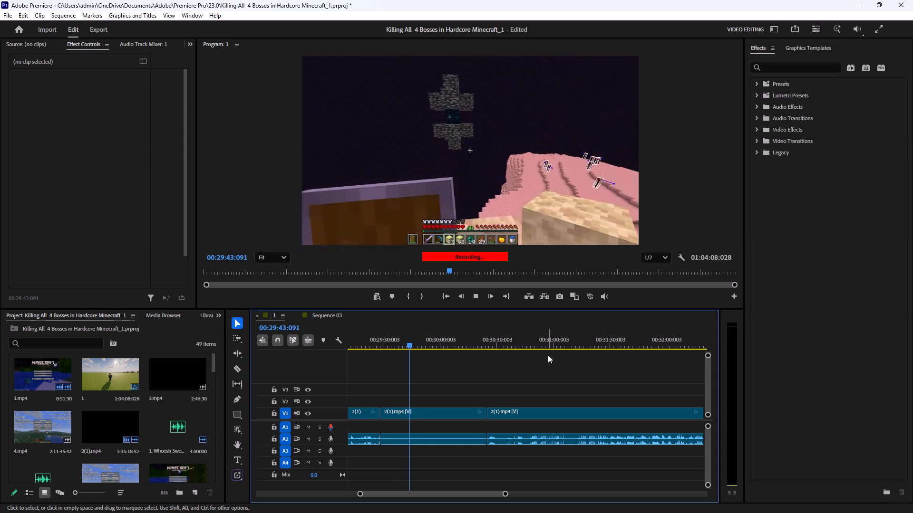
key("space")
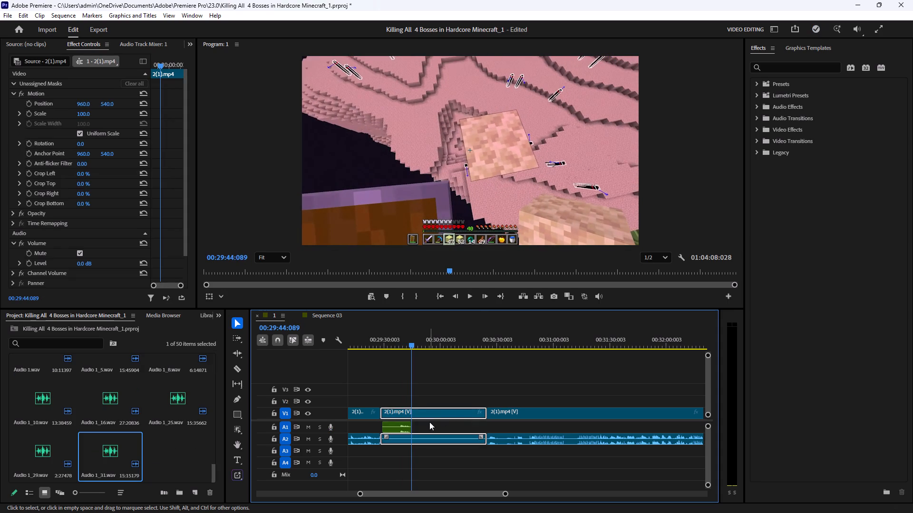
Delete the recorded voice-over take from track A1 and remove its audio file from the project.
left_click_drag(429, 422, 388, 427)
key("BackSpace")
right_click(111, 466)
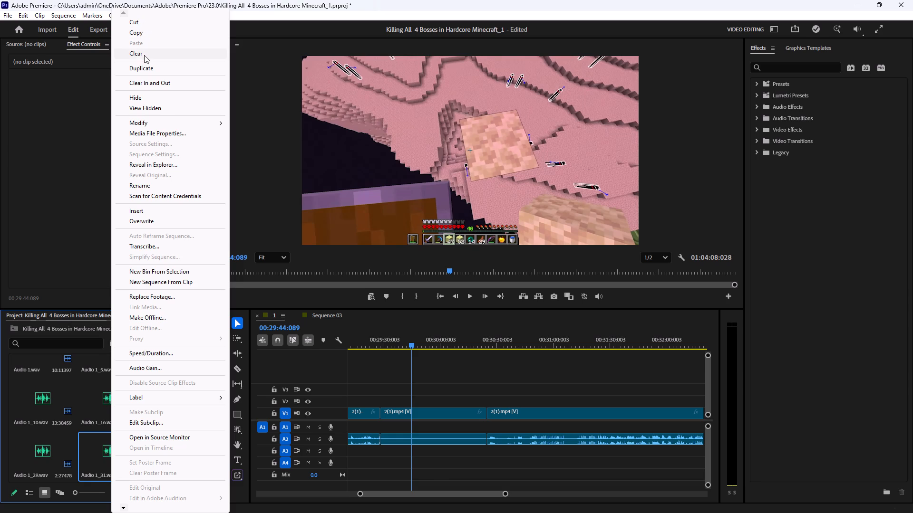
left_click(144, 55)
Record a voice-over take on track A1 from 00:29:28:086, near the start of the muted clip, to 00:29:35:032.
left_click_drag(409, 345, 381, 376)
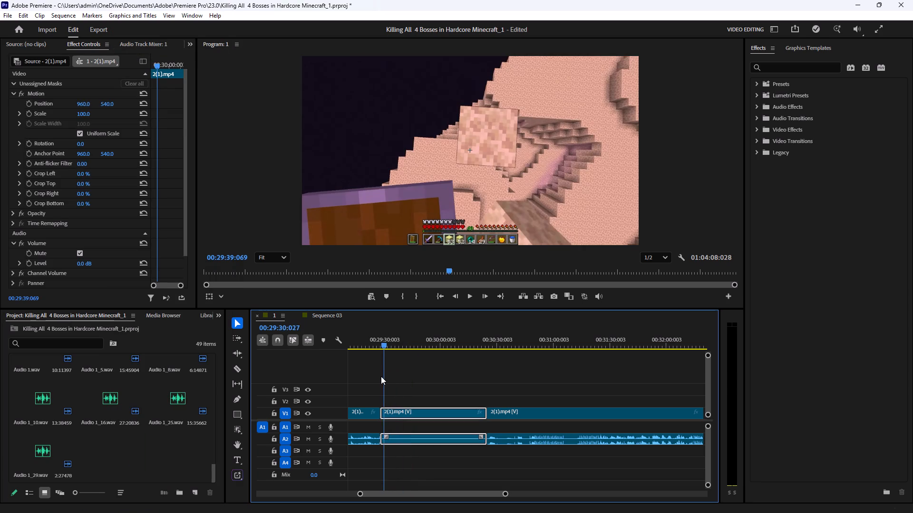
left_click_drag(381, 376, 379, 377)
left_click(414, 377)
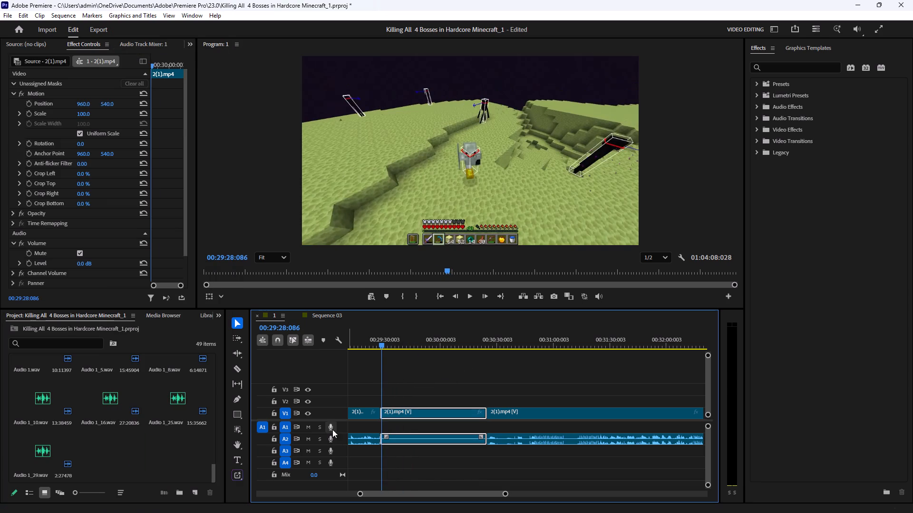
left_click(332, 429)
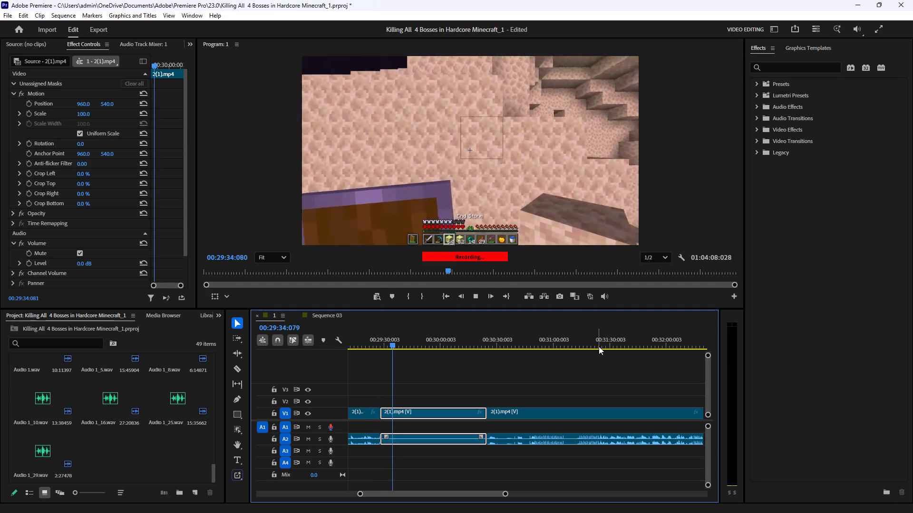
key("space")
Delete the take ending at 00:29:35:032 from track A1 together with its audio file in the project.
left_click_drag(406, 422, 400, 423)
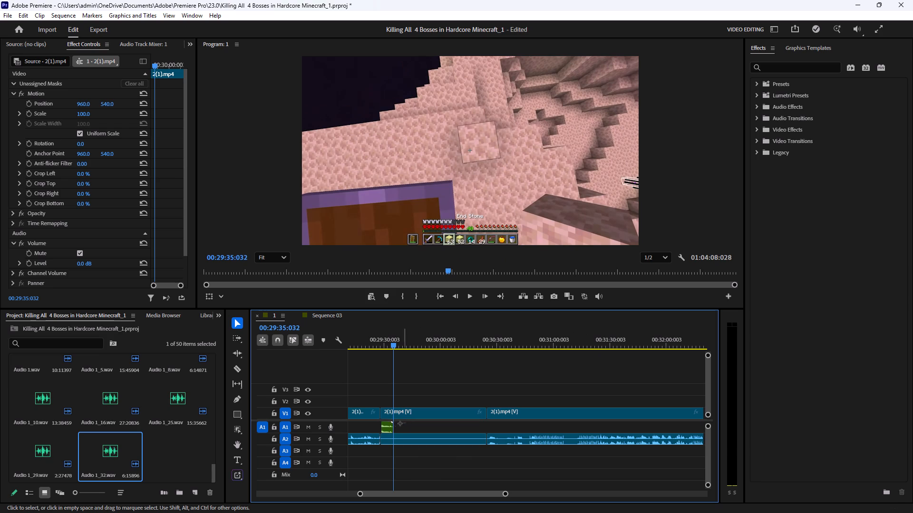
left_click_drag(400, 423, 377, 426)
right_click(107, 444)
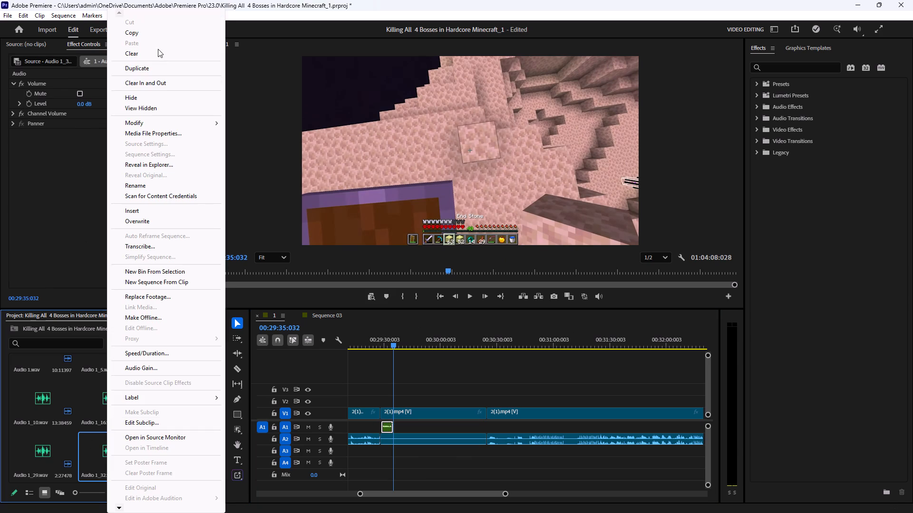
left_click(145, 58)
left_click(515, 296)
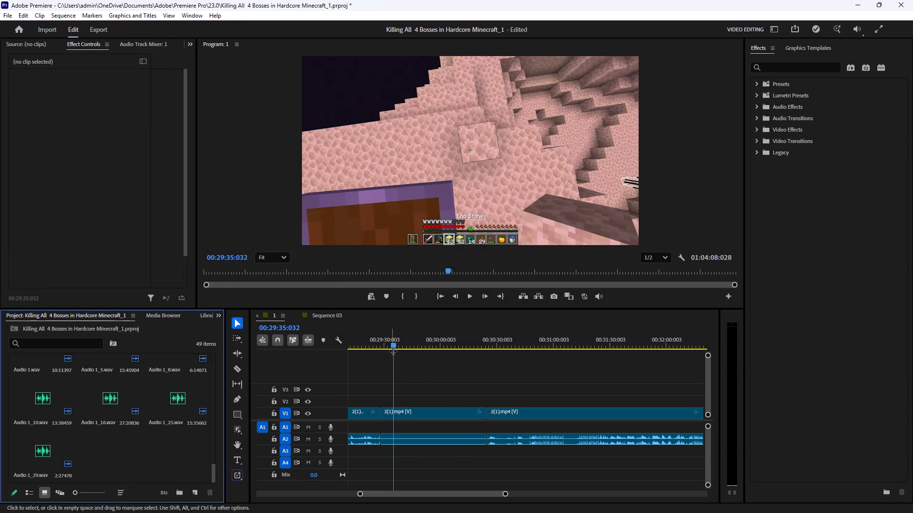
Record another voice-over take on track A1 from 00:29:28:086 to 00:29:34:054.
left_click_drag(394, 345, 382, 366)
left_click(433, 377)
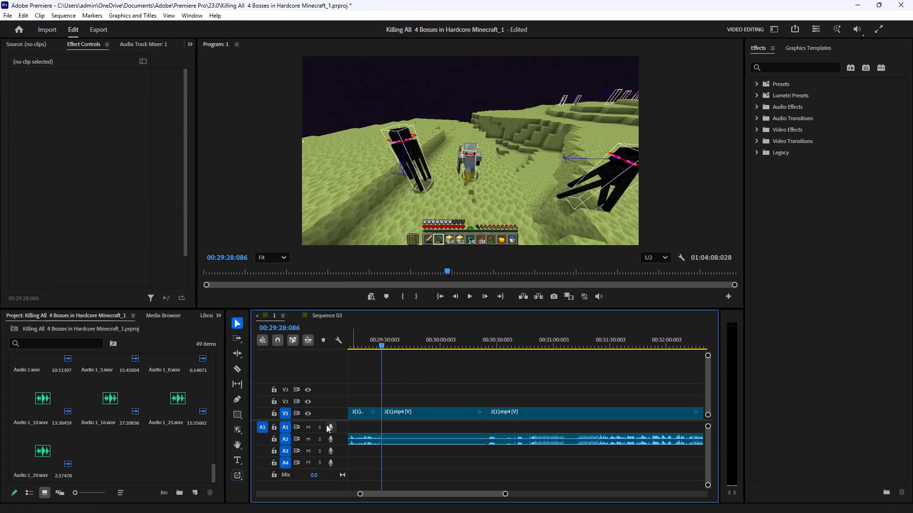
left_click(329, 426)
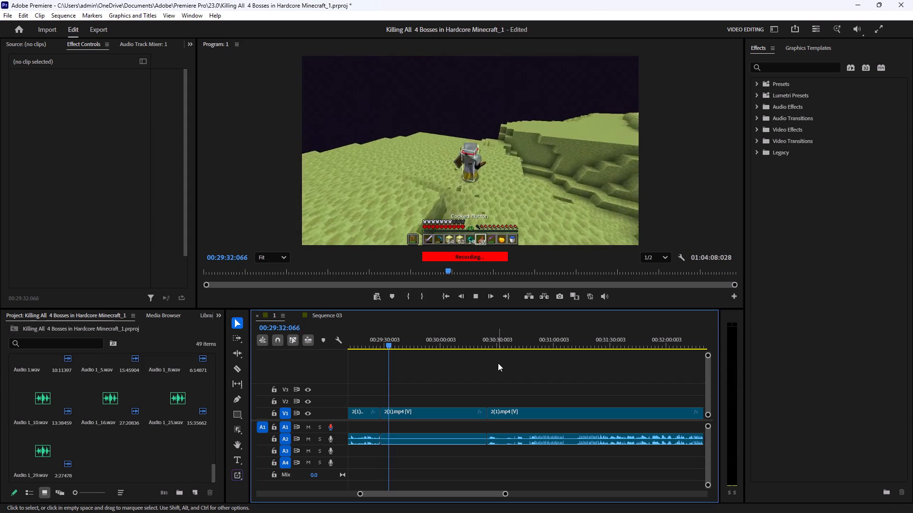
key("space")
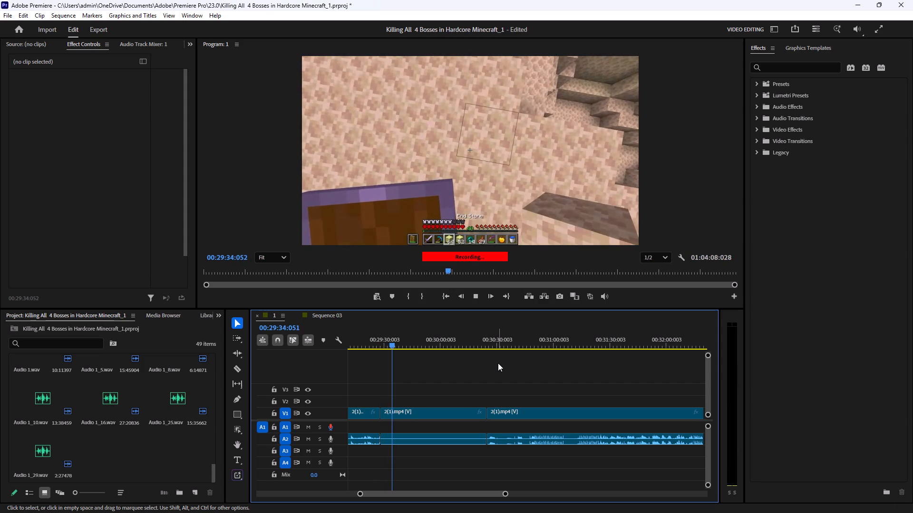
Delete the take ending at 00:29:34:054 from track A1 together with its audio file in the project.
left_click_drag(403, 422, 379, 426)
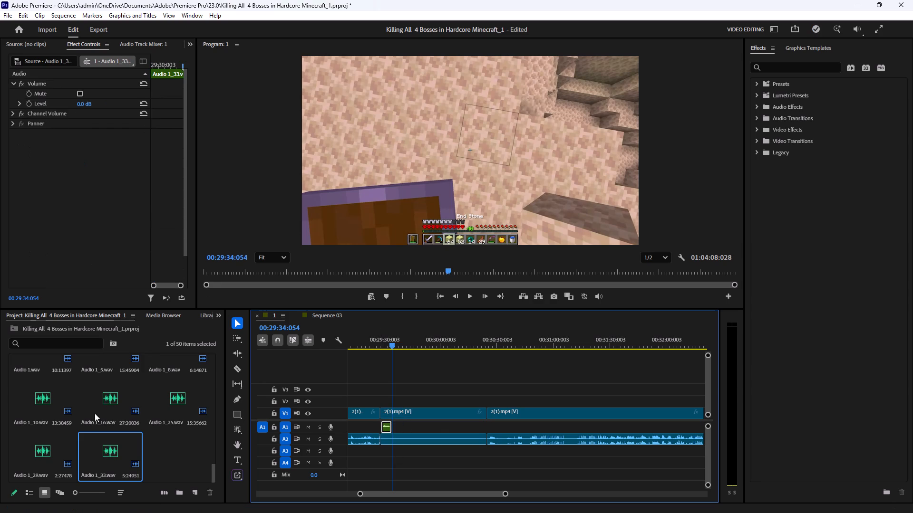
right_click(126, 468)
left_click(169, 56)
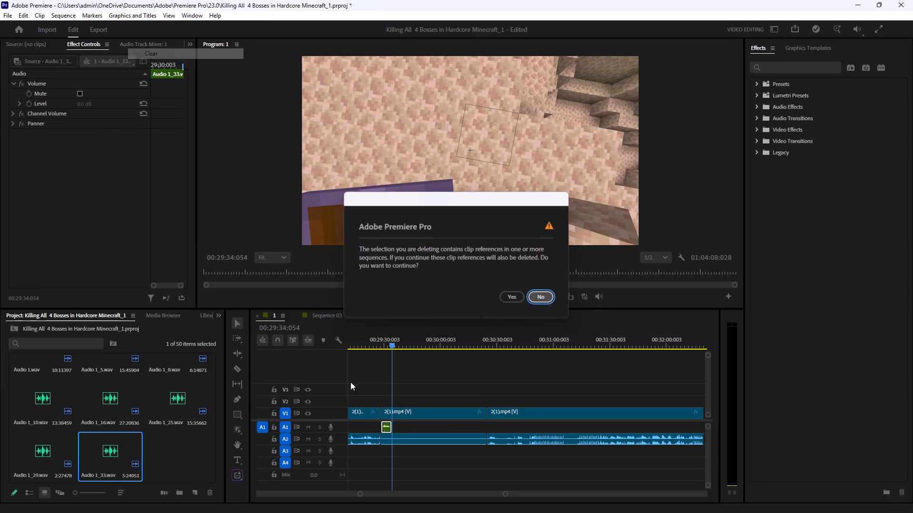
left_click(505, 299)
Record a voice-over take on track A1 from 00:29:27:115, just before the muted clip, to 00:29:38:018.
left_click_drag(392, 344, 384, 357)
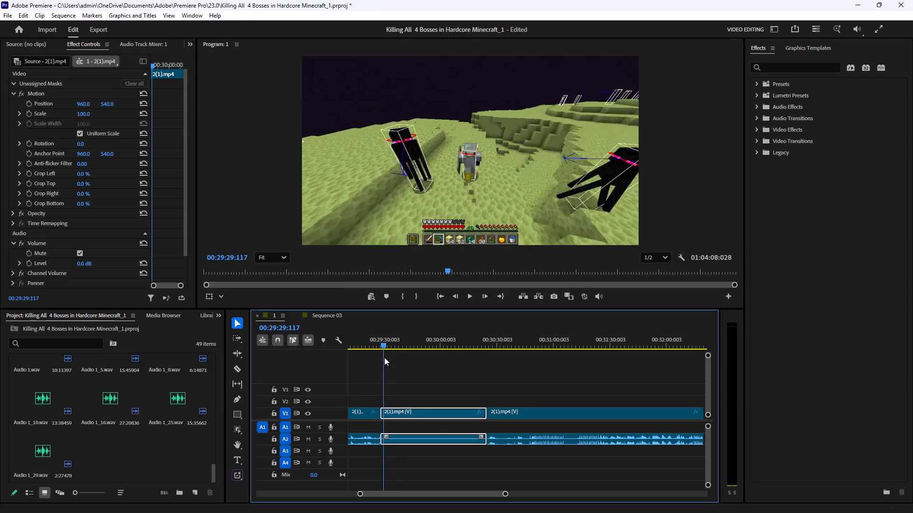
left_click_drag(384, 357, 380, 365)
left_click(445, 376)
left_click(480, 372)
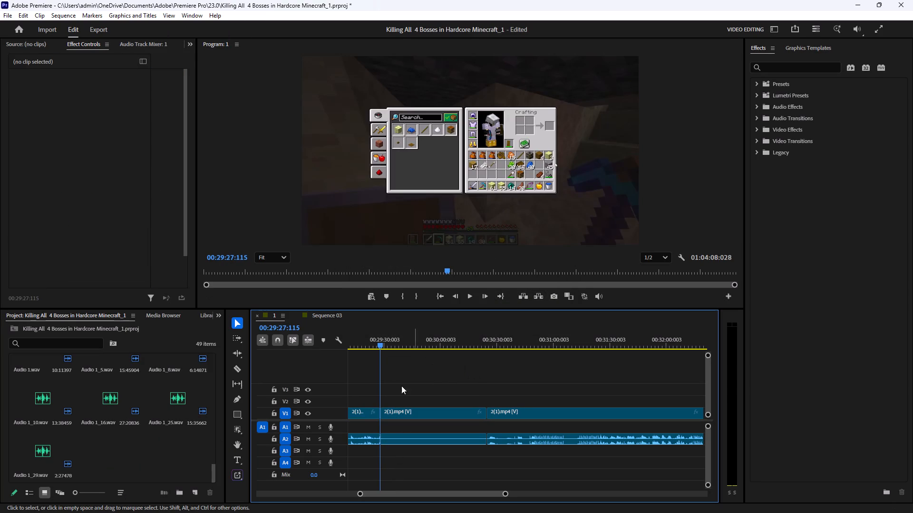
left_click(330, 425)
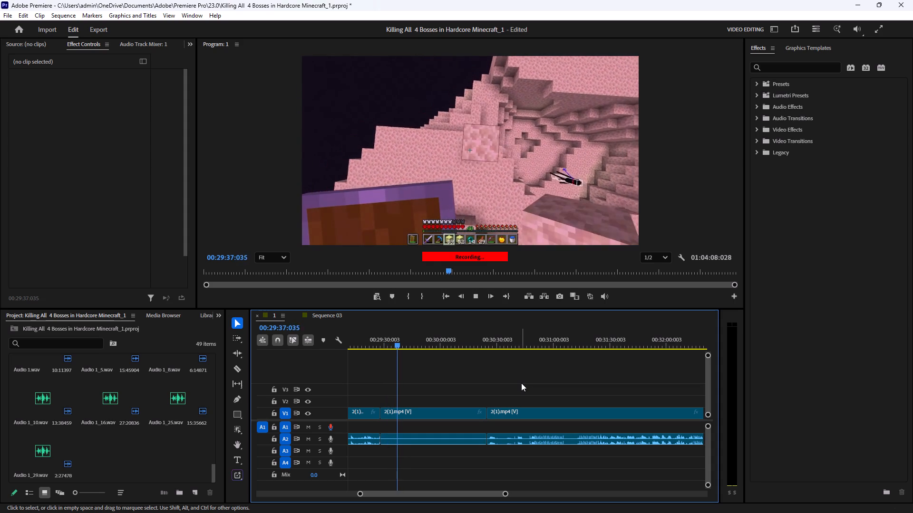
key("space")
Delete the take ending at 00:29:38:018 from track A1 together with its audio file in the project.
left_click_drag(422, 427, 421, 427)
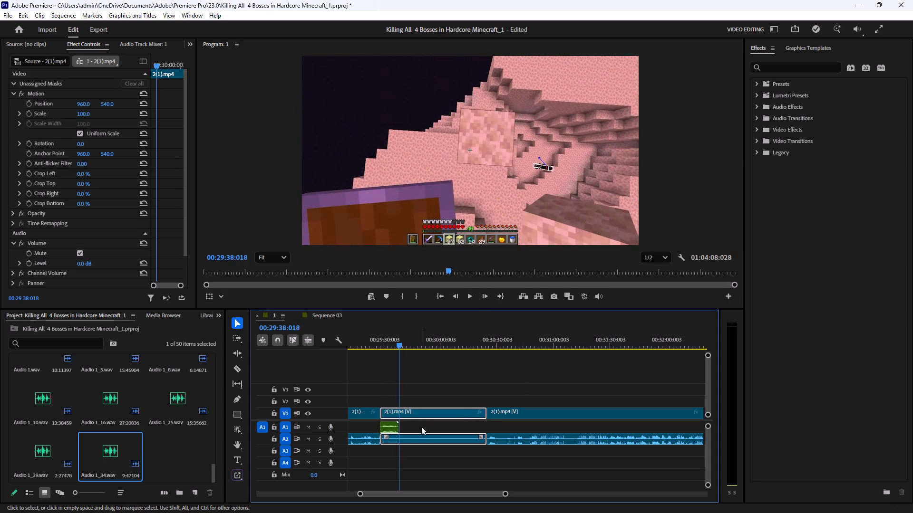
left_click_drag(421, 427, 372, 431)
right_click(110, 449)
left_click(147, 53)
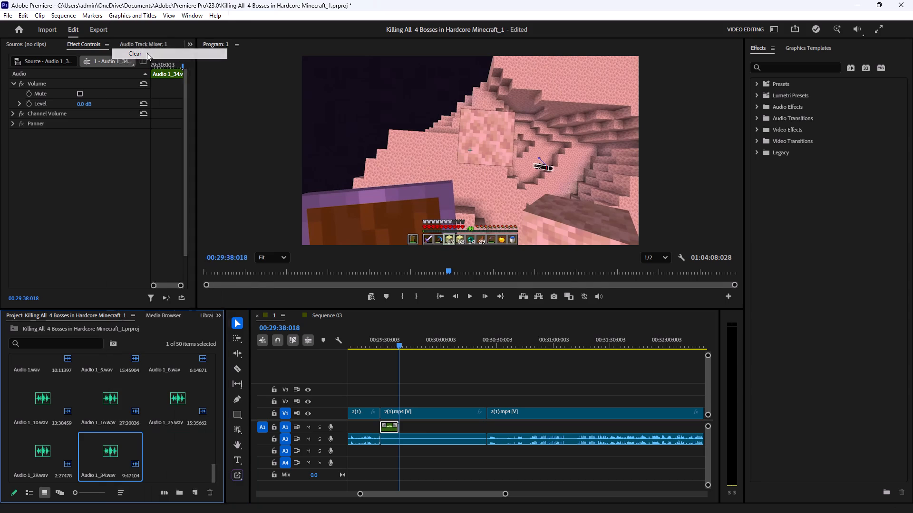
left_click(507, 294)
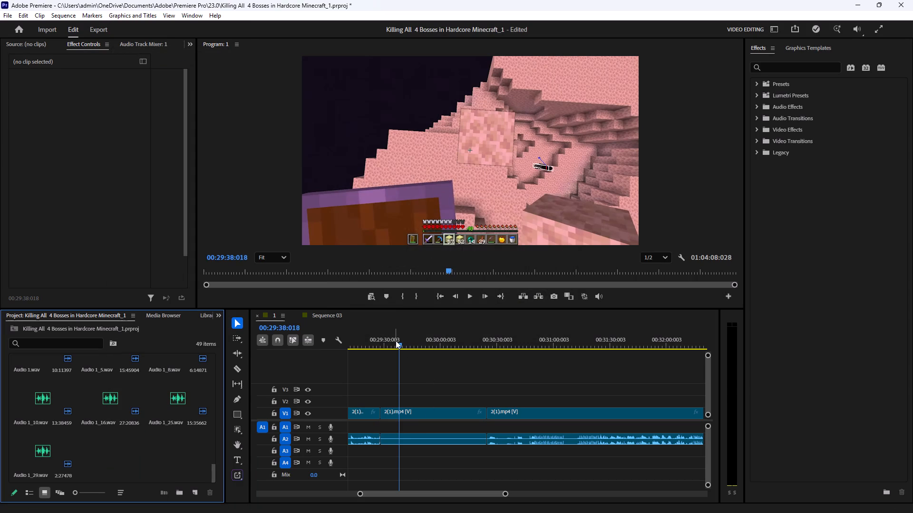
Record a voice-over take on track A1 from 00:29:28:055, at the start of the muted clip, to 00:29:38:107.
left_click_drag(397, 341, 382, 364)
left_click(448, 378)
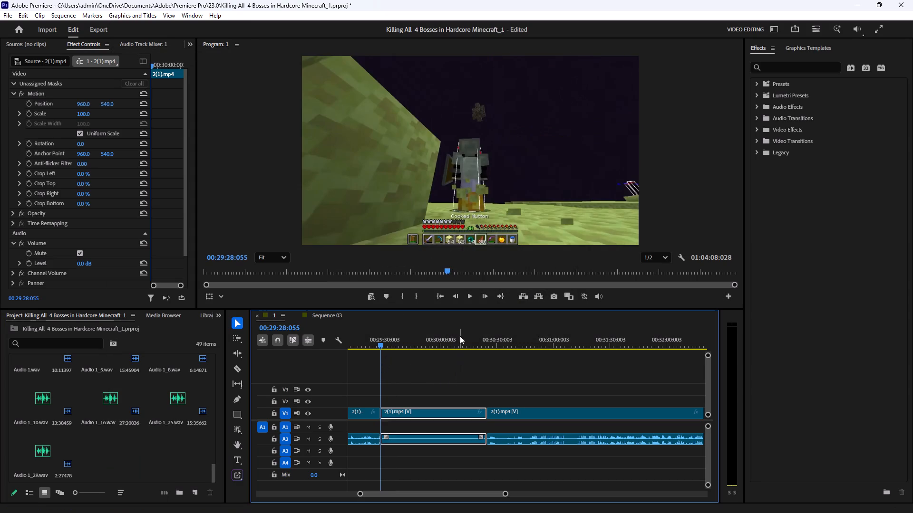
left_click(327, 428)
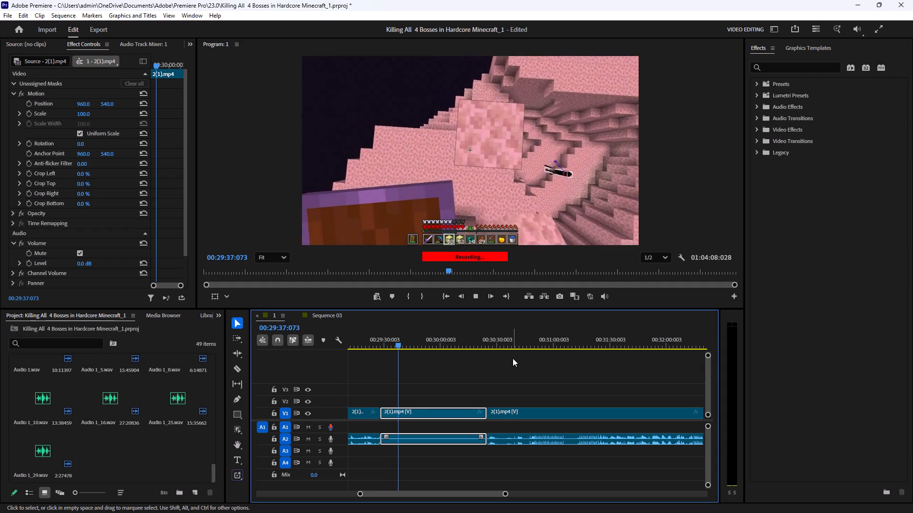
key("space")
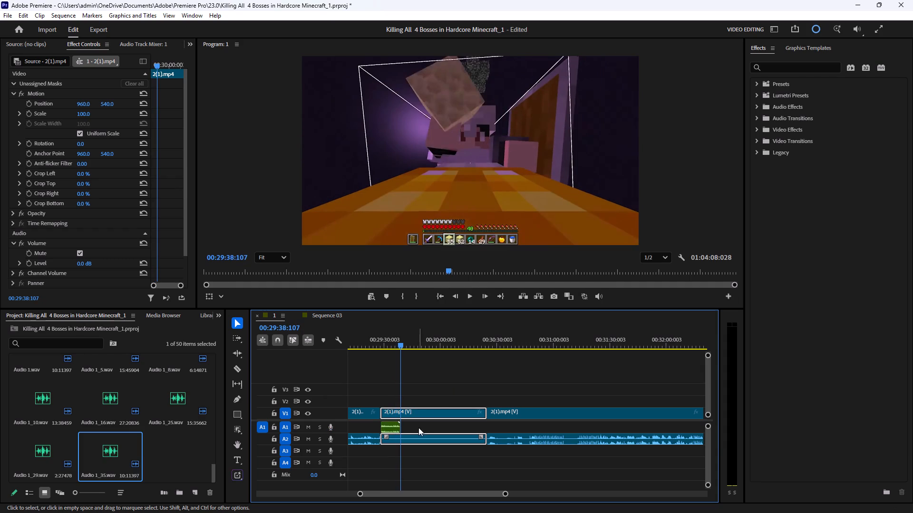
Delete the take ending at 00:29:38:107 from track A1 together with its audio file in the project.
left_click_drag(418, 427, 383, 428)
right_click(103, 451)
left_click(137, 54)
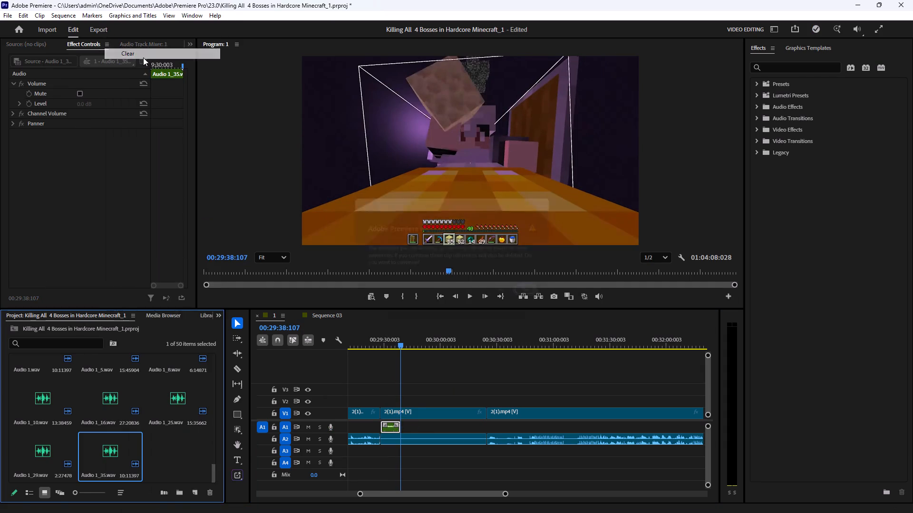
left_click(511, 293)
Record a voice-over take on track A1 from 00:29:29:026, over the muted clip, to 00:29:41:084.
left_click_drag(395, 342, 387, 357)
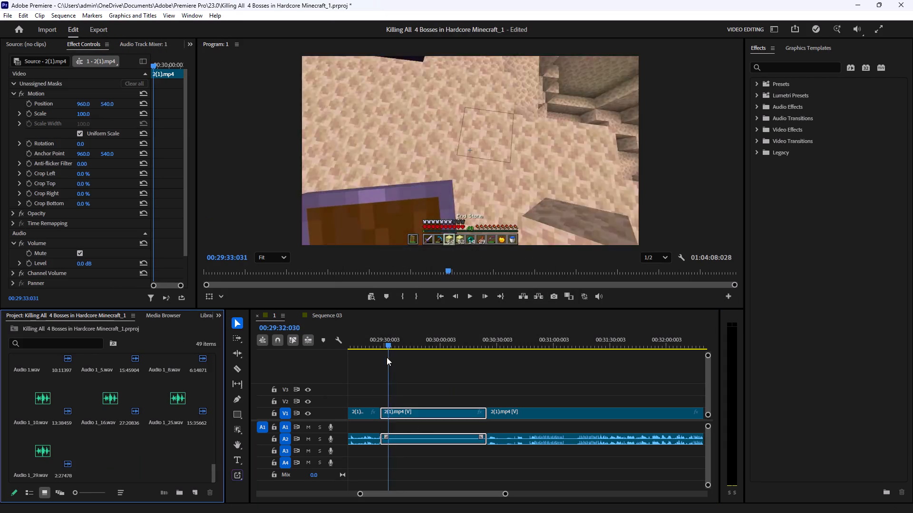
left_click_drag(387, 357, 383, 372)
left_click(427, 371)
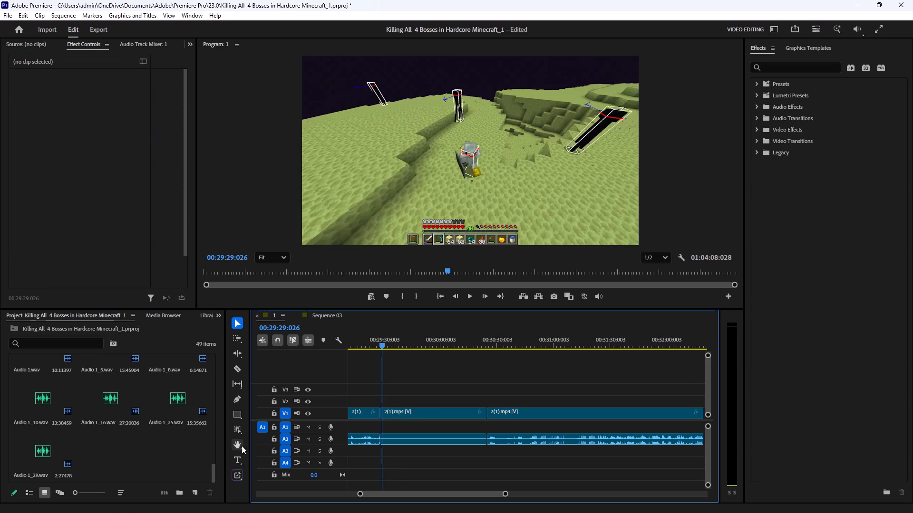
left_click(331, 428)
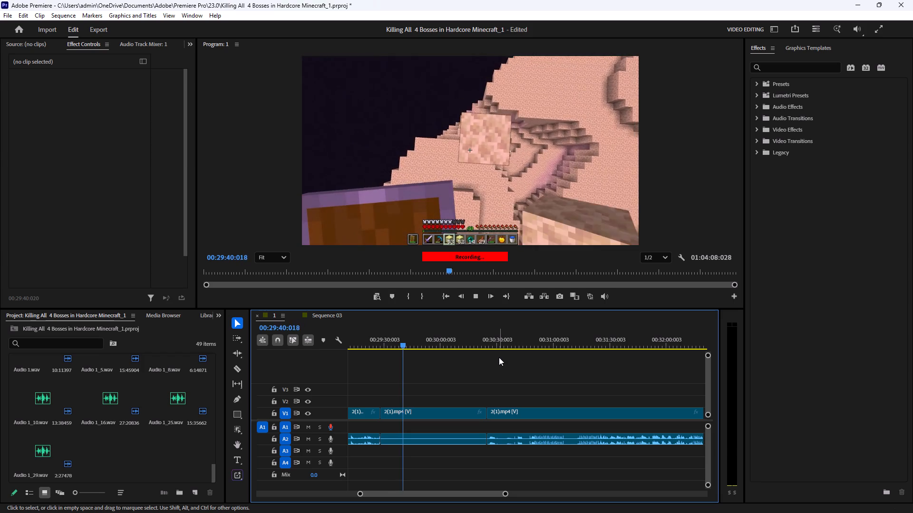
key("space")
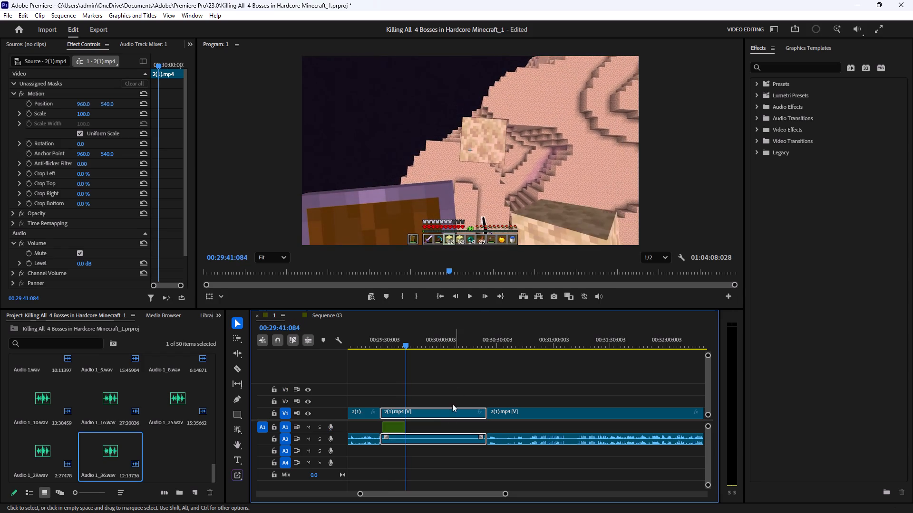
Play back the recorded voice-over take from 00:29:29:057 to 00:29:34:040.
left_click_drag(388, 338, 384, 352)
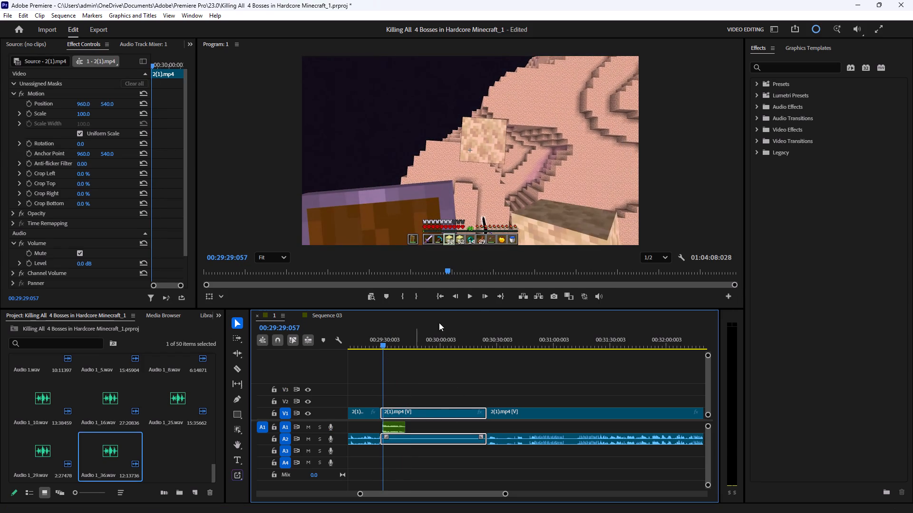
left_click(471, 294)
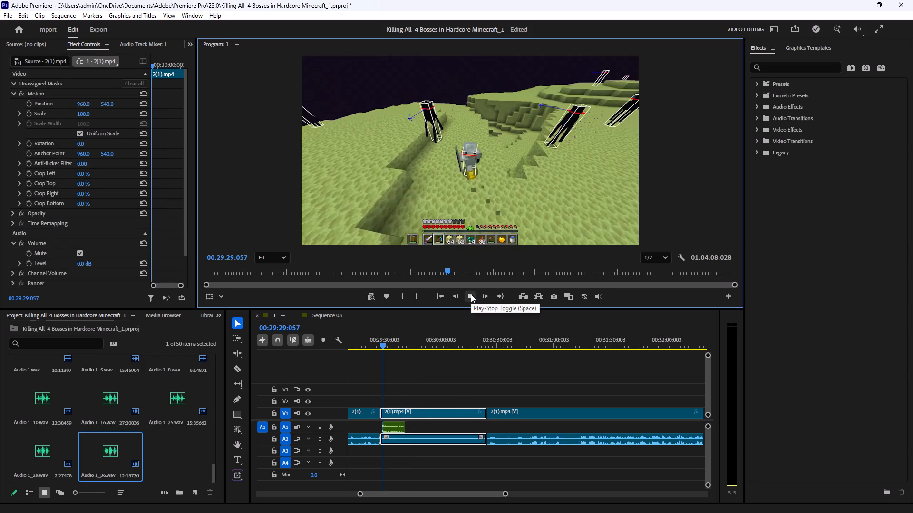
left_click(474, 366)
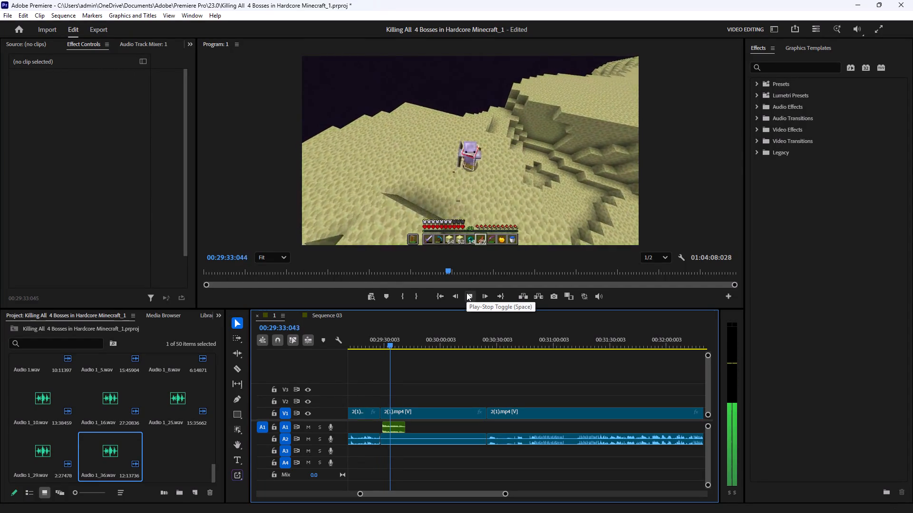
left_click(466, 293)
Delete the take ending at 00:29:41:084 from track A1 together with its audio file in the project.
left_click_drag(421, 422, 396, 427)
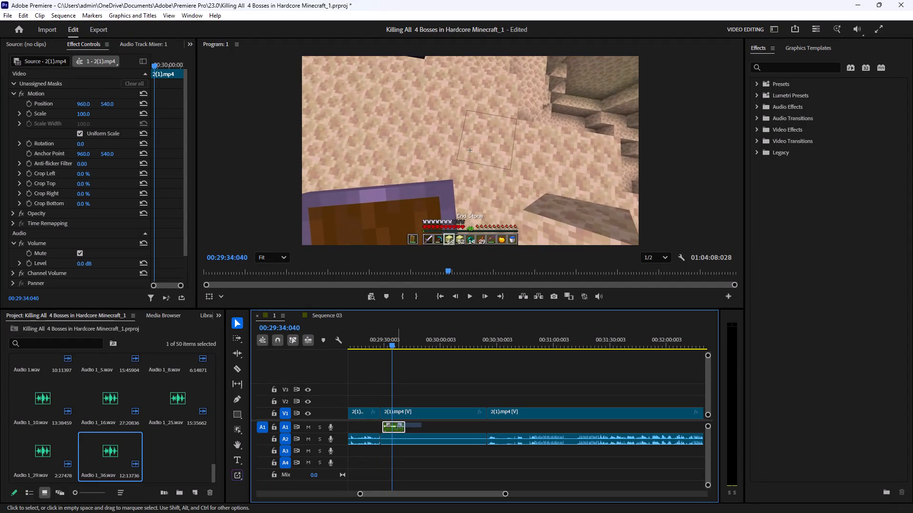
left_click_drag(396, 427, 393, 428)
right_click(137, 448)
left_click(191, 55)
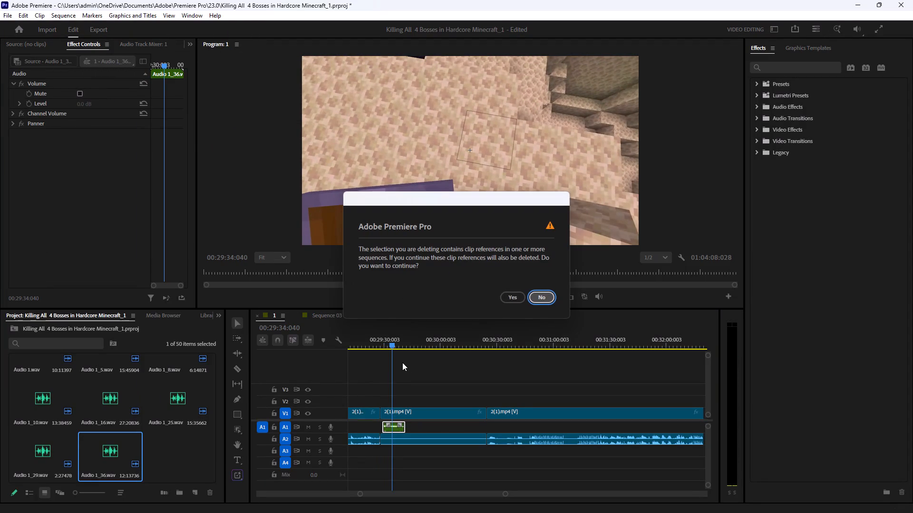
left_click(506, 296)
Record a voice-over take on track A1 from 00:29:27:084, just before the muted clip, to 00:29:40:097.
left_click_drag(391, 345, 382, 361)
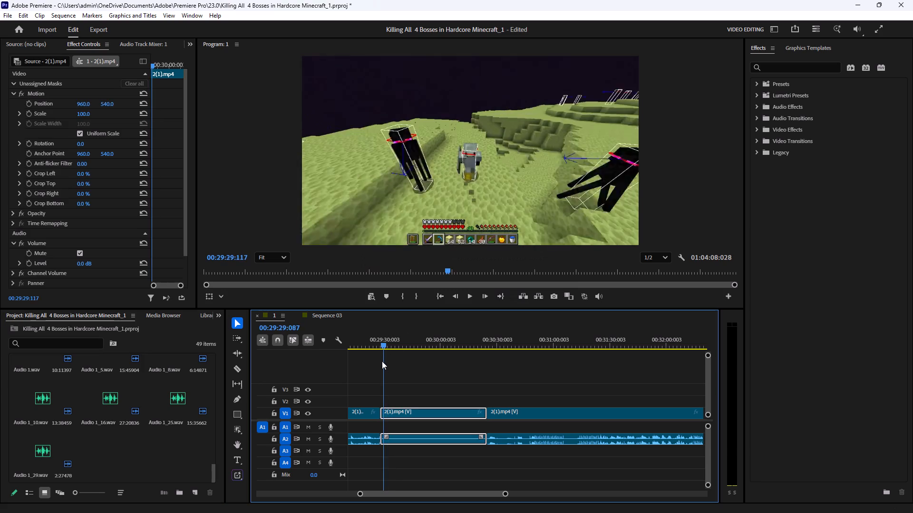
left_click_drag(382, 361, 379, 370)
left_click(410, 372)
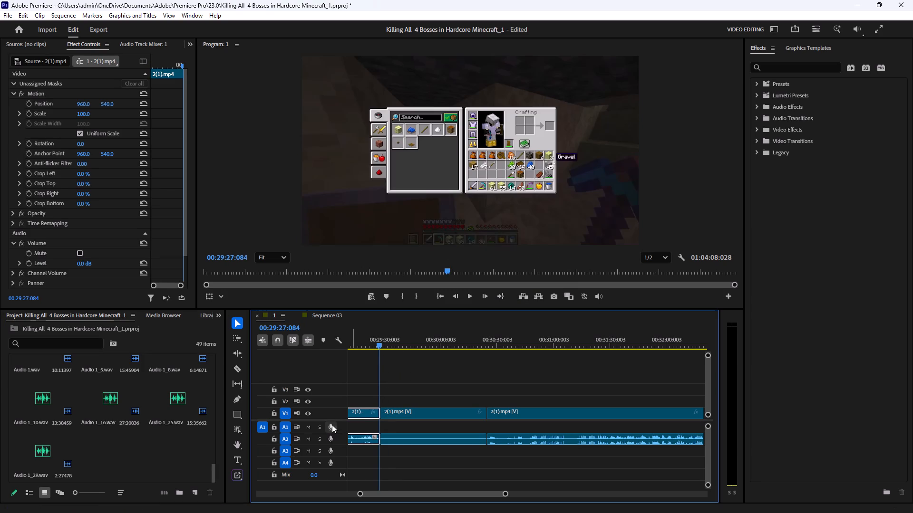
left_click(332, 425)
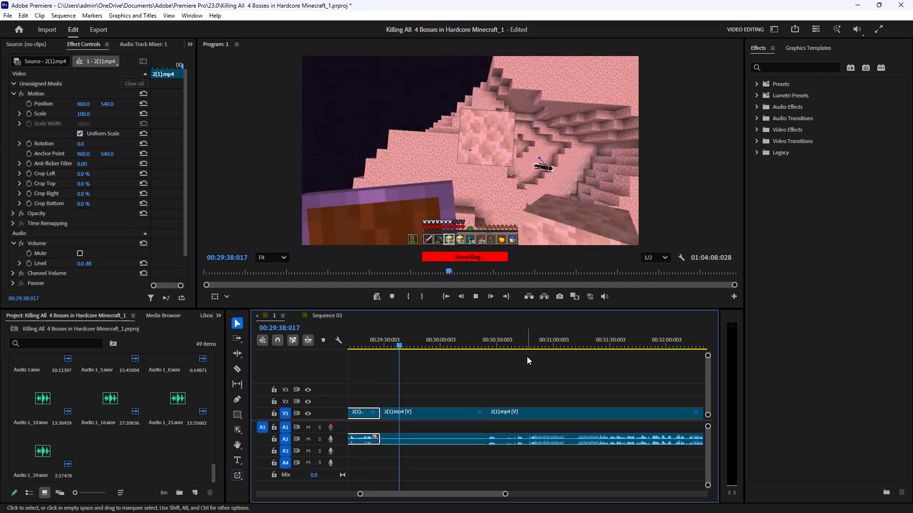
left_click(475, 300)
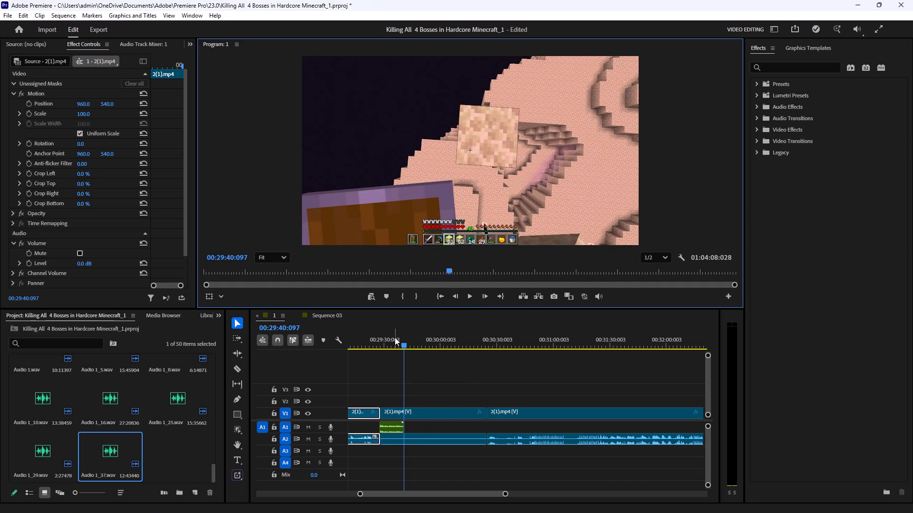
Play back the recorded voice-over take from 00:29:27:054 to 00:29:30:030.
left_click_drag(395, 338, 380, 384)
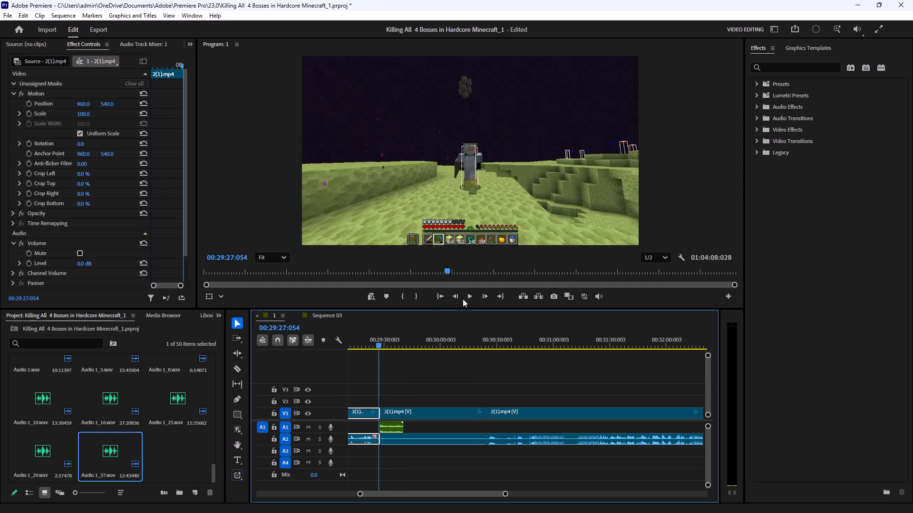
left_click(463, 299)
left_click(467, 298)
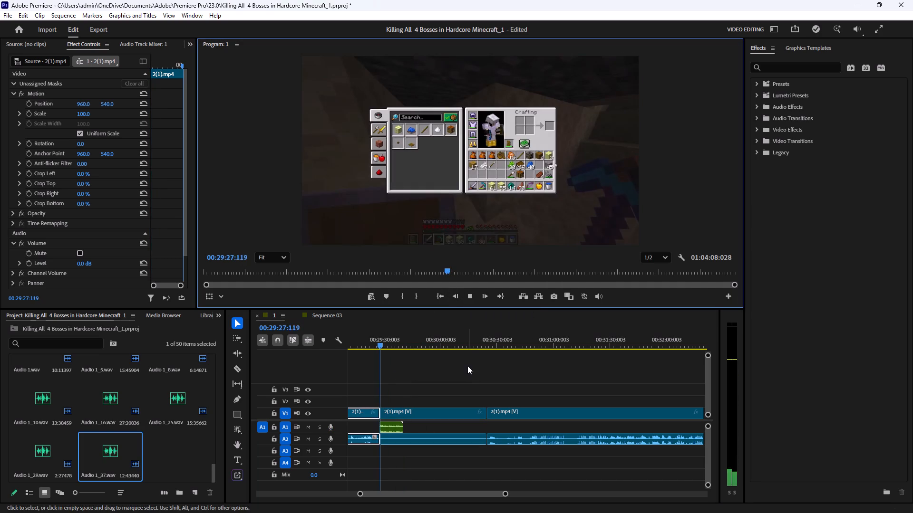
left_click(467, 366)
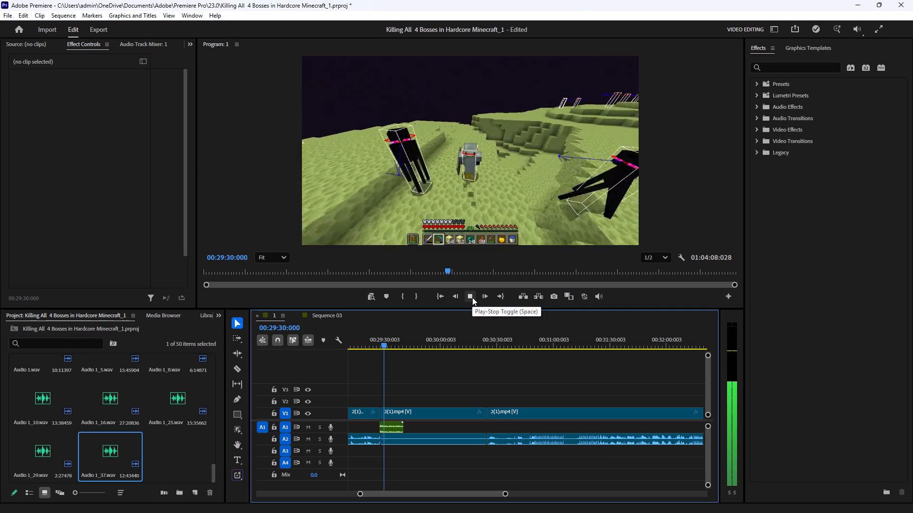
left_click(472, 297)
Delete the take ending at 00:29:40:097 from track A1 together with its audio file in the project.
left_click_drag(423, 423, 392, 428)
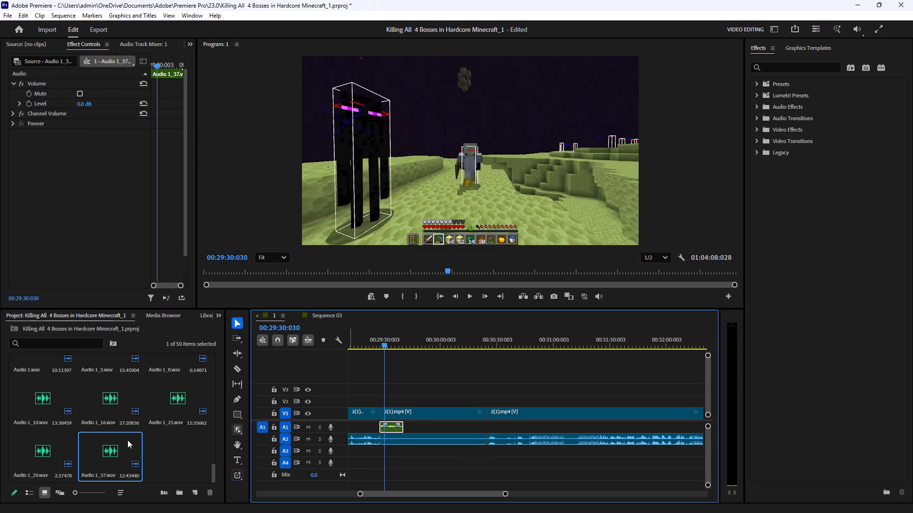
right_click(115, 461)
left_click(175, 53)
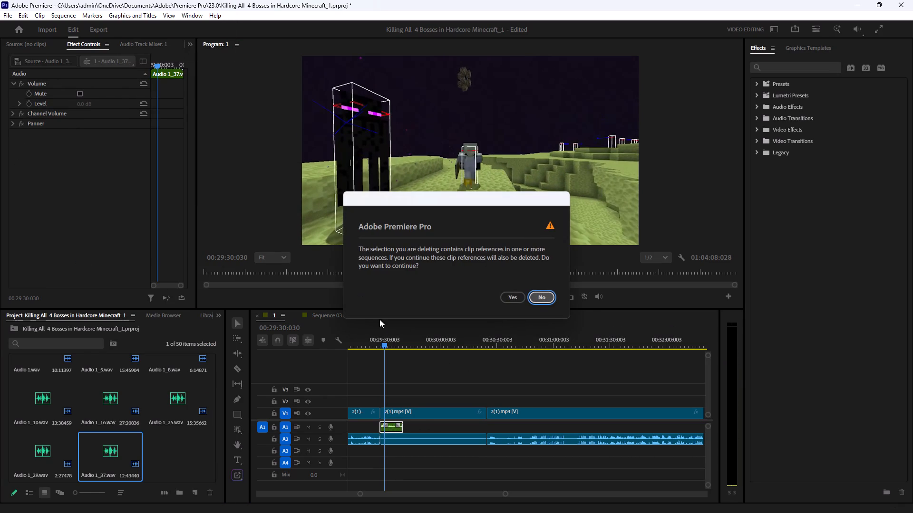
left_click(504, 298)
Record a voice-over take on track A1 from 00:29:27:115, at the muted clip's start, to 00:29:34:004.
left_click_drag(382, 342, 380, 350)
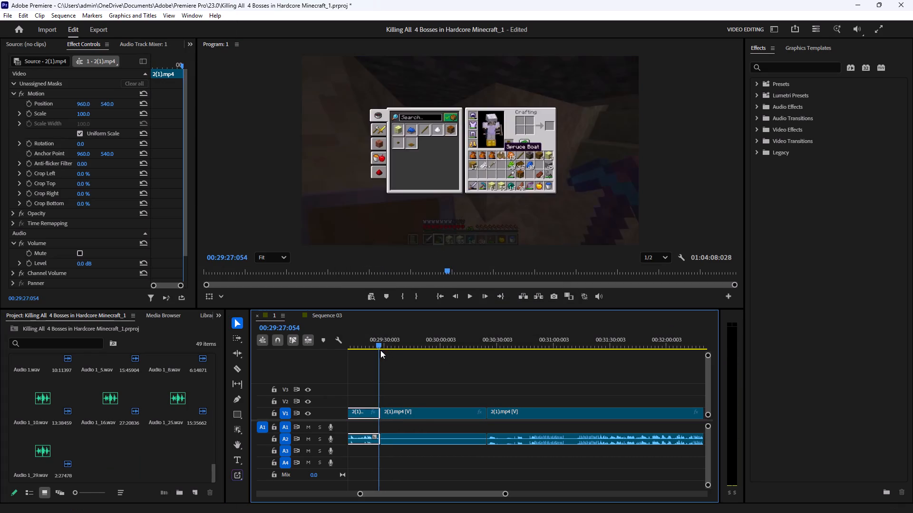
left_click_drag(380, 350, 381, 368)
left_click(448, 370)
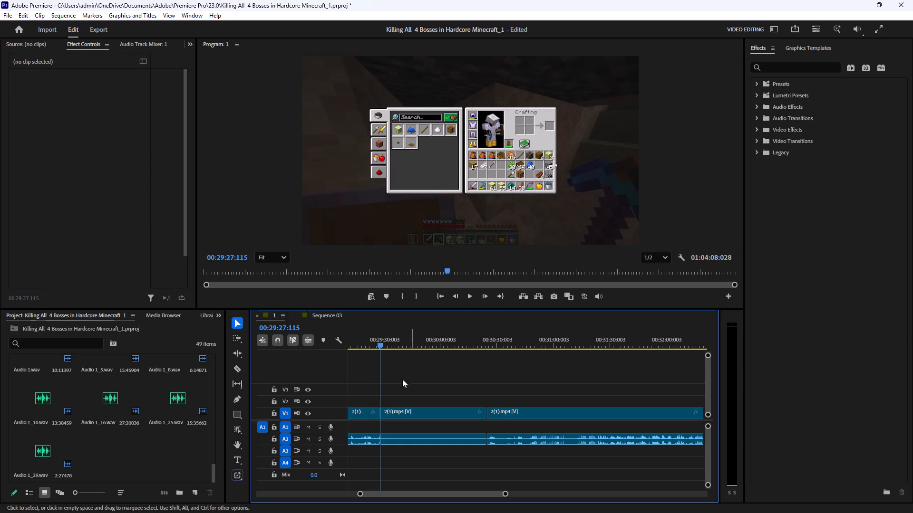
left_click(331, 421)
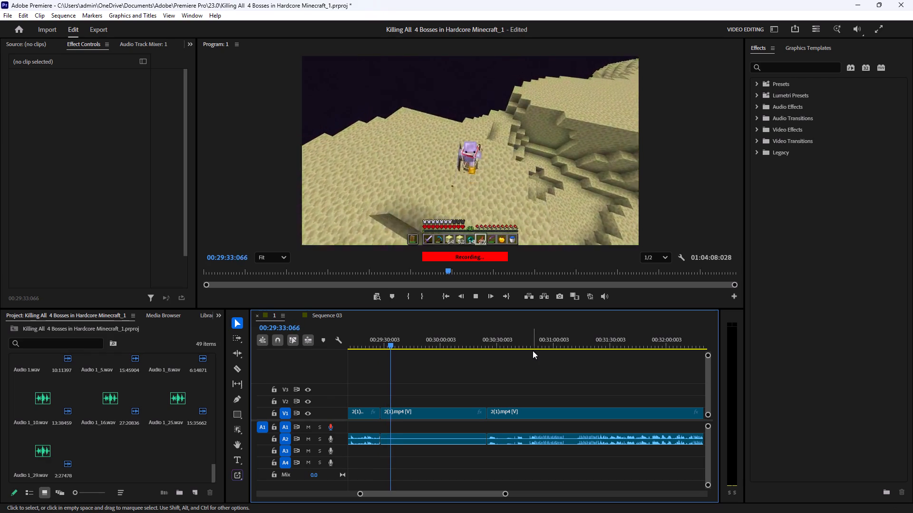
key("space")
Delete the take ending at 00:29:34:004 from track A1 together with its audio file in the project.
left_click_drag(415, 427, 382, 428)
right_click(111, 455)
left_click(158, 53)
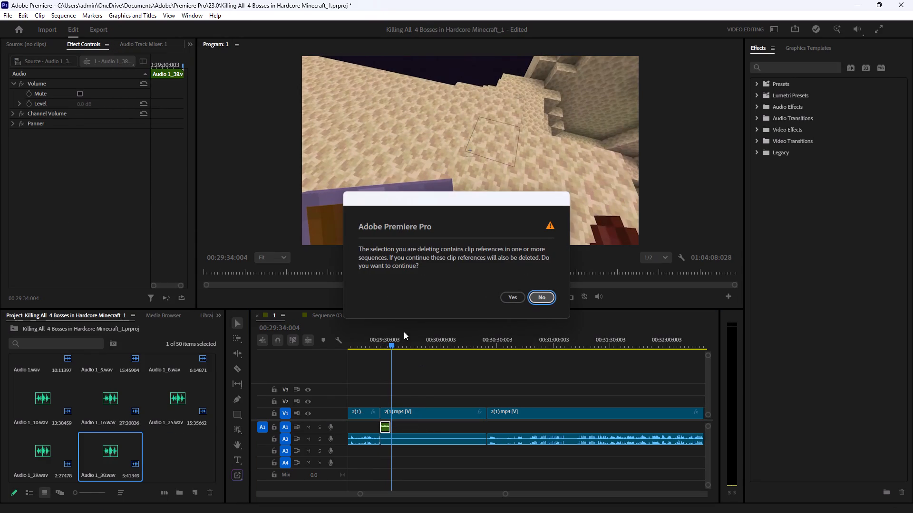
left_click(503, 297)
Find where to cut the muted clip and trim its start, video and audio, to 00:29:47:049.
left_click_drag(392, 345, 408, 351)
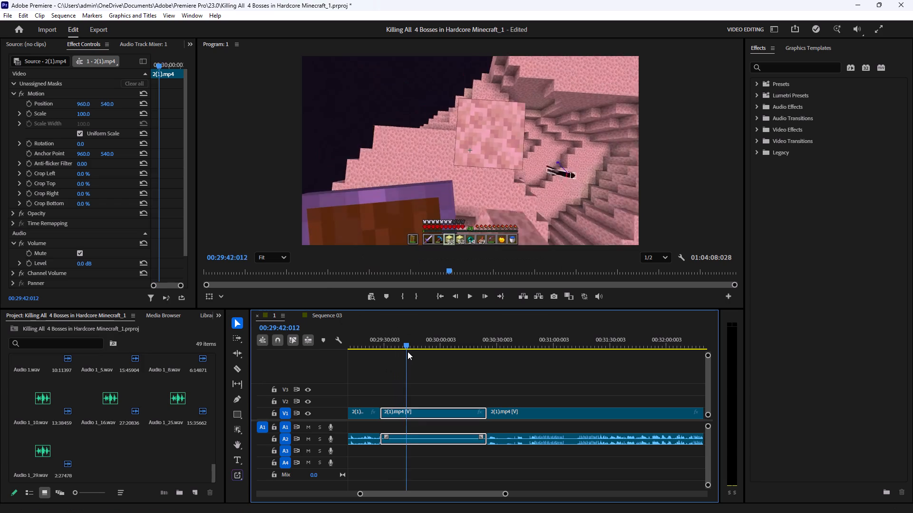
left_click_drag(408, 351, 425, 364)
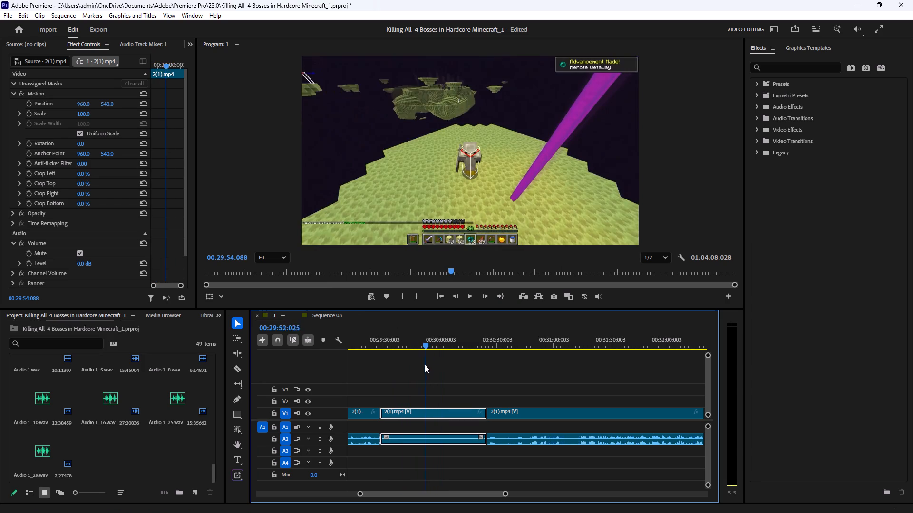
left_click_drag(425, 364, 419, 368)
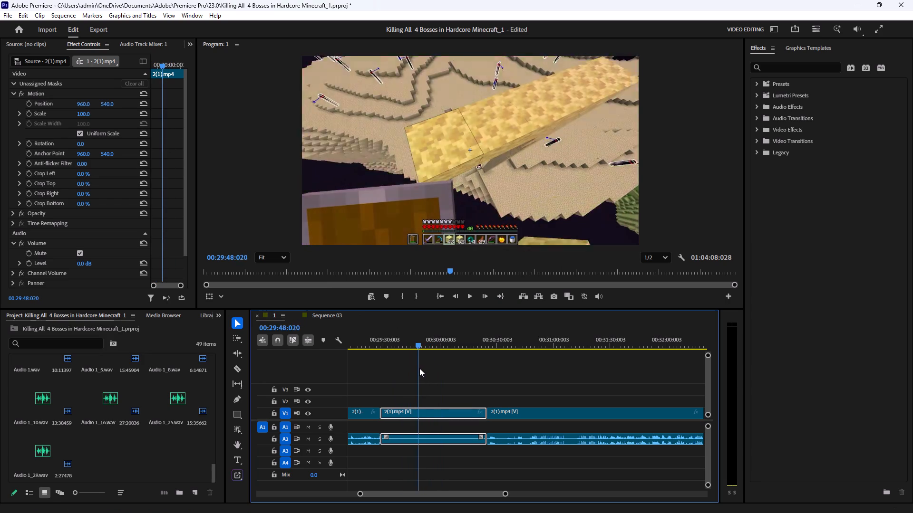
left_click_drag(419, 368, 425, 368)
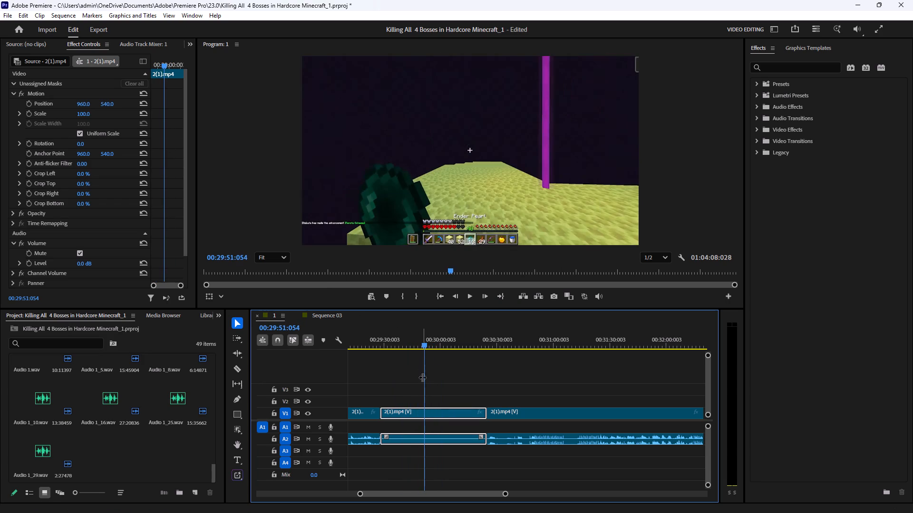
left_click(418, 346)
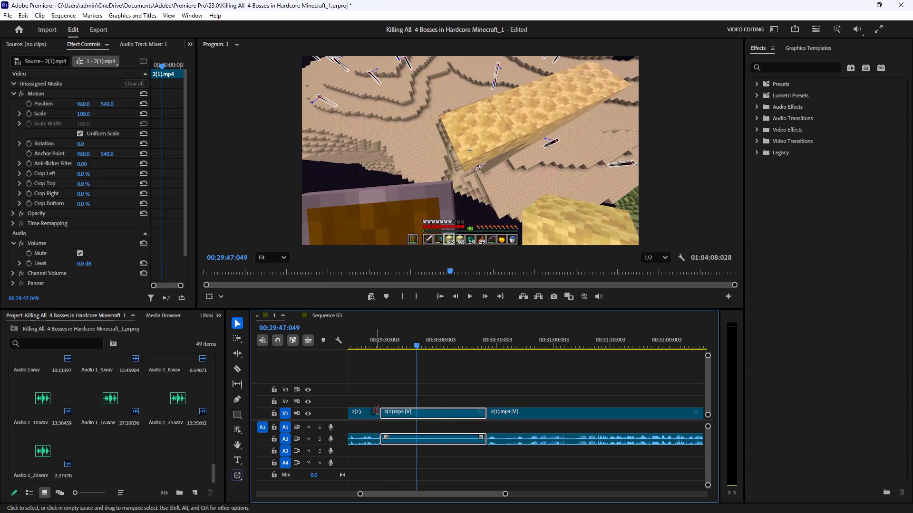
left_click_drag(381, 415, 418, 416)
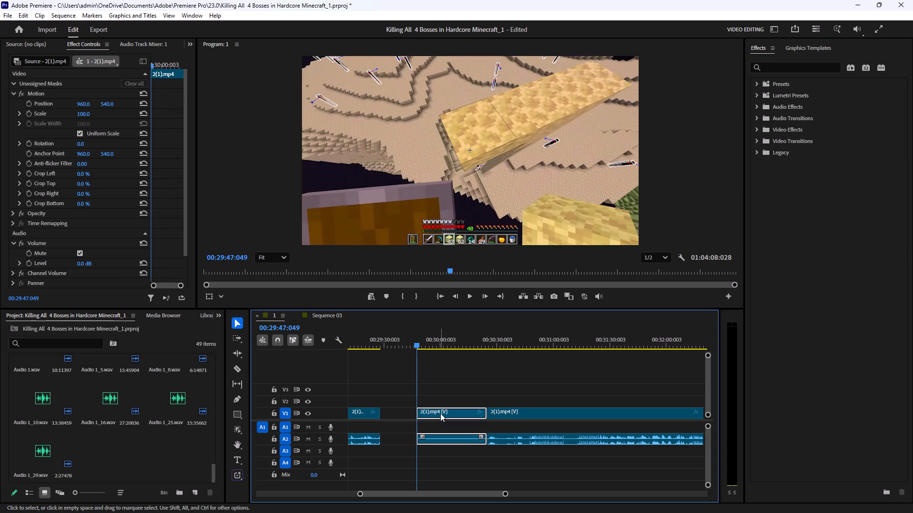
Move the trimmed muted clip back against the preceding clip to close the gap before it.
left_click_drag(442, 413, 406, 418)
left_click(477, 373)
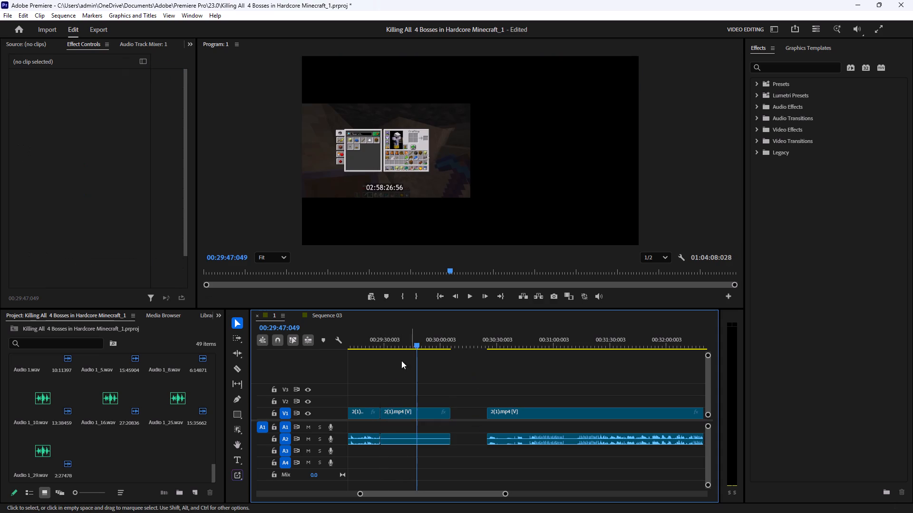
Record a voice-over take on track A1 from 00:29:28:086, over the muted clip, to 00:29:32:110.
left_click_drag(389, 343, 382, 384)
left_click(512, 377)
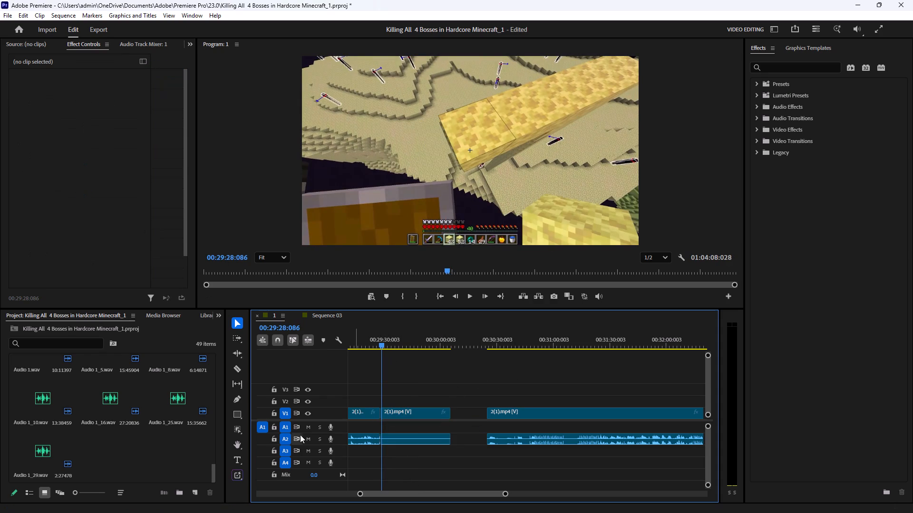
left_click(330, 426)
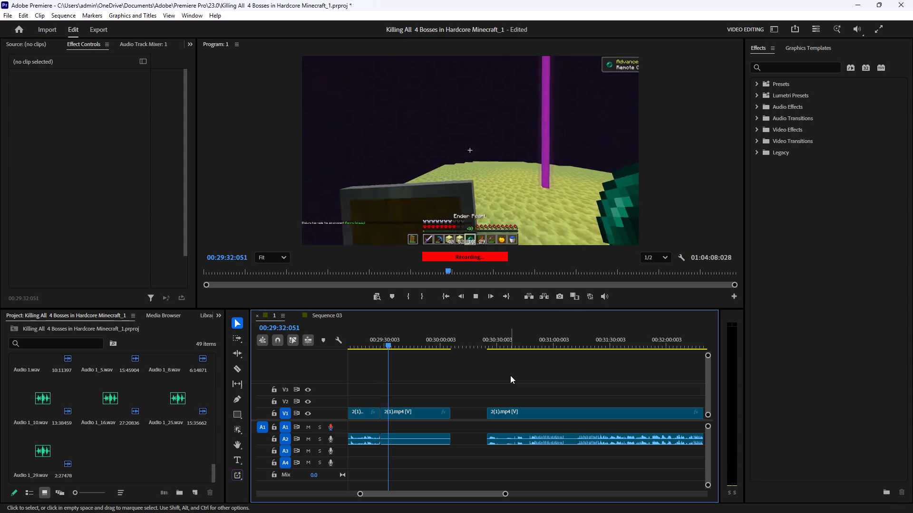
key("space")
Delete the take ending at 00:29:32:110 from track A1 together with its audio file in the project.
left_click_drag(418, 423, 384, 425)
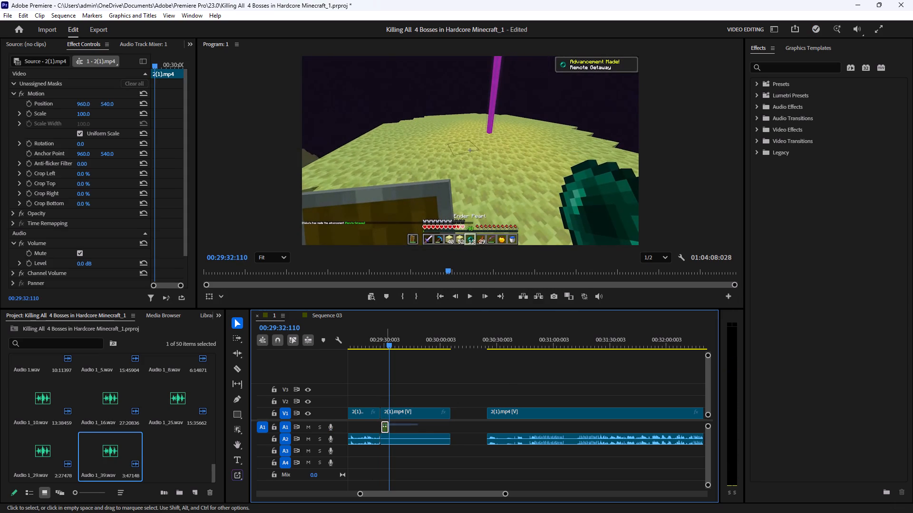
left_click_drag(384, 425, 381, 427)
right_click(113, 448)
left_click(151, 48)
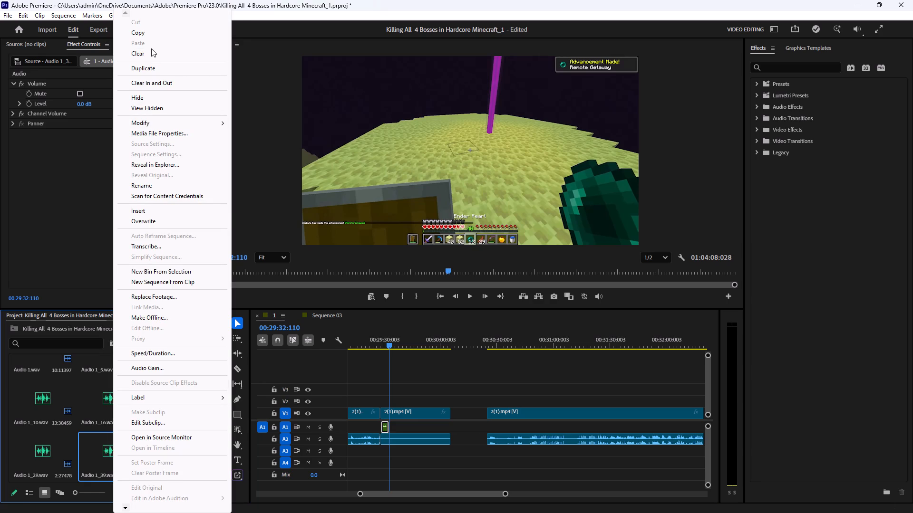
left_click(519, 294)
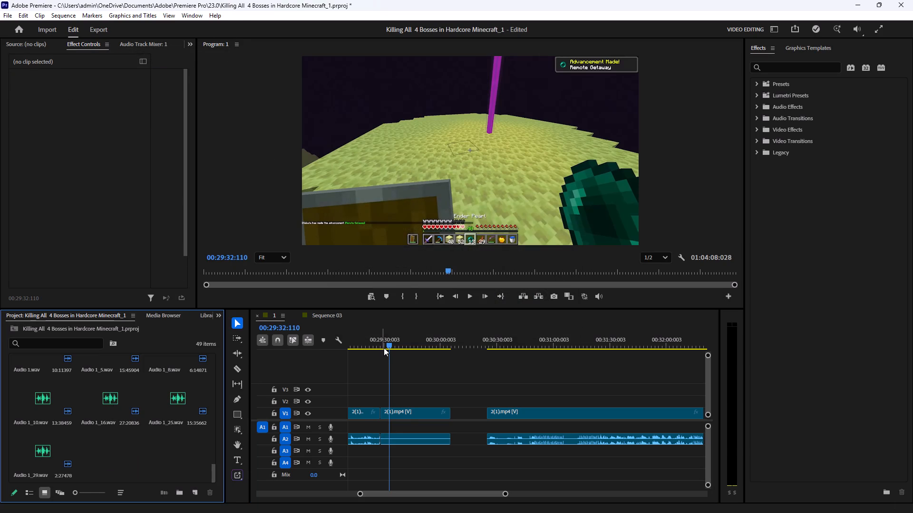
Record a voice-over take on track A1 from 00:29:29:026, over the muted clip, to 00:29:36:013.
left_click_drag(383, 348, 384, 354)
left_click(508, 385)
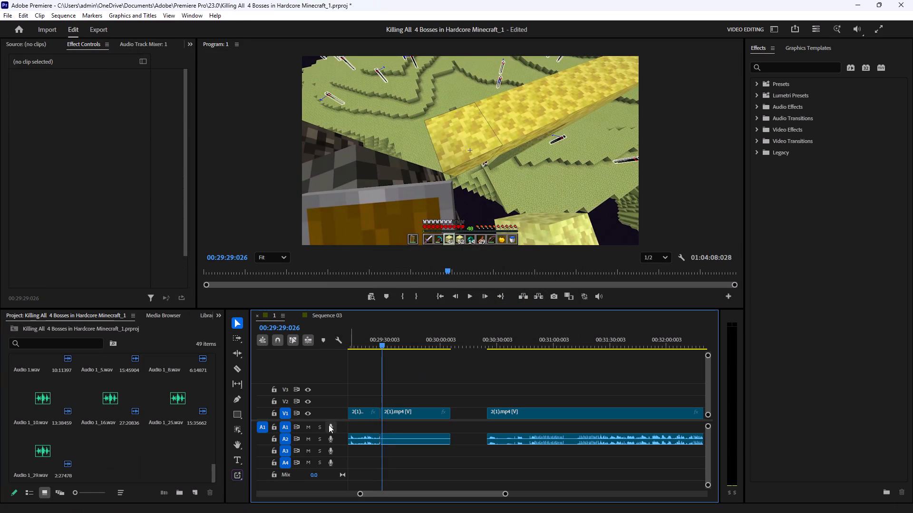
left_click(329, 425)
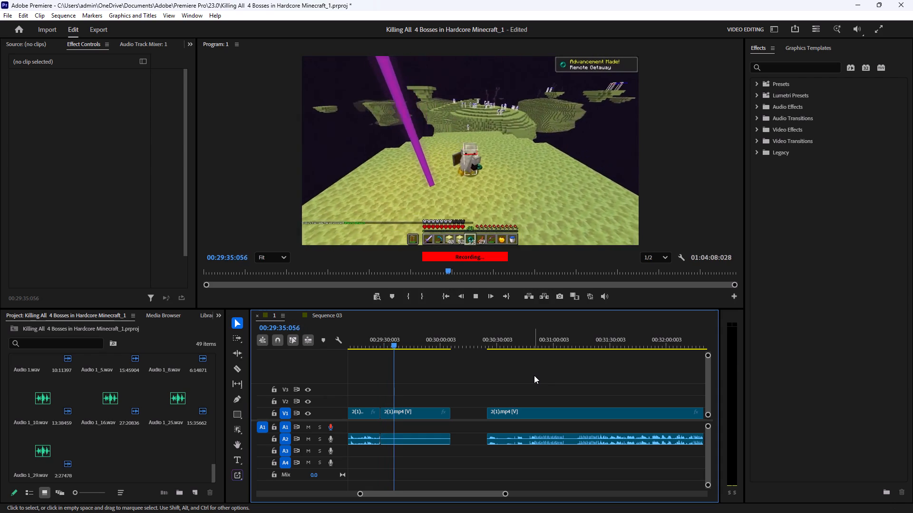
key("space")
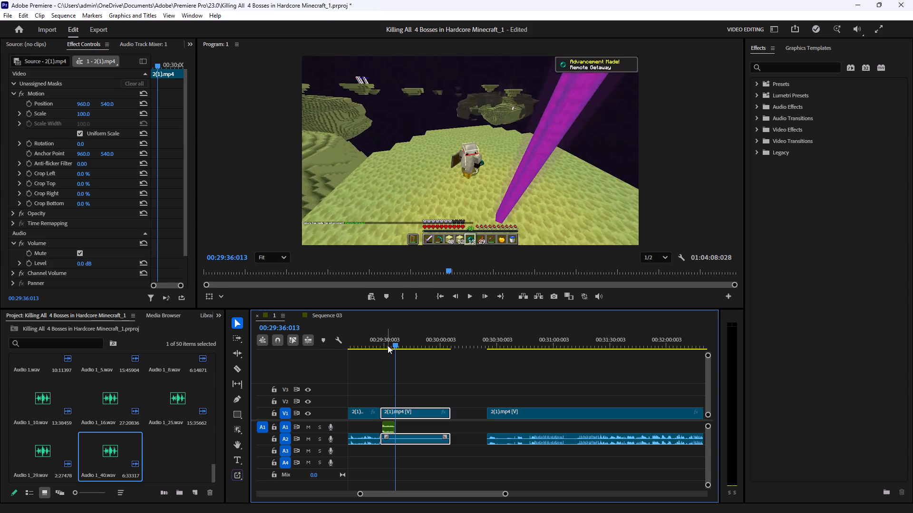
Play back the recorded voice-over take from 00:29:27:115 to 00:29:35:069.
left_click_drag(381, 344, 381, 364)
left_click(475, 385)
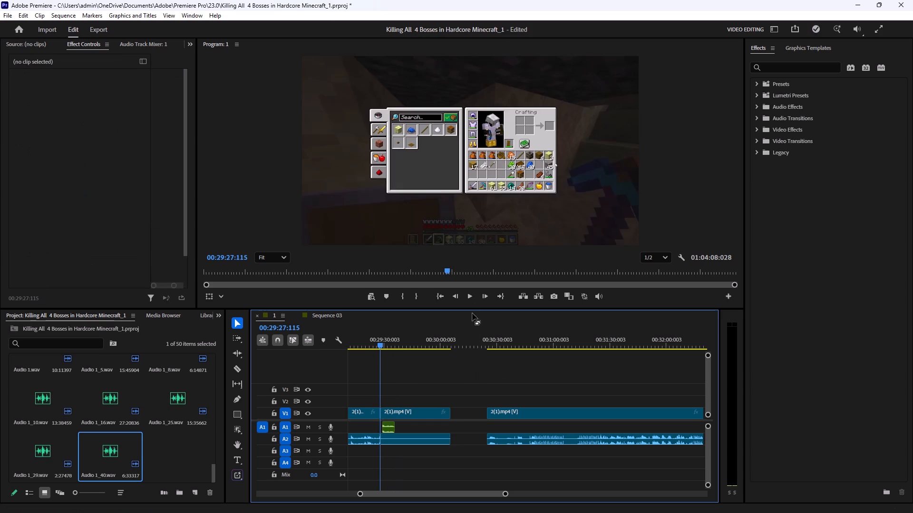
left_click(470, 294)
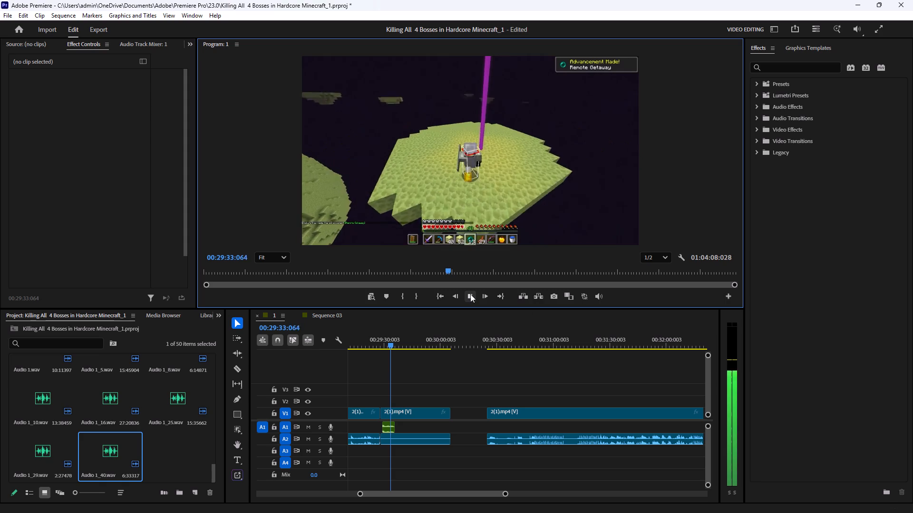
left_click(470, 294)
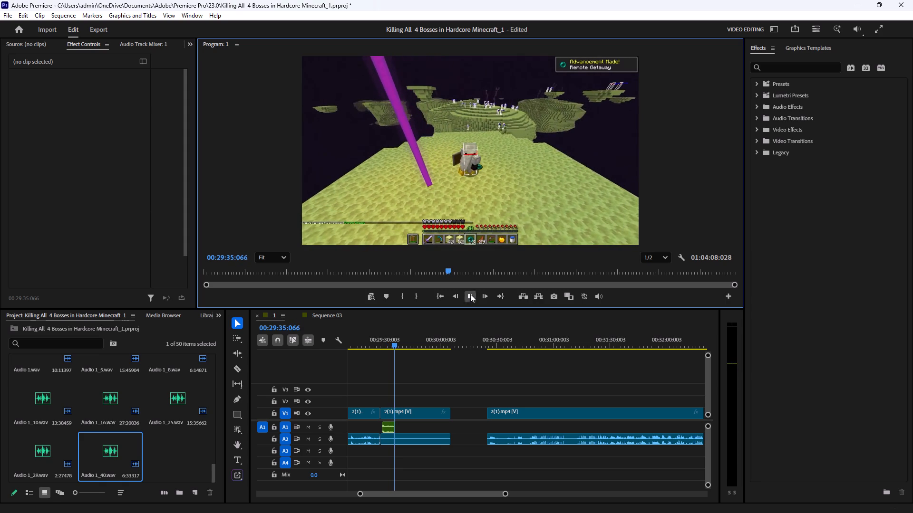
Move the voice-over take earlier on track A1 so that it ends where the muted clip begins.
left_click_drag(387, 427, 378, 432)
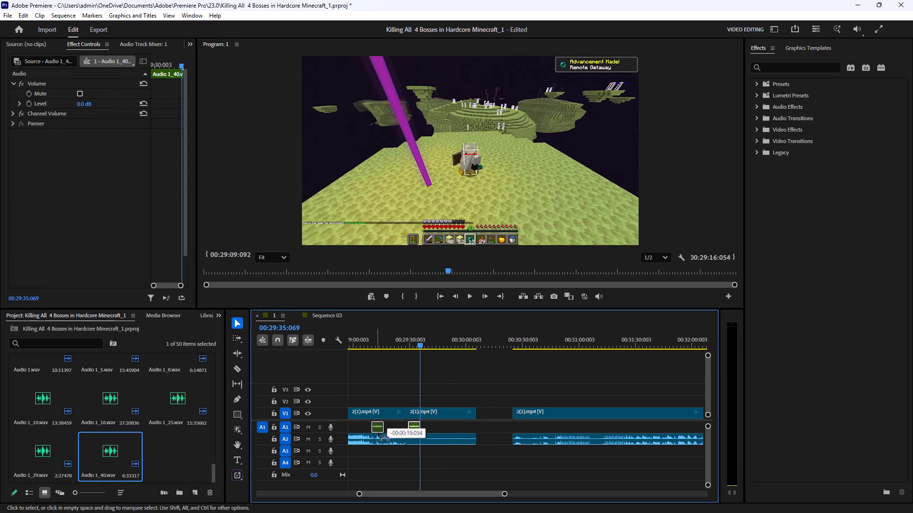
left_click_drag(378, 432, 397, 426)
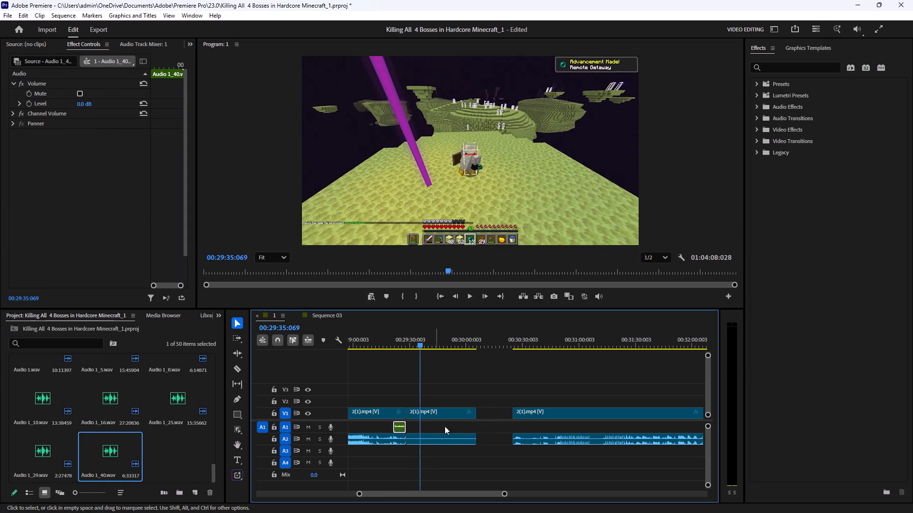
left_click(465, 425)
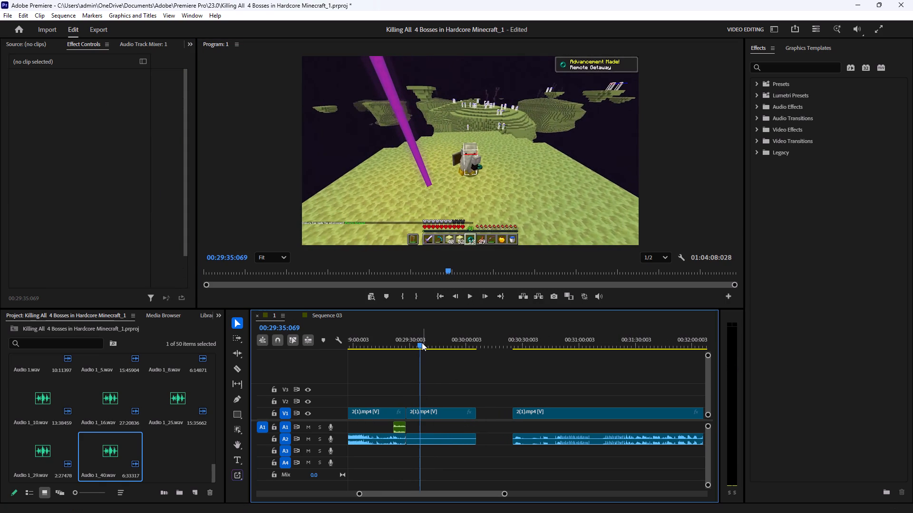
Record a second voice-over take on track A1 after the moved one, from 00:29:28:025 to 00:29:38:085.
left_click_drag(422, 343, 408, 366)
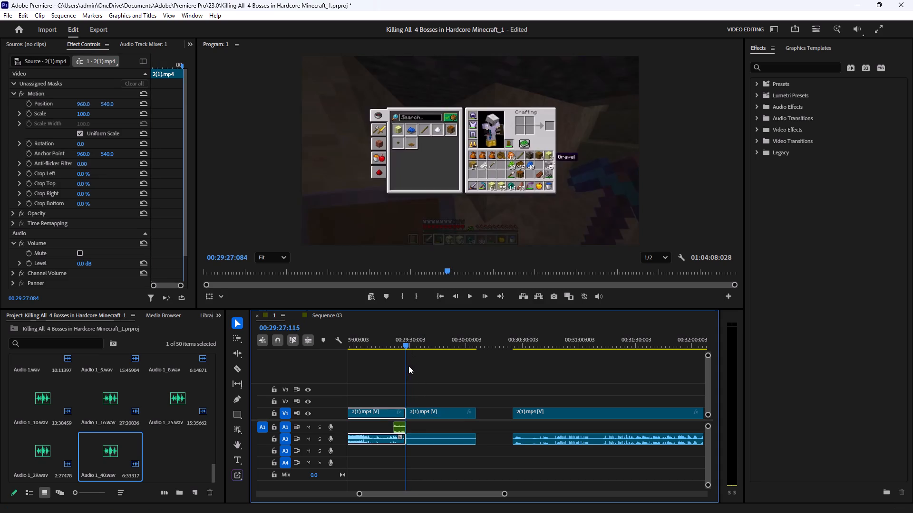
left_click_drag(408, 366, 408, 371)
left_click(485, 377)
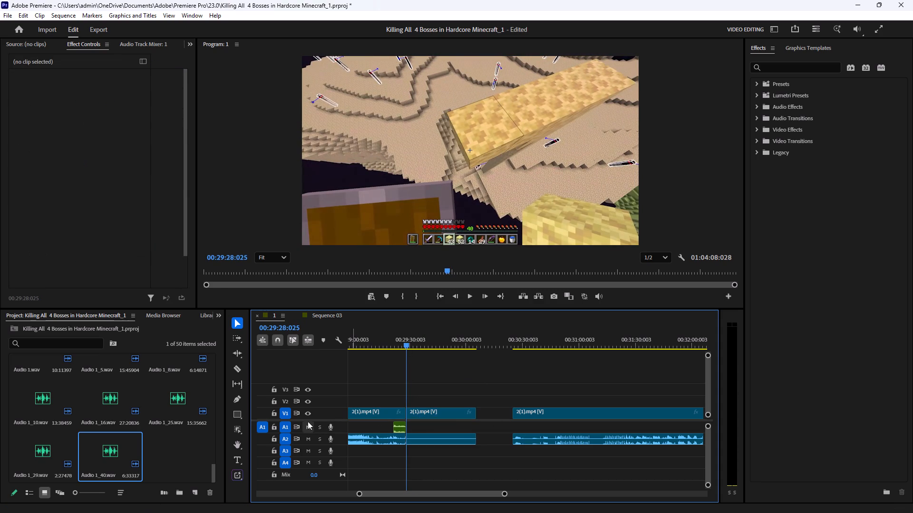
left_click(330, 425)
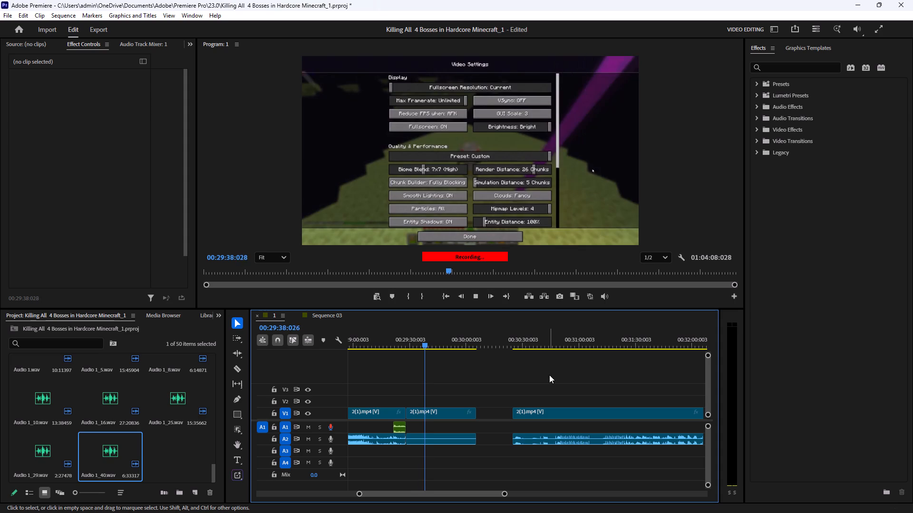
key("space")
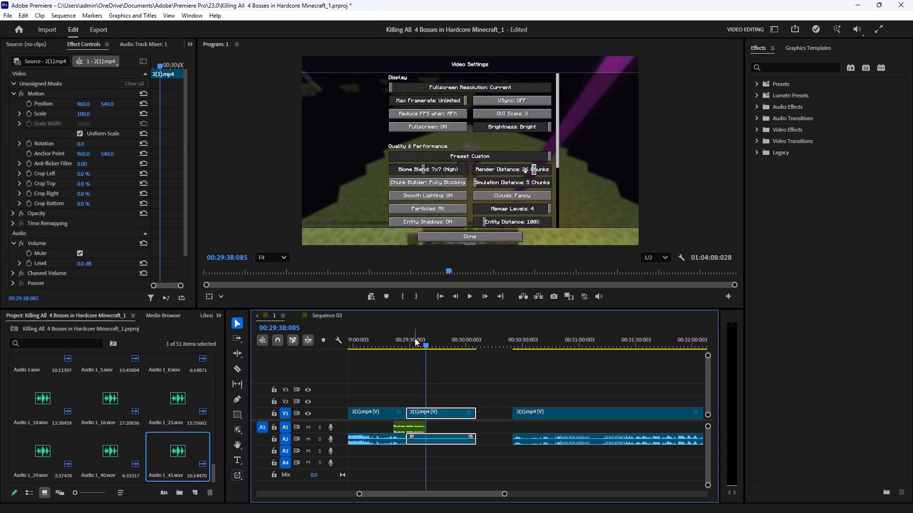
Play back both voice-over takes against the footage from 00:29:27:084 to 00:29:39:078.
left_click_drag(415, 338, 406, 369)
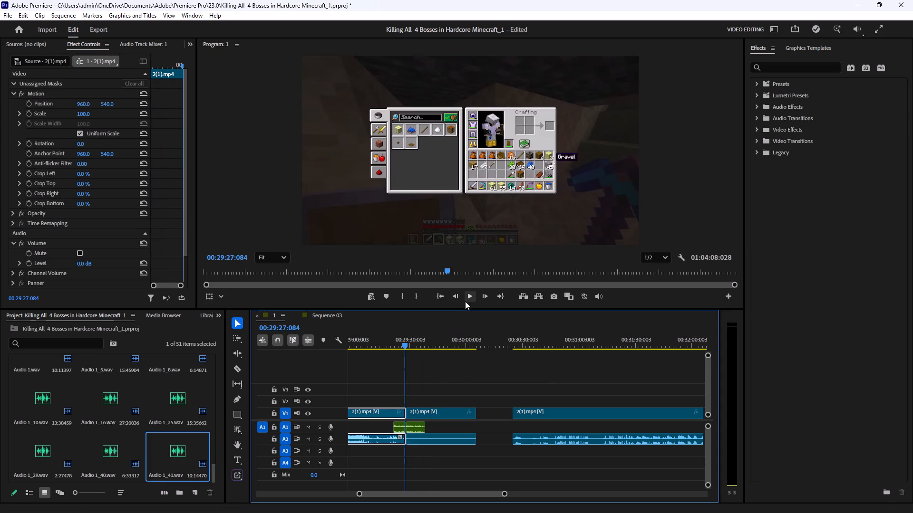
left_click(465, 299)
left_click(512, 370)
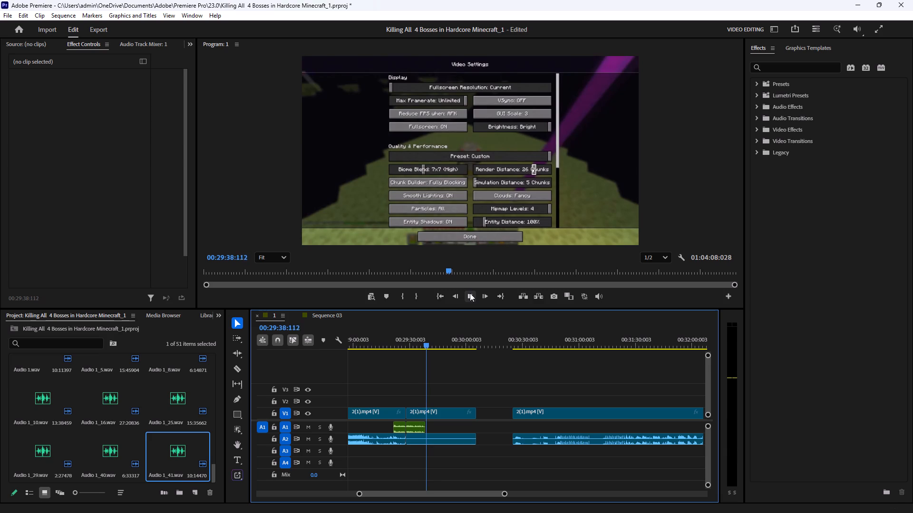
left_click(470, 293)
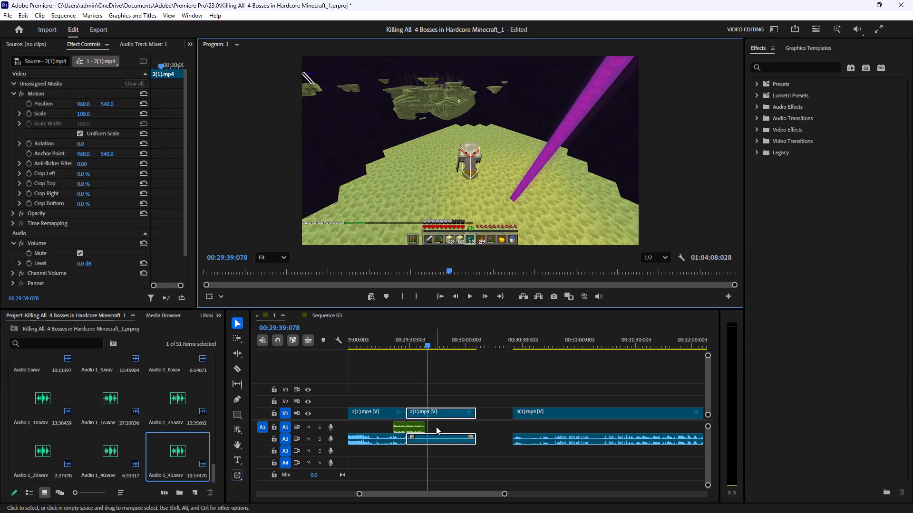
Move both voice-over takes on track A1 later together so the first one starts where the muted clip begins.
left_click_drag(445, 425, 386, 433)
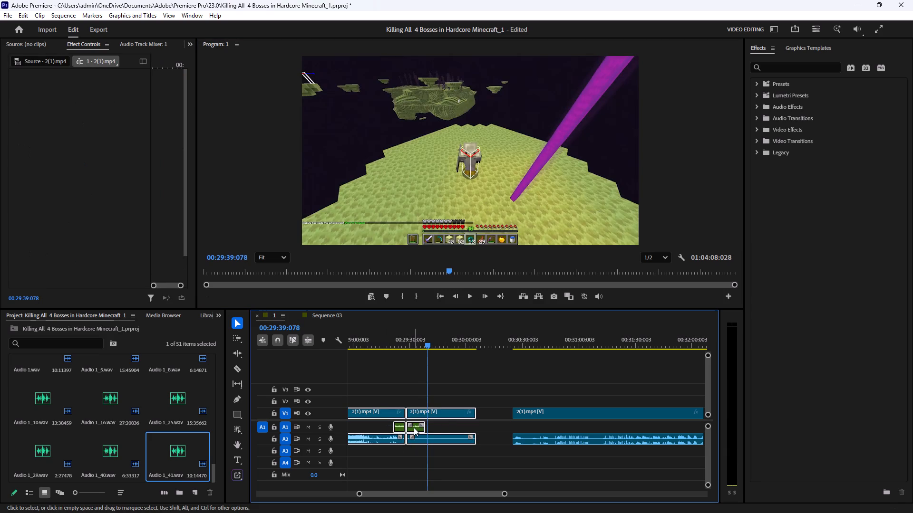
left_click(450, 424)
left_click_drag(448, 425, 398, 427)
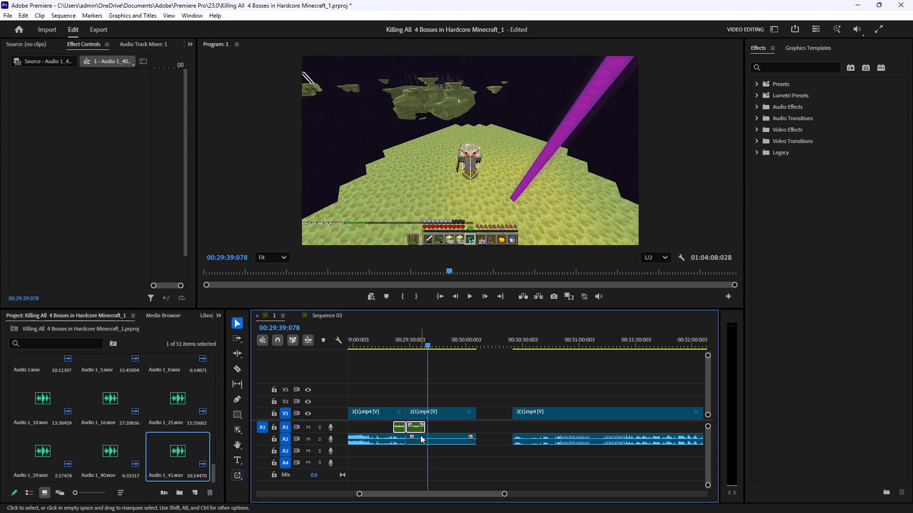
left_click_drag(415, 428, 428, 427)
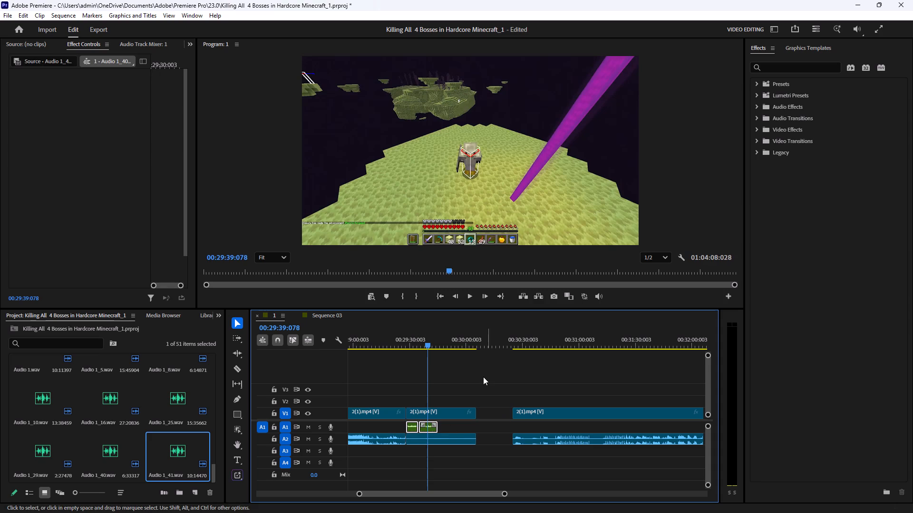
left_click(483, 377)
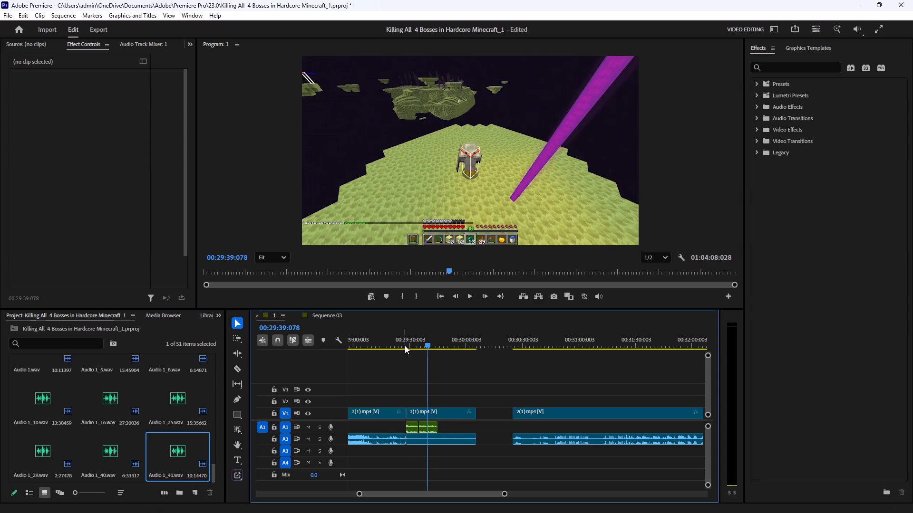
Cut the muted clip at 00:29:34:093 and 00:29:40:040 and delete the game-menu section between the cuts.
left_click_drag(405, 346, 409, 361)
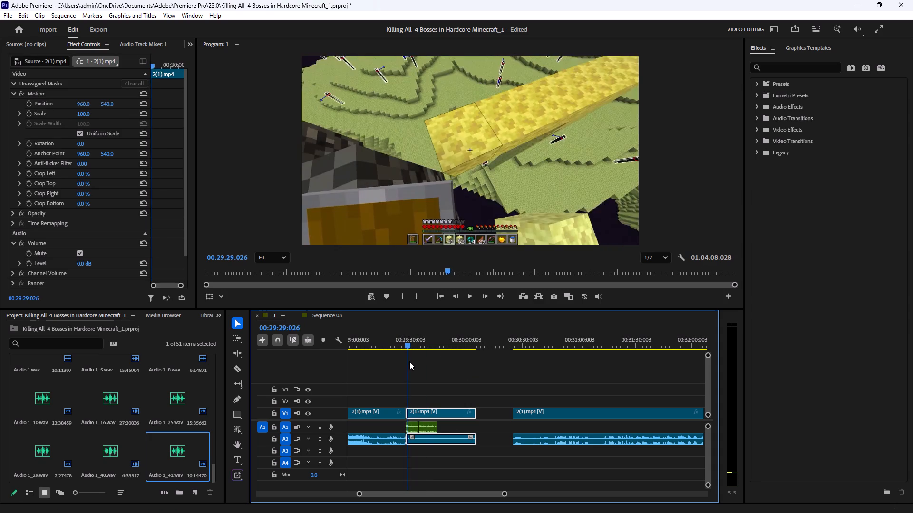
left_click_drag(409, 361, 424, 381)
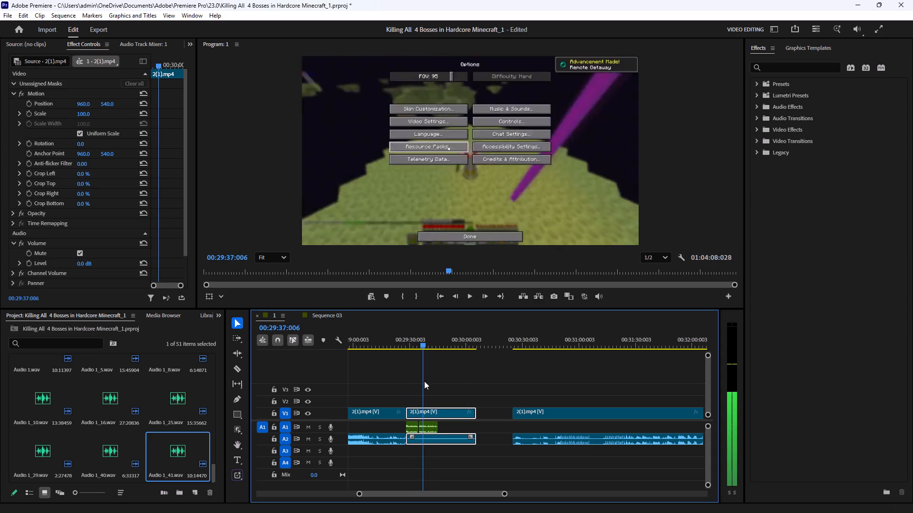
left_click_drag(424, 381, 420, 385)
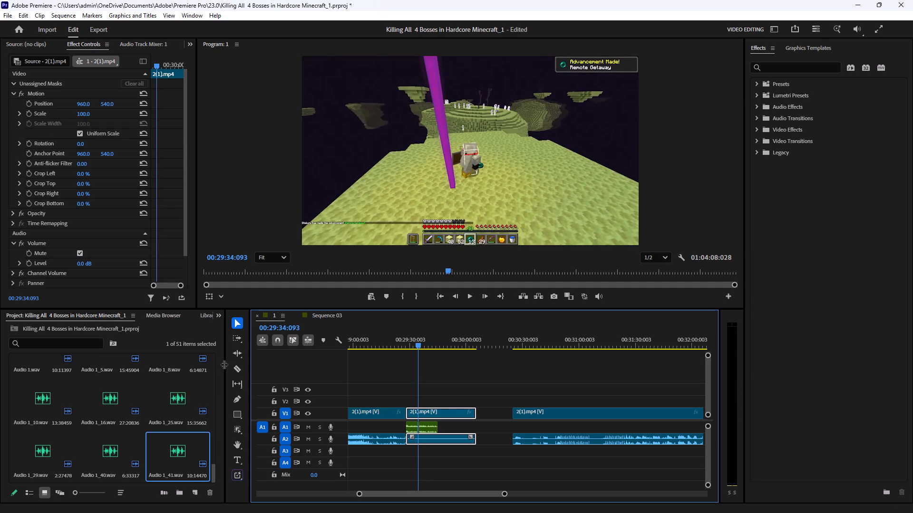
left_click(238, 369)
left_click(418, 412)
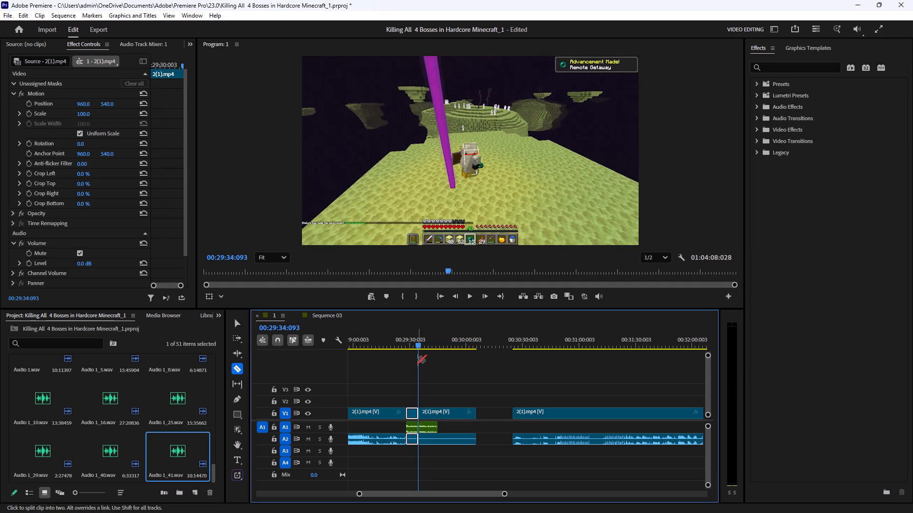
left_click_drag(418, 344, 429, 349)
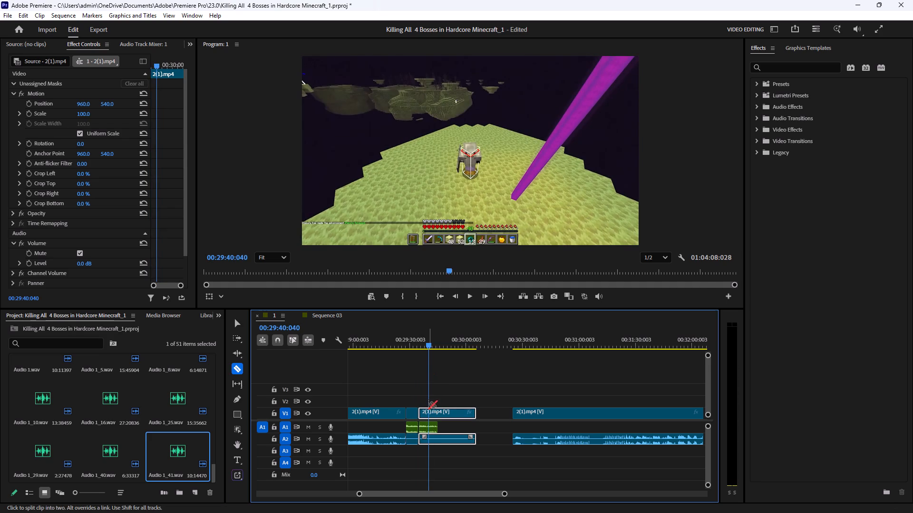
left_click(429, 411)
left_click(241, 324)
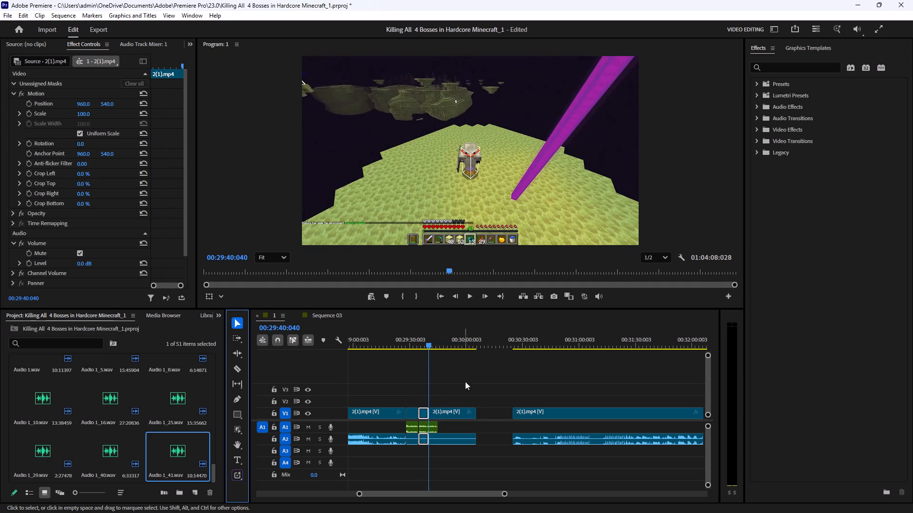
left_click_drag(423, 389, 424, 397)
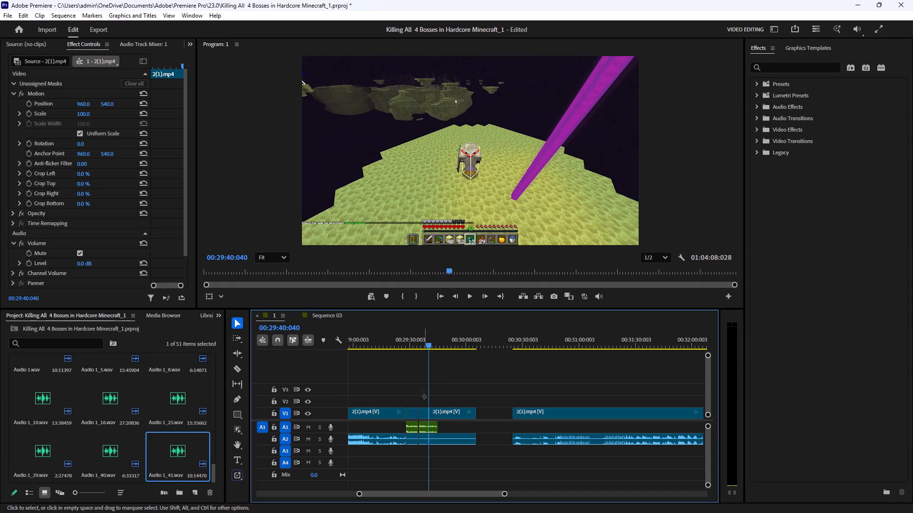
left_click_drag(424, 397, 426, 415)
key("BackSpace")
Move the remaining muted clip earlier to close the gap left by the deleted section.
left_click_drag(451, 416, 440, 417)
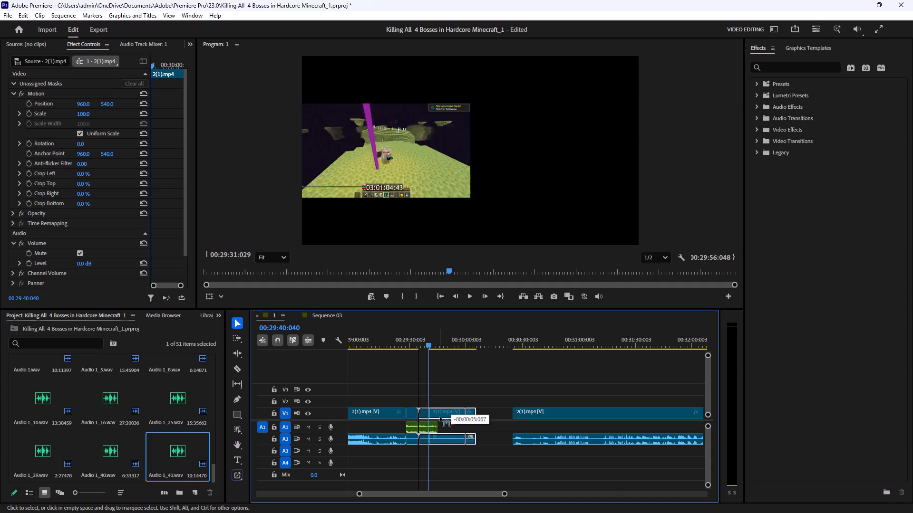
left_click_drag(440, 417, 436, 419)
left_click(479, 370)
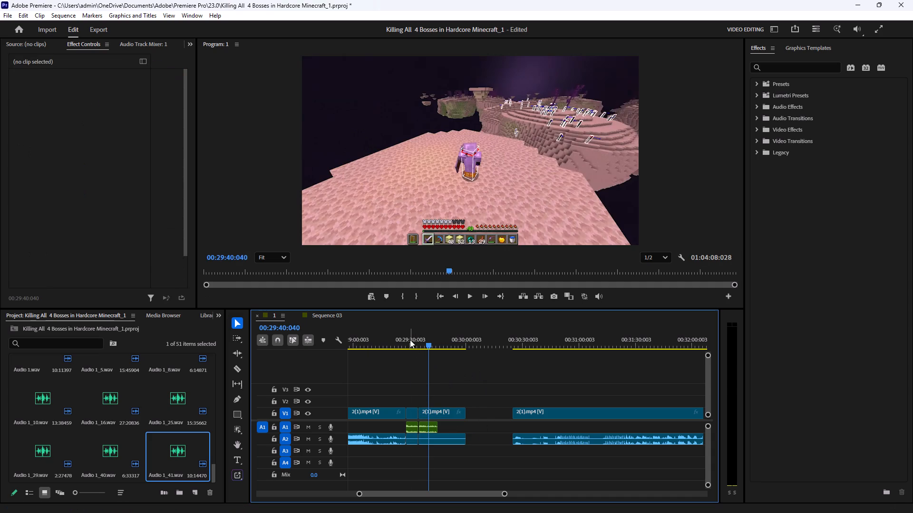
Play back the tightened muted section with both voice-over takes up to 00:29:44:085.
left_click(410, 340)
left_click(470, 295)
left_click(478, 384)
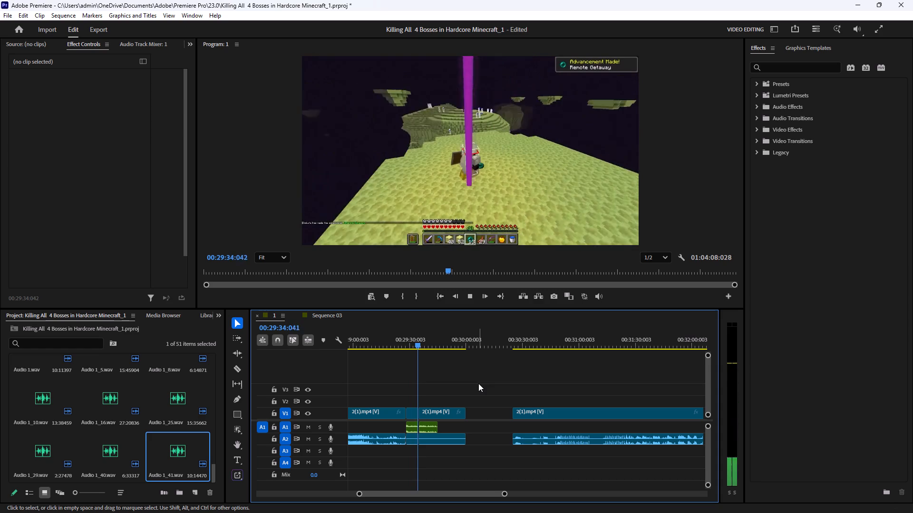
left_click(527, 373)
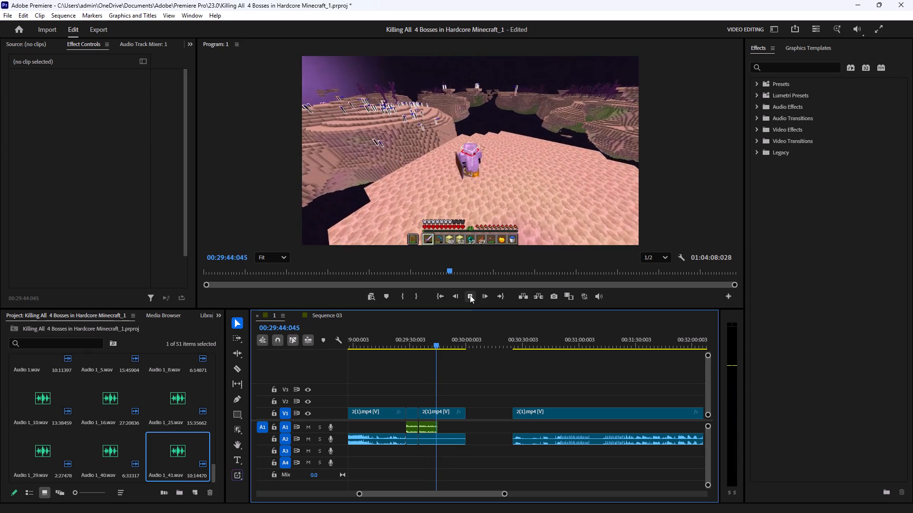
left_click(470, 295)
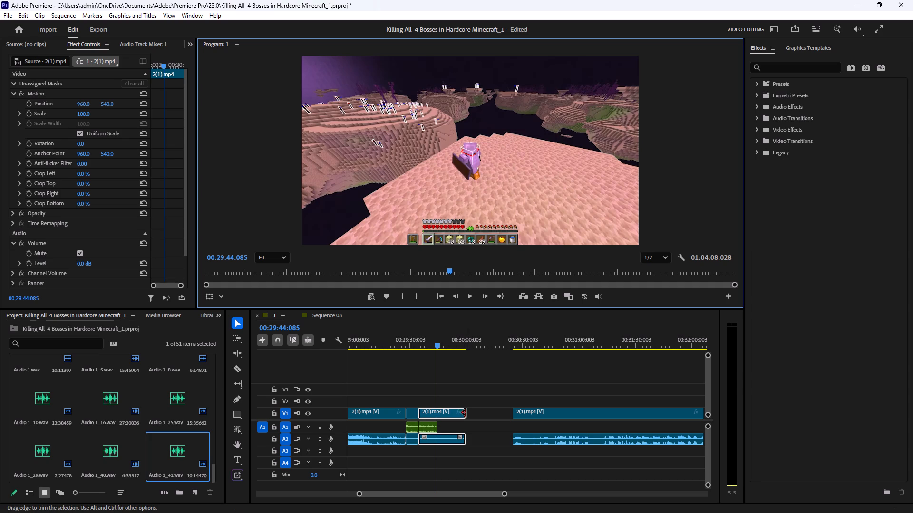
Trim the end of the last muted clip back to the end of the second voice-over take, at about 00:29:44:085.
left_click_drag(466, 413, 429, 418)
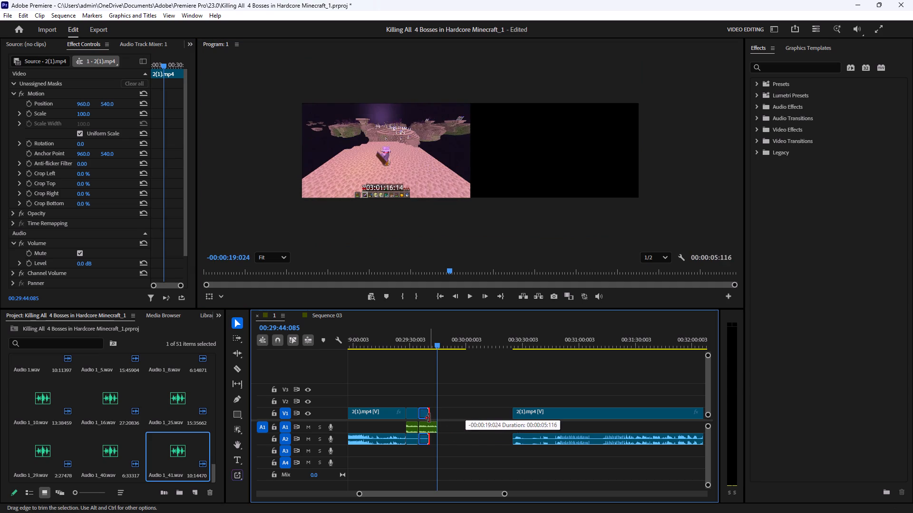
left_click_drag(429, 418, 436, 416)
left_click(491, 410)
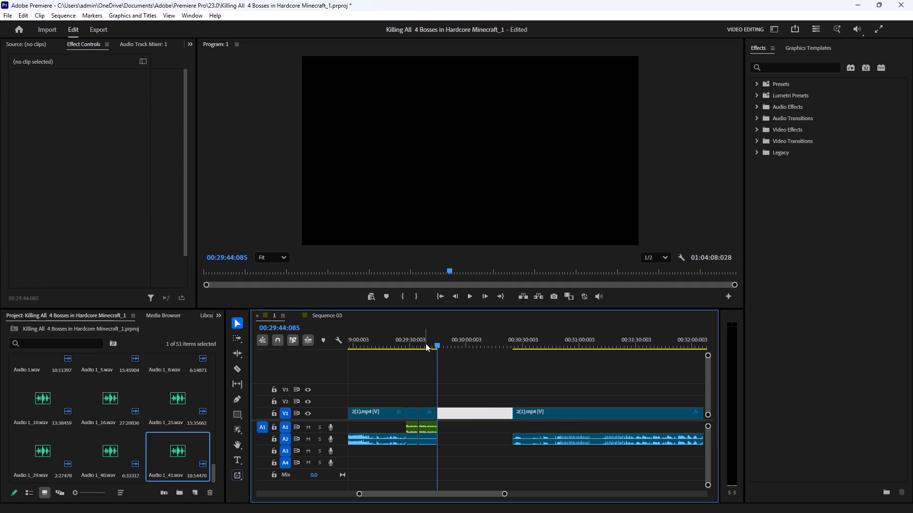
Return to the start of the voice-over at 00:29:28:025 and raise the first take's volume level to 5.0 dB.
left_click_drag(425, 336, 432, 361)
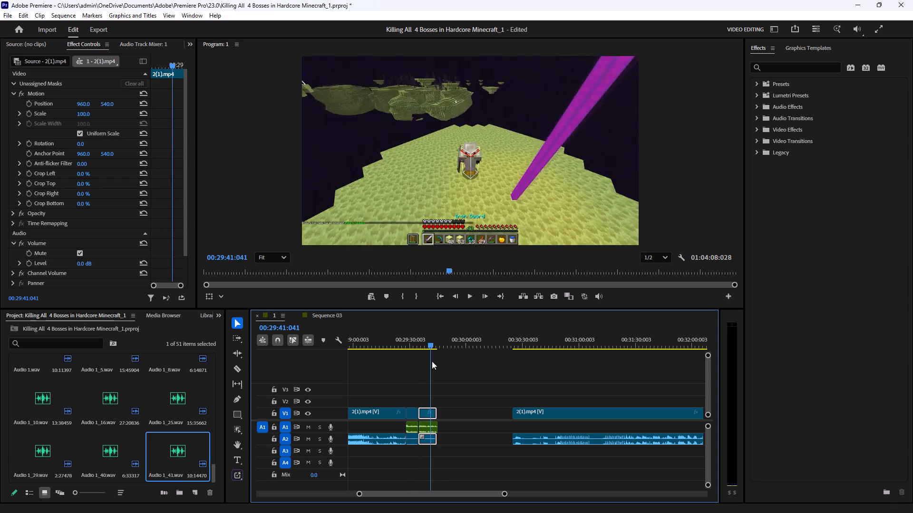
left_click_drag(432, 361, 407, 367)
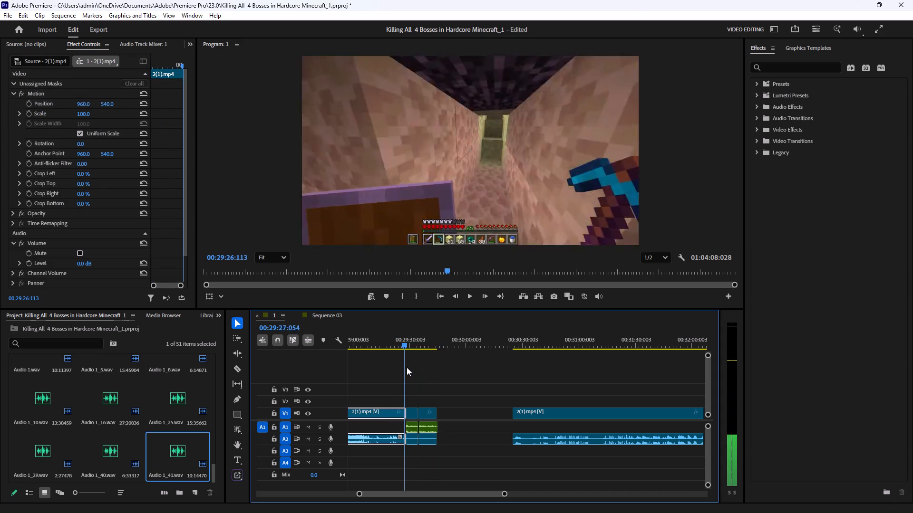
left_click_drag(407, 367, 407, 367)
left_click(478, 378)
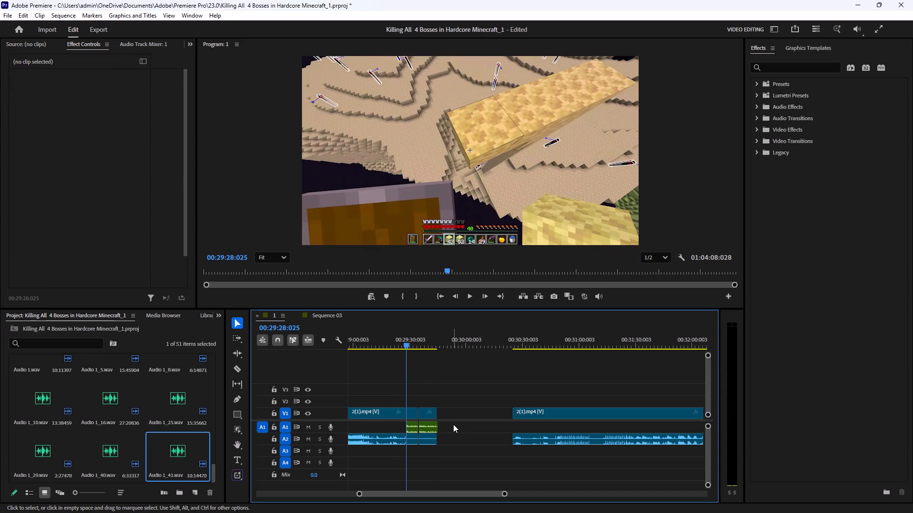
left_click(410, 428)
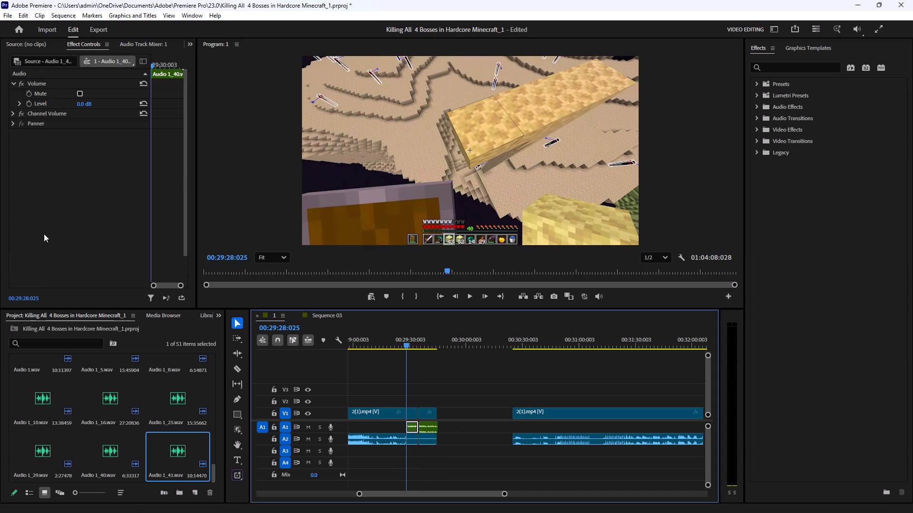
left_click(19, 102)
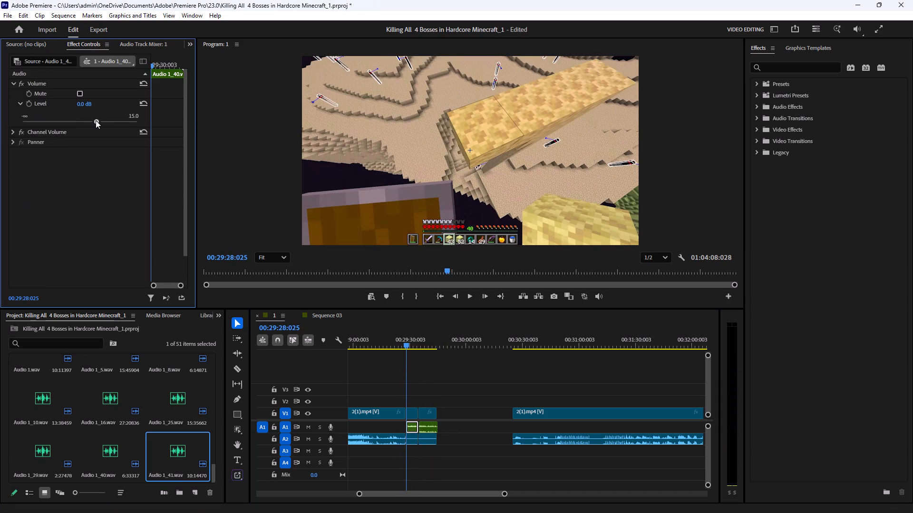
left_click(96, 120)
left_click(97, 120)
left_click(100, 120)
left_click(99, 121)
Raise the second voice-over take's volume level to 5.2 dB.
left_click(427, 428)
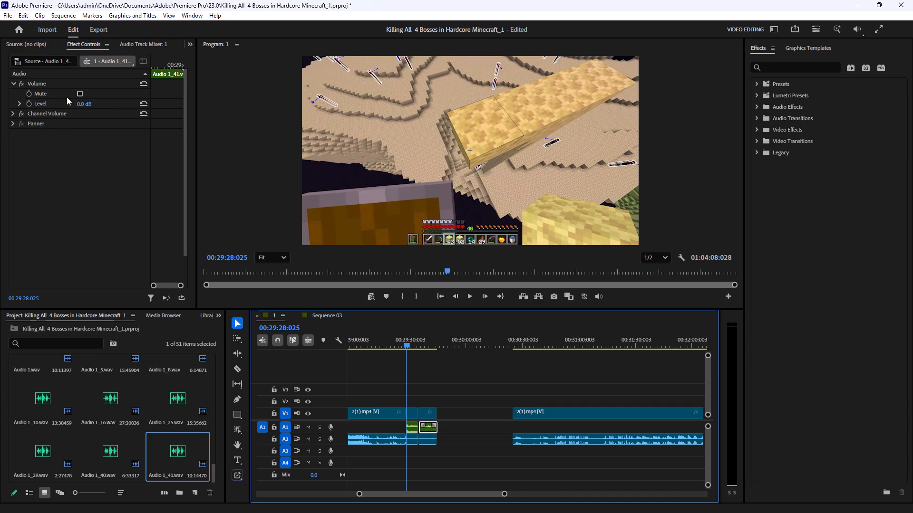
left_click(19, 105)
left_click(95, 121)
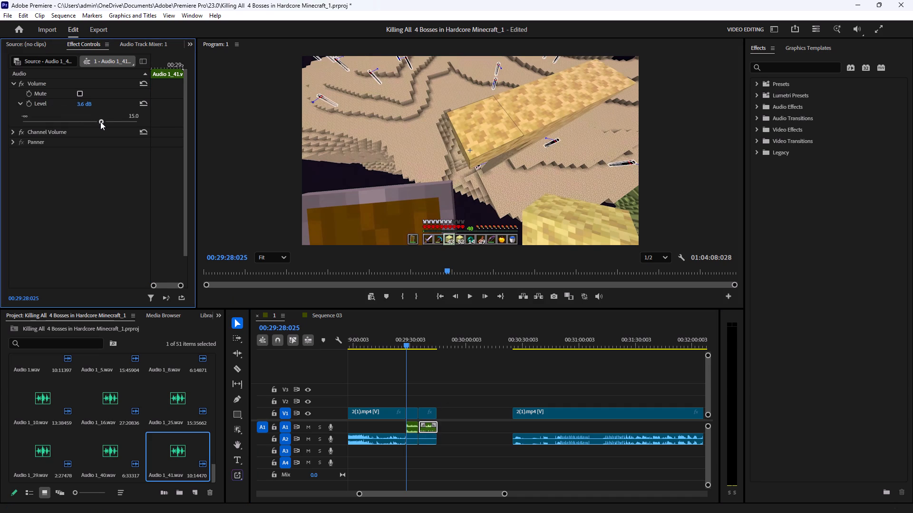
left_click(100, 122)
left_click(100, 122)
left_click(100, 122)
left_click(100, 122)
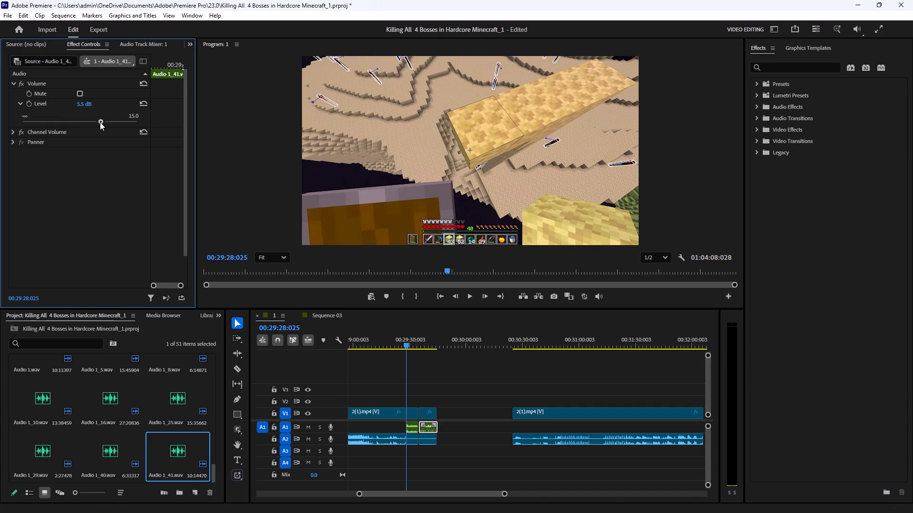
left_click(99, 122)
left_click(97, 123)
left_click(98, 121)
Play back the louder voice-over takes from 00:29:28:025 to 00:29:44:045 to check their volume.
left_click(466, 382)
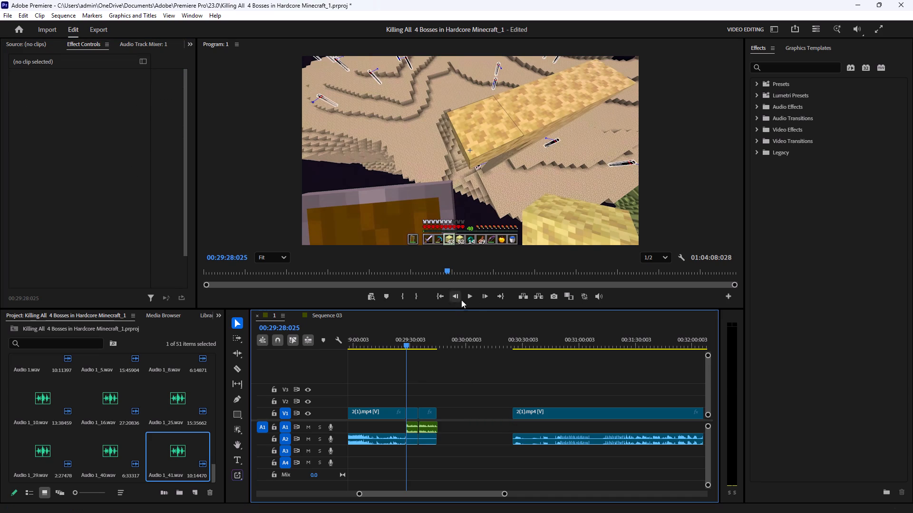
left_click(475, 296)
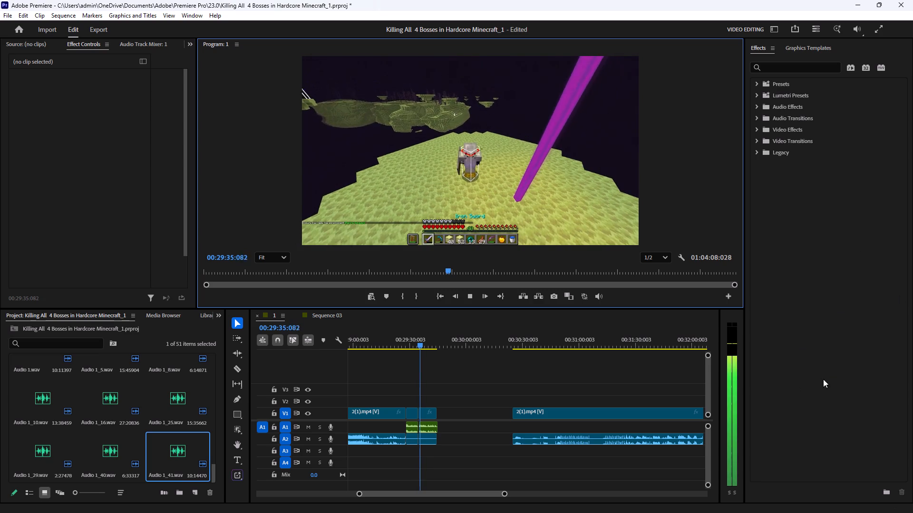
left_click(517, 380)
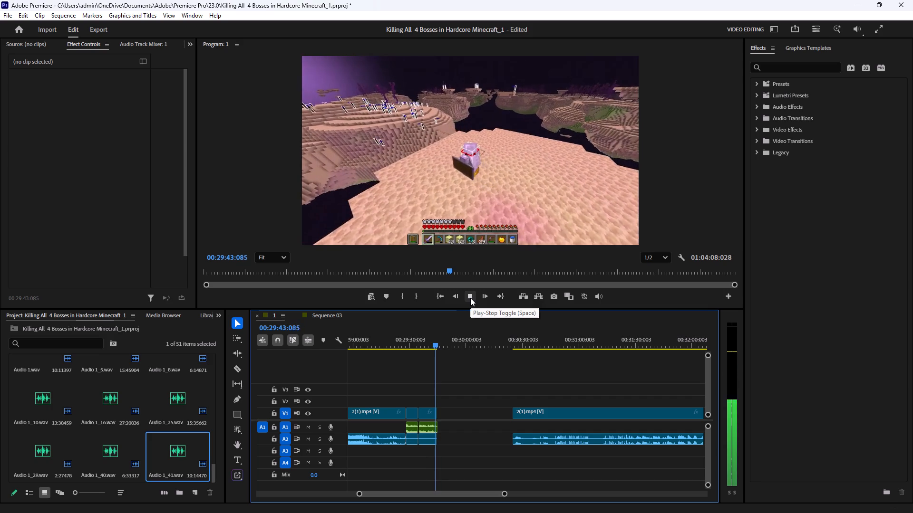
left_click(470, 298)
Move the remaining gameplay clip back against the end of the last muted clip to close the gap near 00:29:44.
left_click_drag(530, 413, 463, 420)
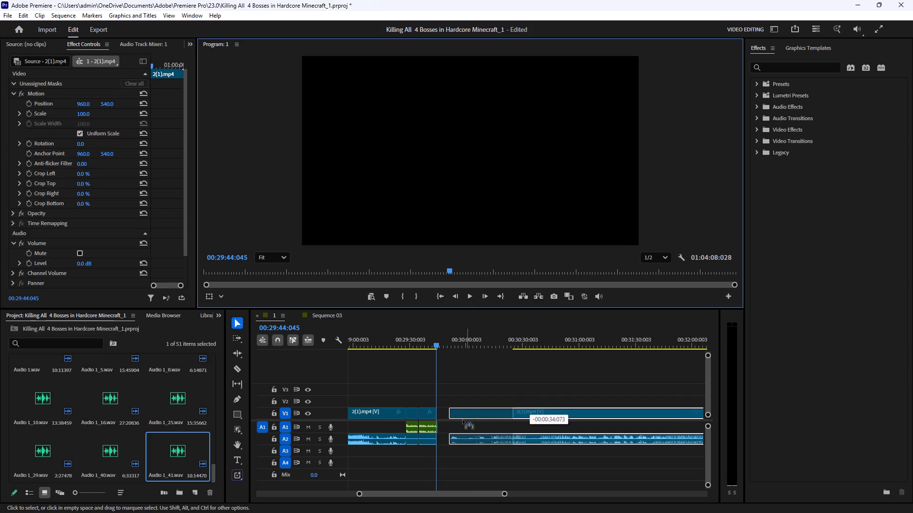
left_click_drag(463, 420, 453, 422)
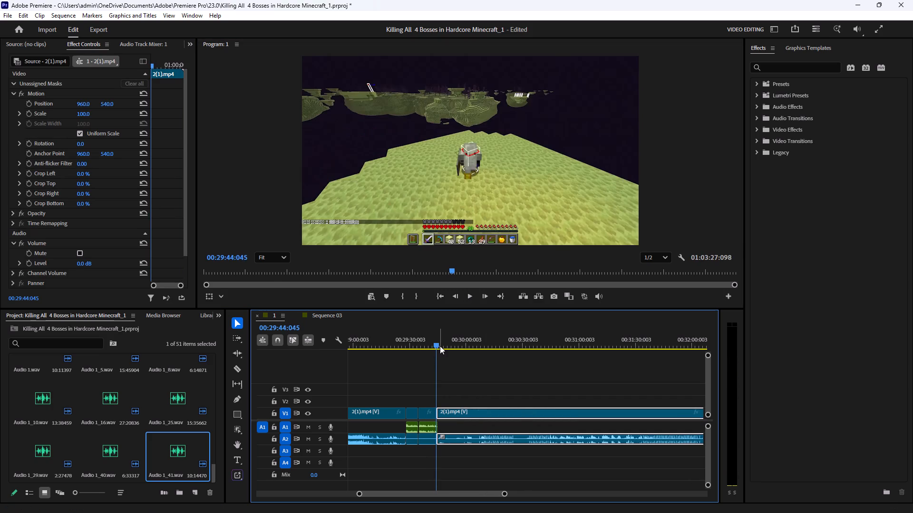
Trim the start of the following gameplay clip to about 00:30:07, where the bridging begins, and close the gap before it.
left_click_drag(438, 344, 464, 349)
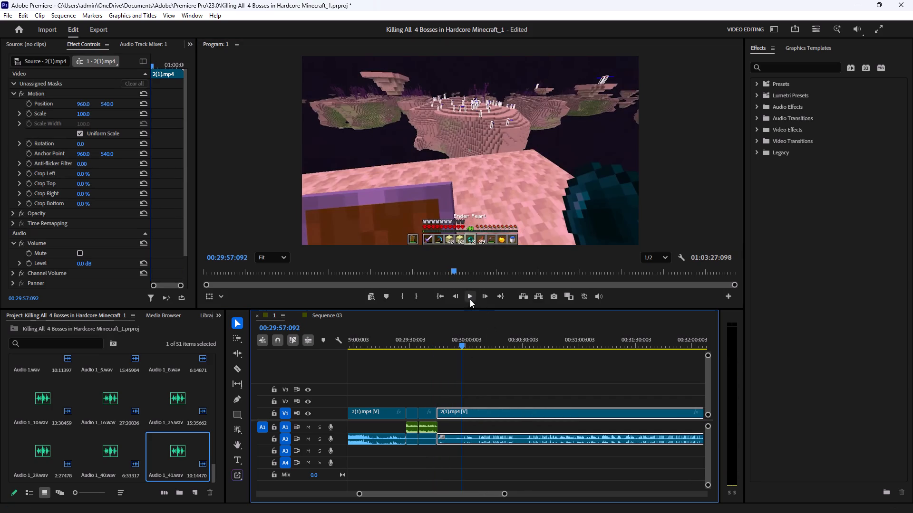
left_click(470, 299)
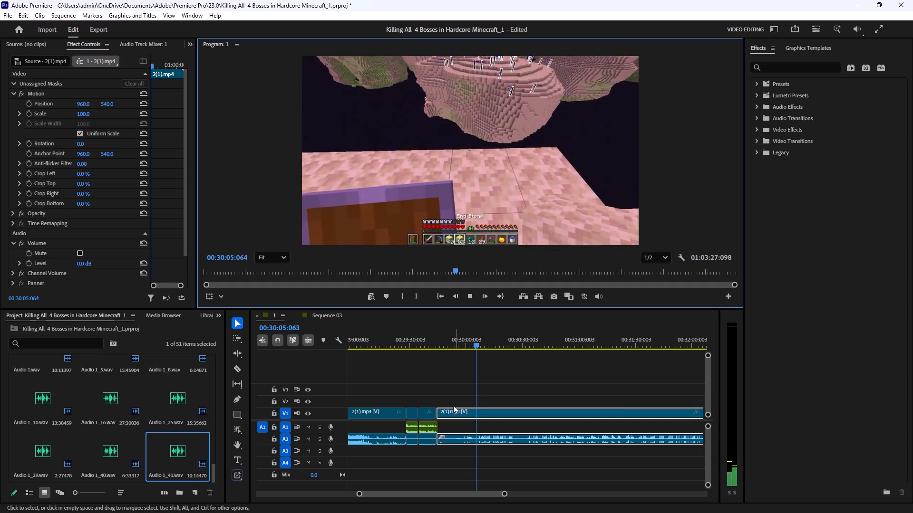
left_click_drag(438, 410, 477, 418)
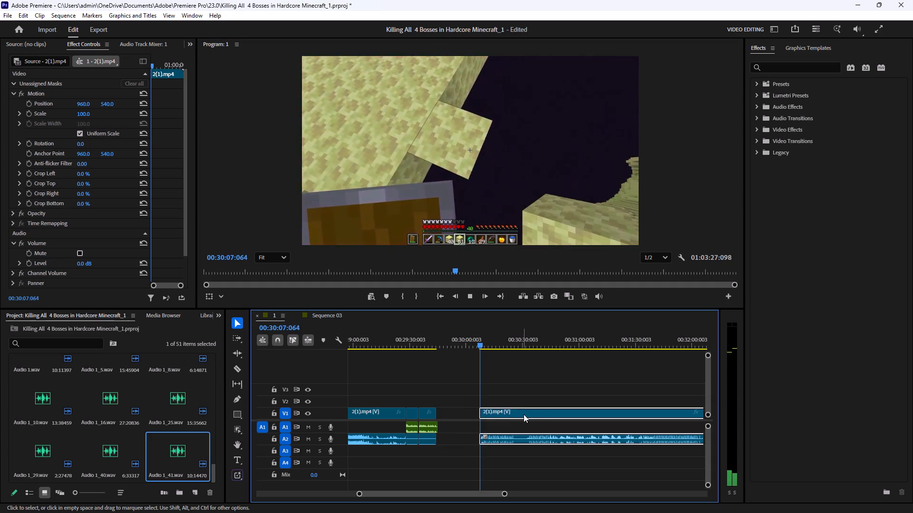
left_click_drag(526, 411, 483, 418)
Review the bridging footage after 00:29:47:019 and split the gameplay clip at 00:30:03:039.
left_click(443, 336)
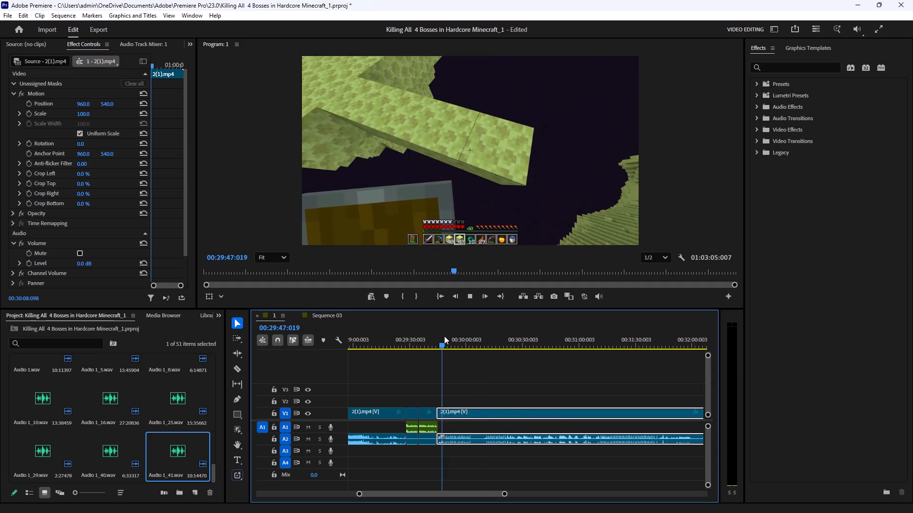
left_click(469, 301)
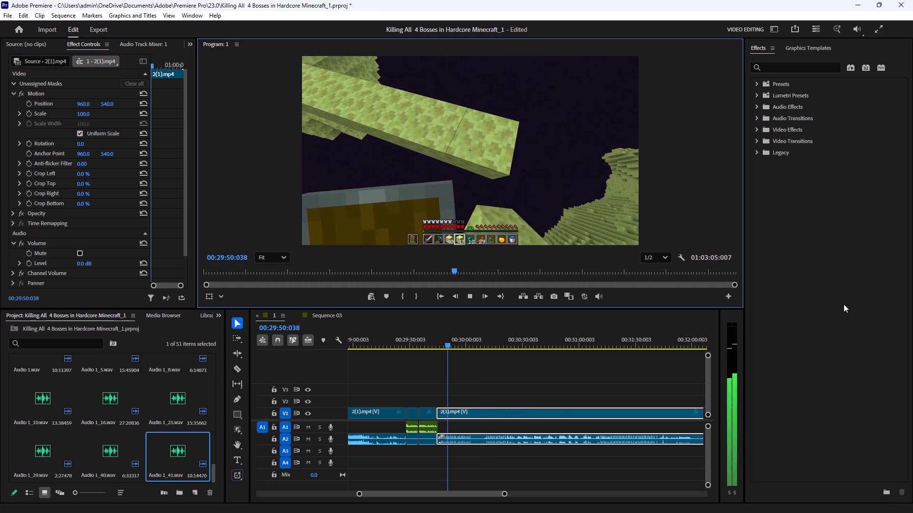
double_click(470, 295)
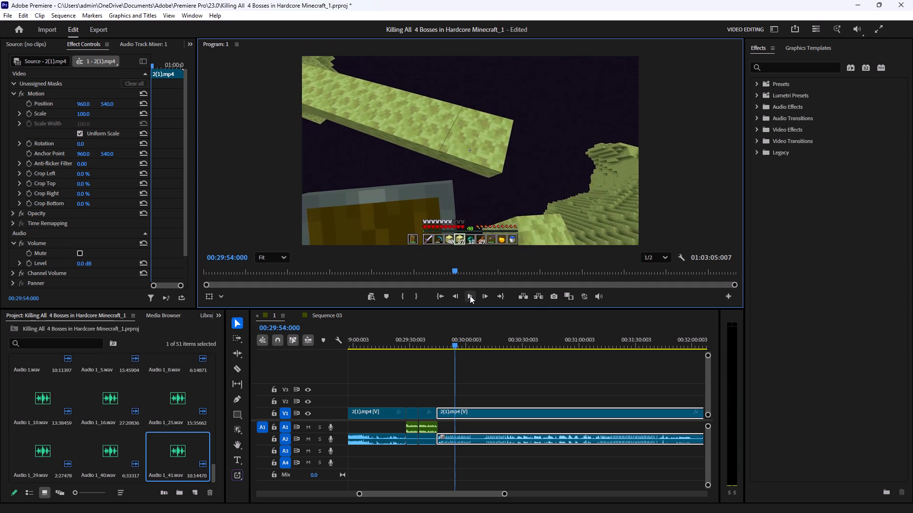
left_click(470, 295)
left_click_drag(457, 344, 469, 352)
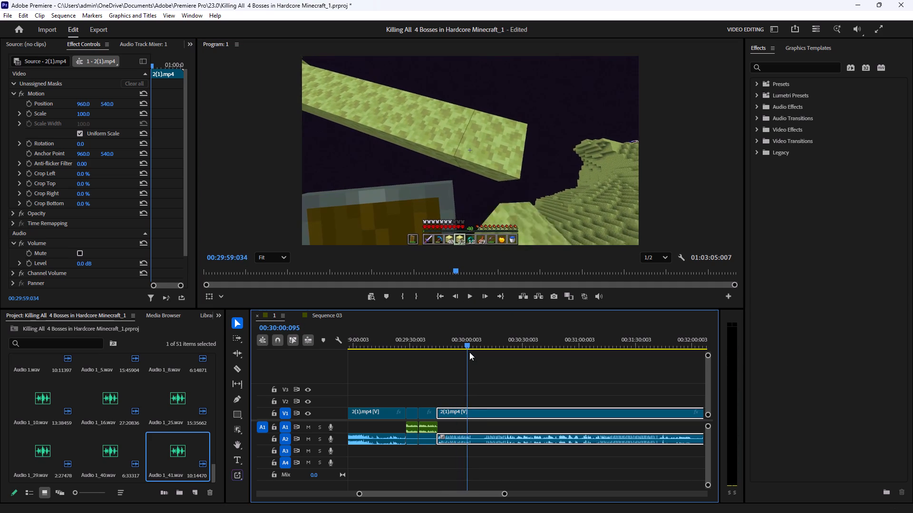
left_click_drag(469, 352, 474, 353)
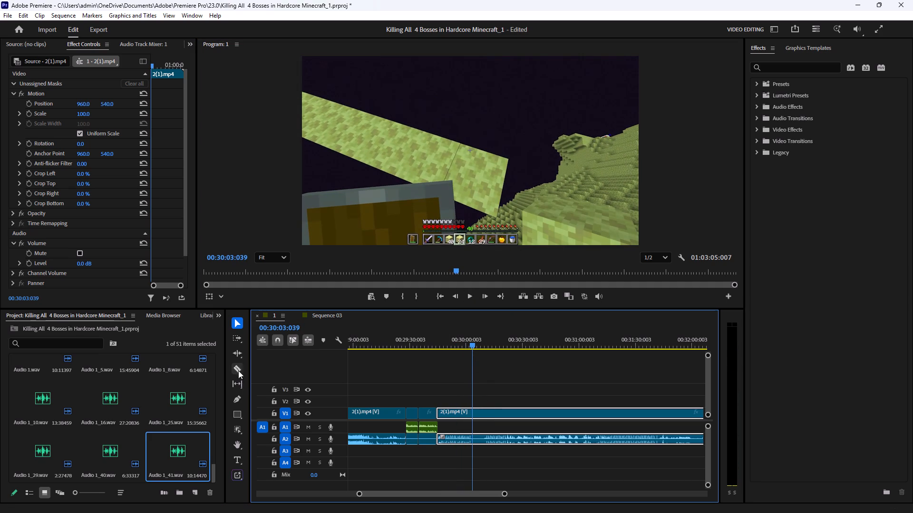
left_click(240, 365)
left_click(473, 410)
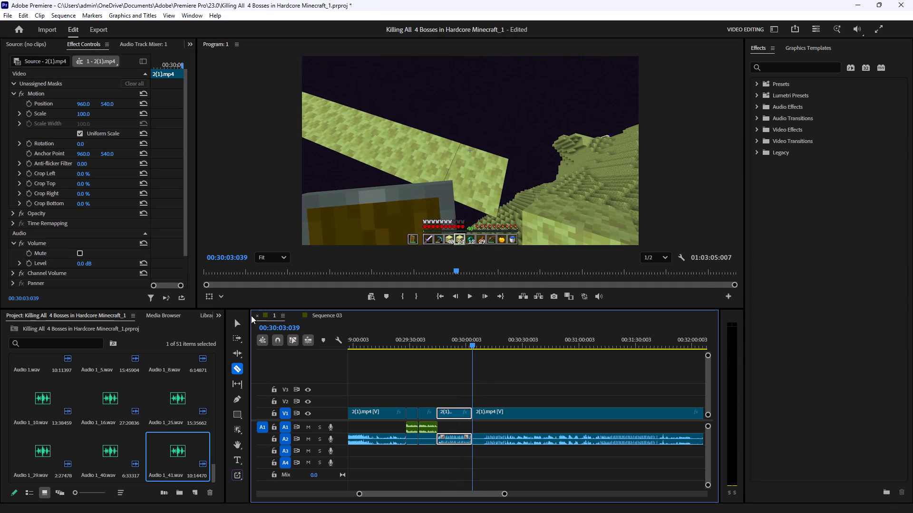
Set the speed of the bridging segment before the new cut to 200%.
left_click(233, 323)
right_click(453, 411)
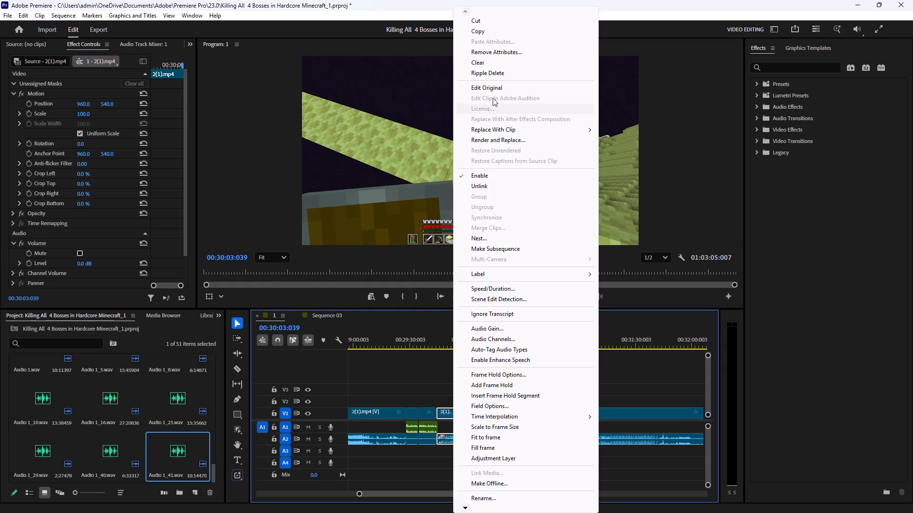
scroll(487, 355, "down", 1)
left_click(527, 290)
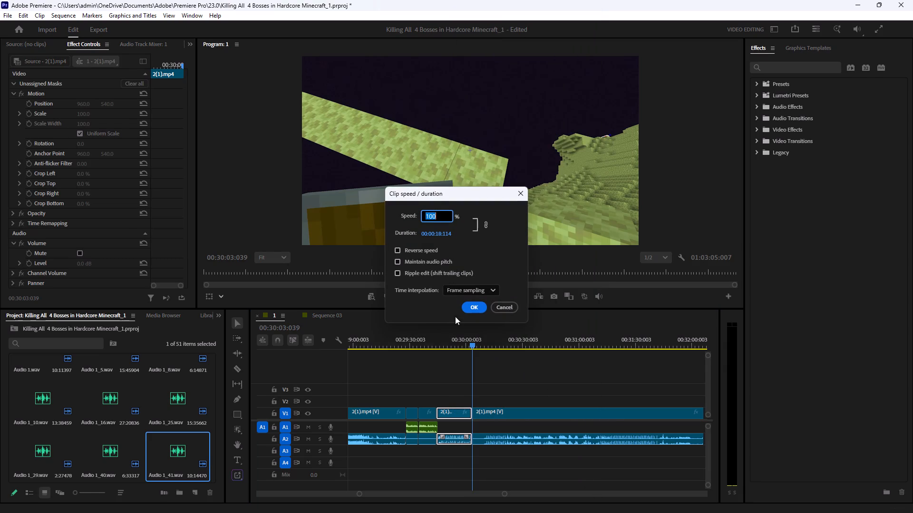
key("2")
type("00")
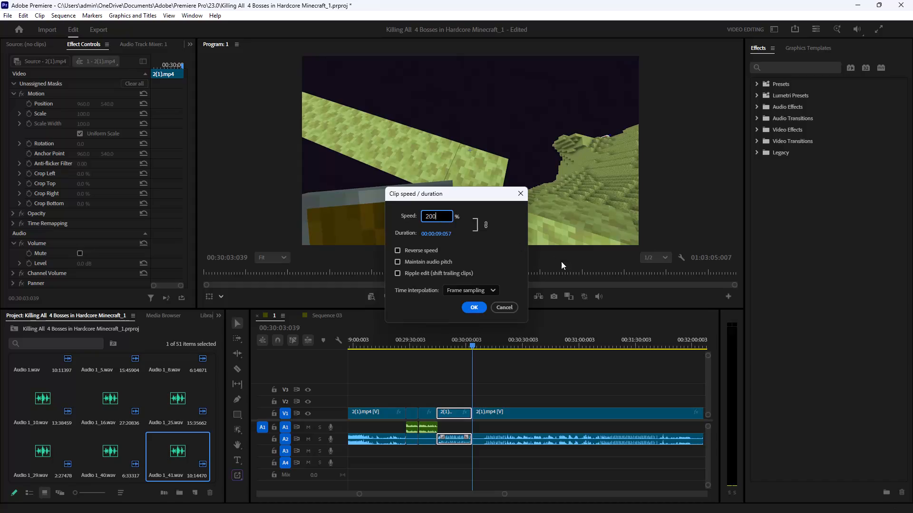
left_click(471, 307)
Play back from 00:29:38:098 through the sped-up bridging segment to check its pace and sound.
left_click(425, 333)
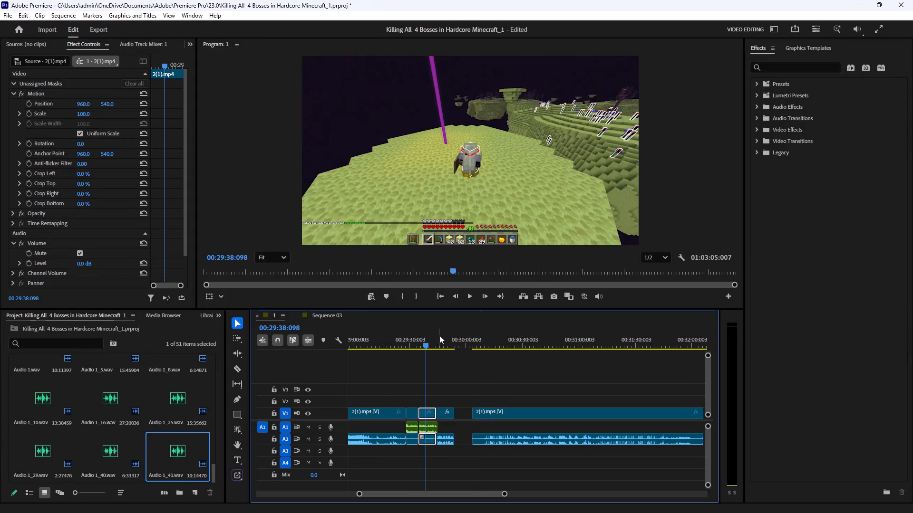
left_click(471, 293)
left_click(497, 366)
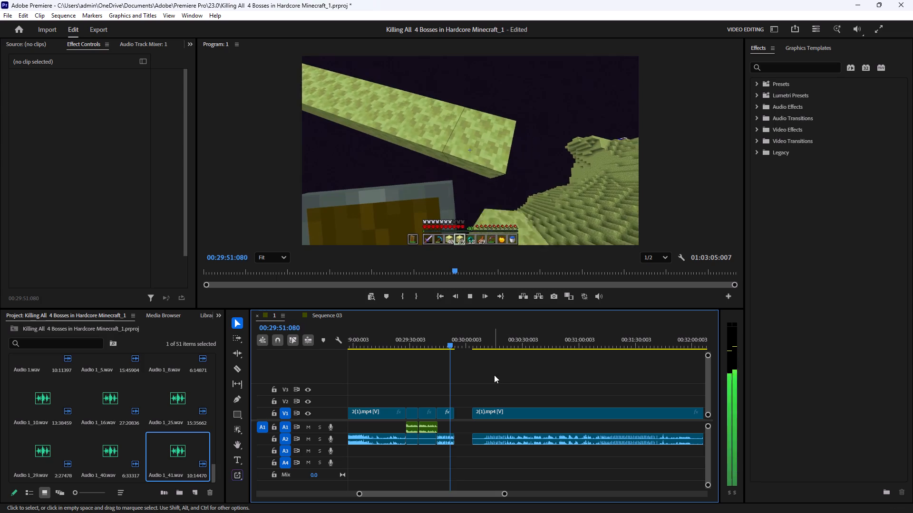
key("space")
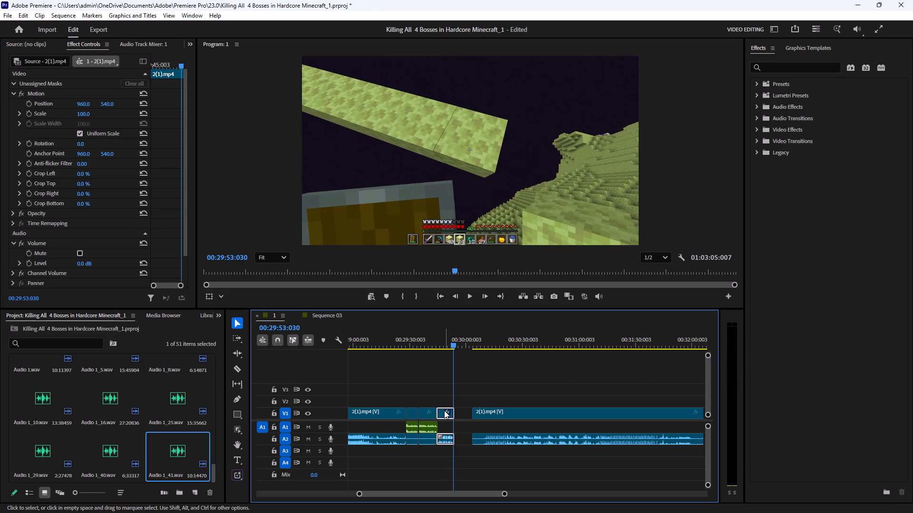
Mute the audio of the sped-up bridging segment.
right_click(442, 411)
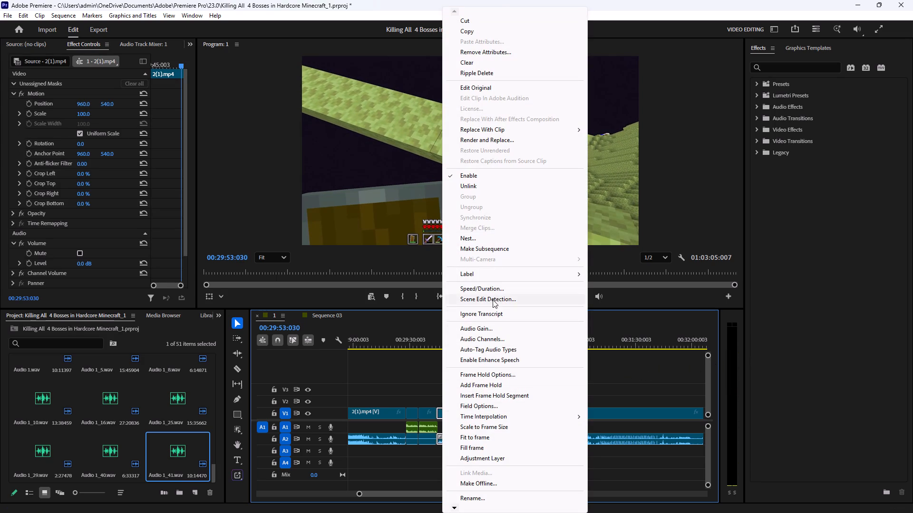
left_click(75, 254)
left_click(82, 254)
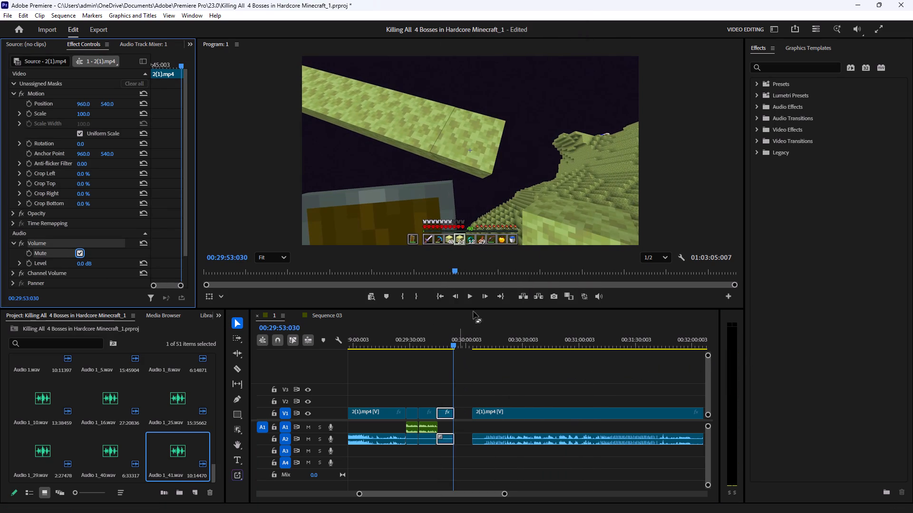
Move the following gameplay clip back against the end of the sped-up bridging segment, at about 00:29:53:074.
left_click(468, 293)
left_click(468, 293)
left_click_drag(498, 408, 478, 412)
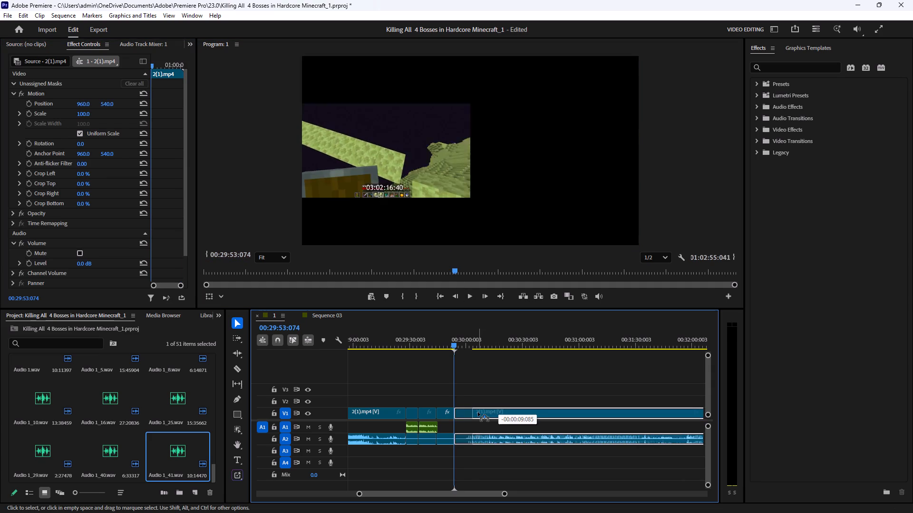
left_click_drag(478, 412, 479, 413)
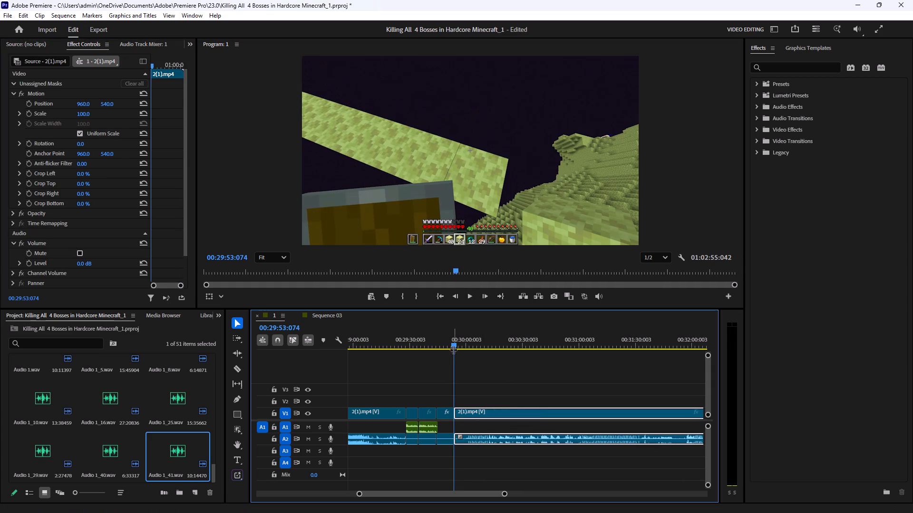
Trim about 18 seconds from the start of the gameplay clip after the bridging segment and close the resulting gap.
left_click(468, 295)
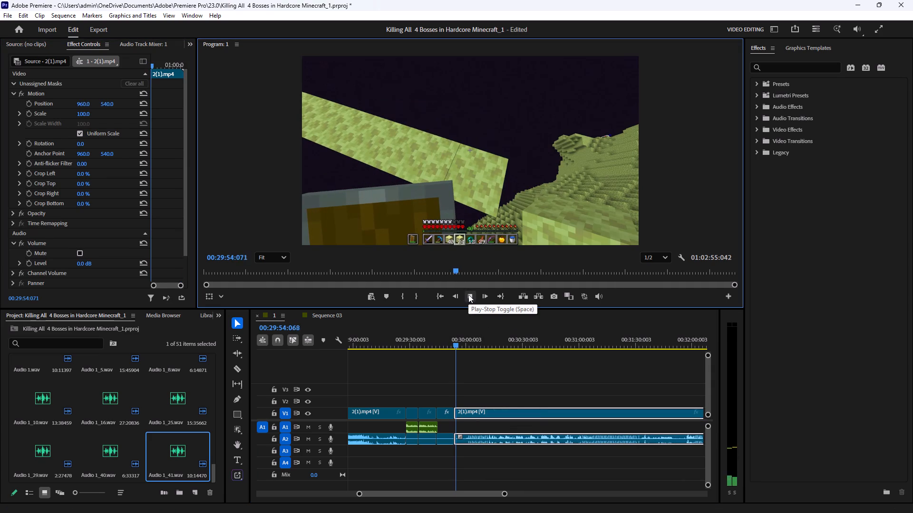
left_click(468, 294)
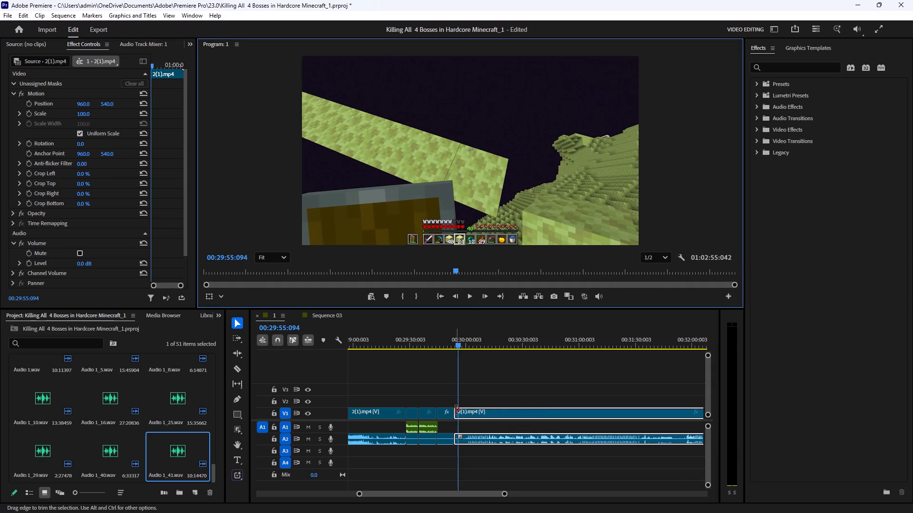
left_click_drag(456, 410, 488, 411)
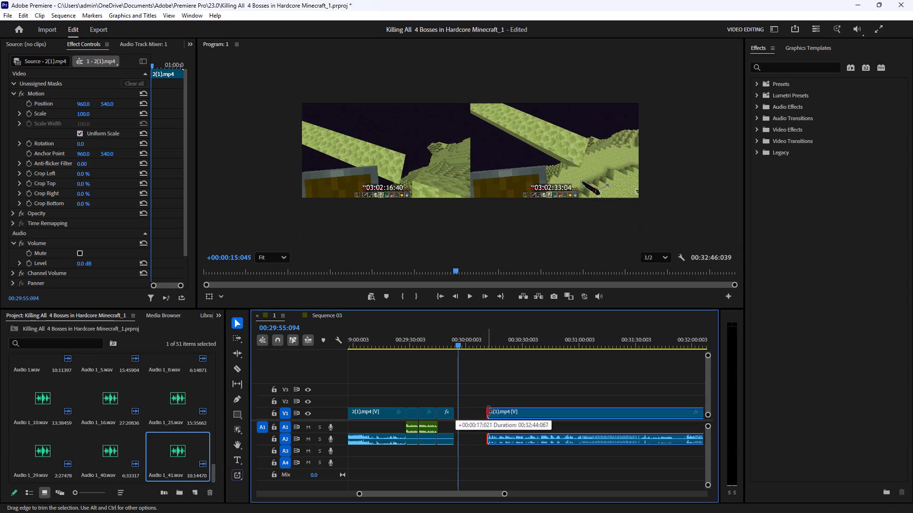
left_click_drag(488, 411, 490, 411)
left_click_drag(528, 412, 492, 415)
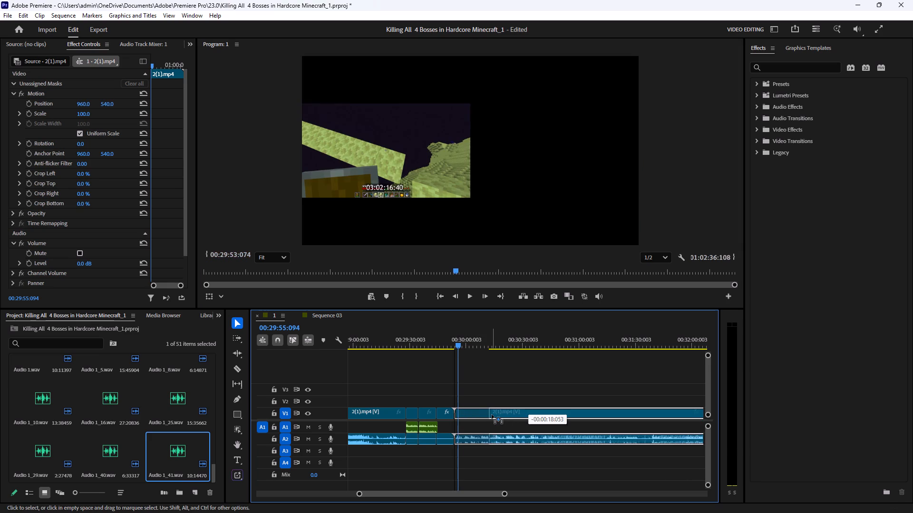
Play back the transition from the sped-up bridging segment into the trimmed gameplay clip, starting near 00:29:51.
left_click(450, 338)
left_click(468, 298)
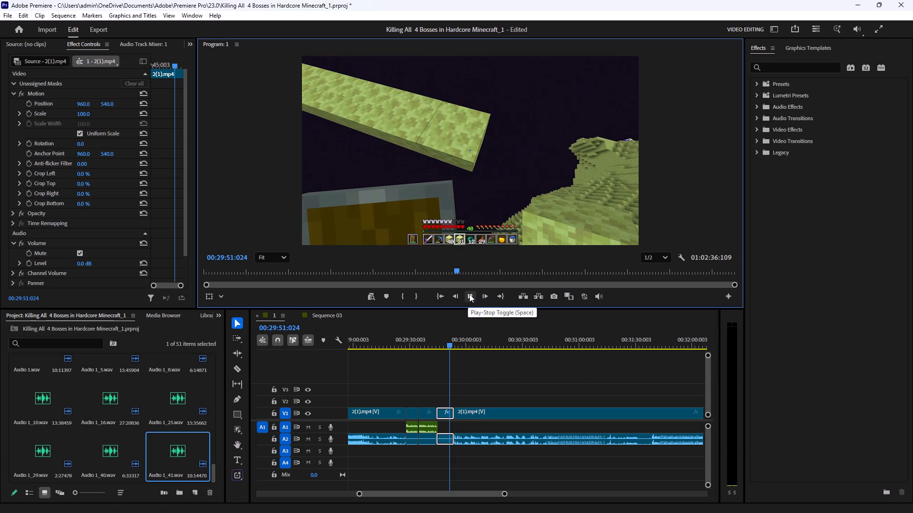
left_click(580, 375)
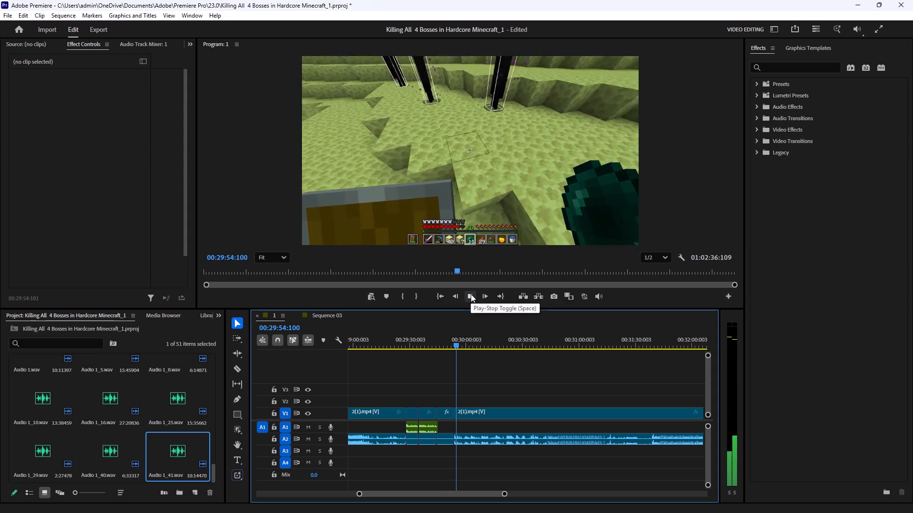
double_click(471, 294)
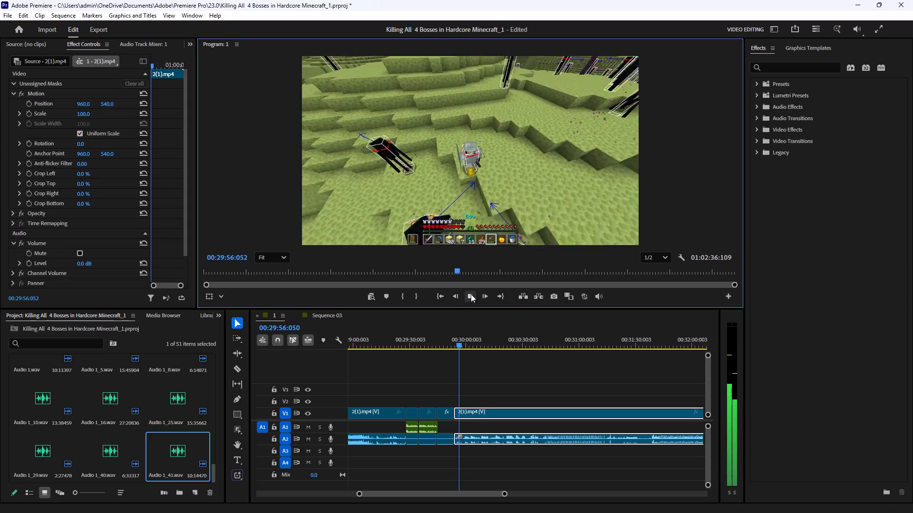
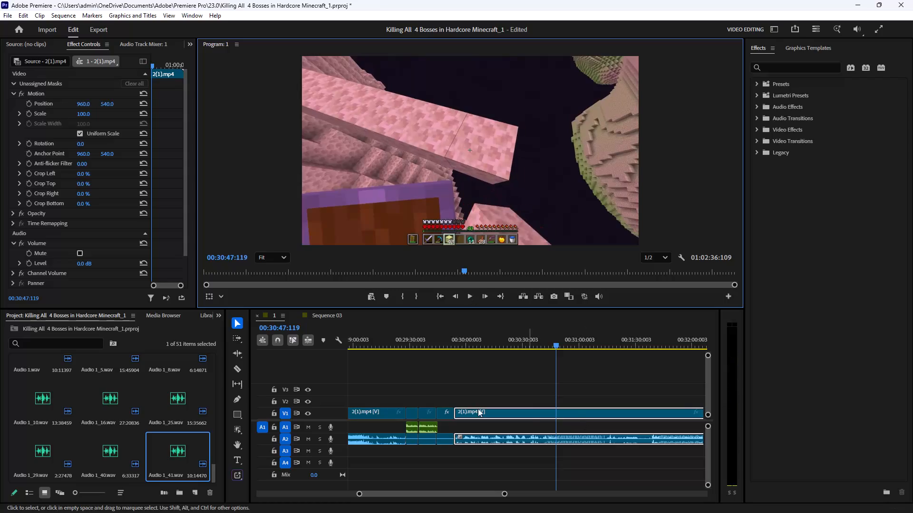
Split the gameplay clip at 00:30:47:119 and 00:31:11:094, delete the section between the cuts and close the gap.
left_click(234, 369)
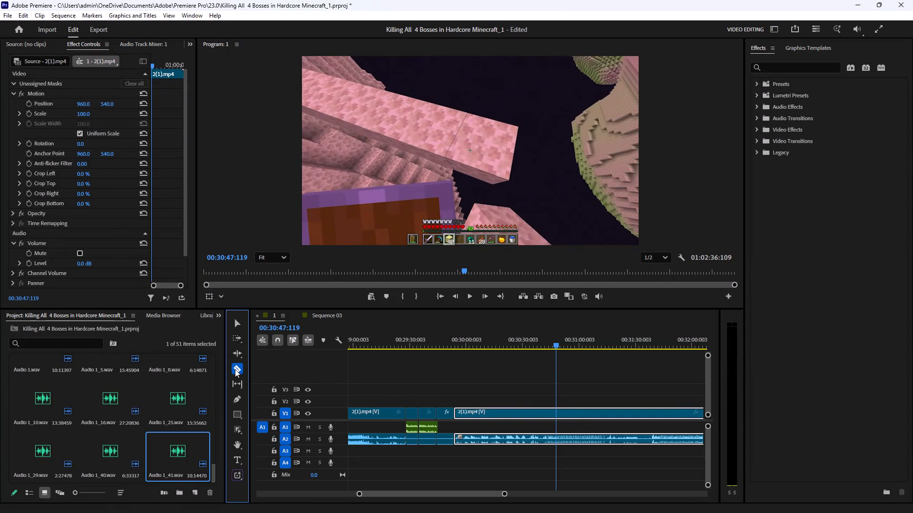
left_click(555, 410)
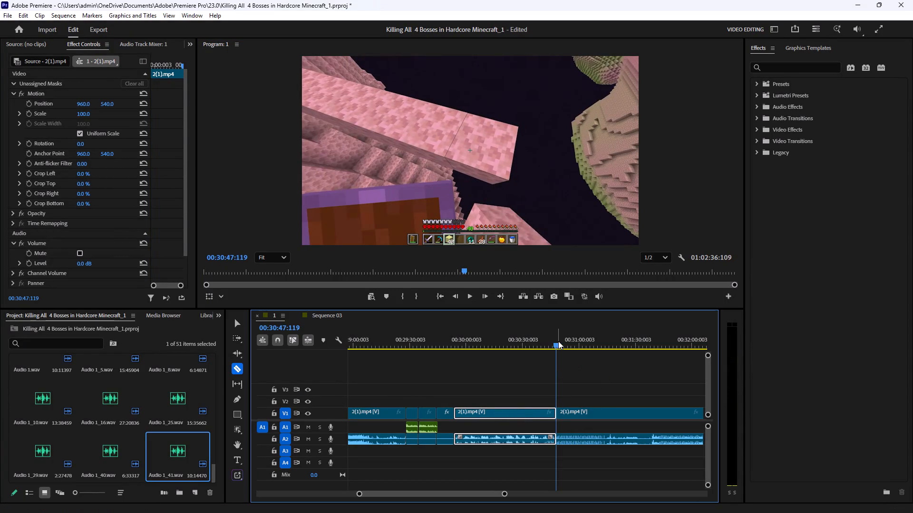
left_click_drag(558, 341, 602, 348)
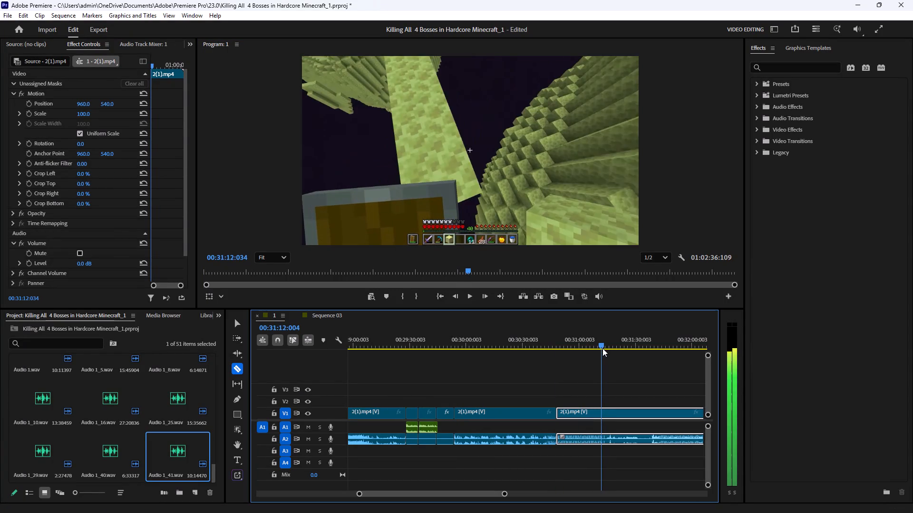
left_click_drag(602, 348, 602, 350)
left_click(602, 415)
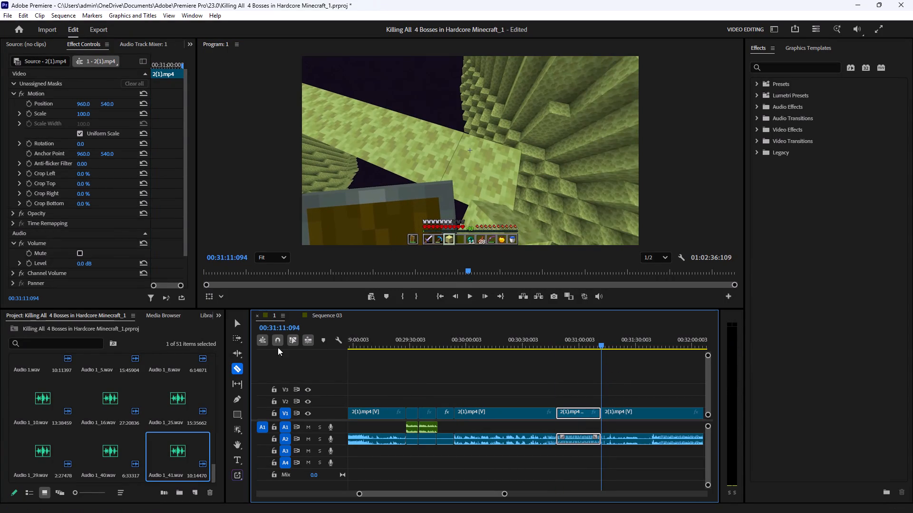
left_click(233, 325)
left_click_drag(585, 381, 585, 465)
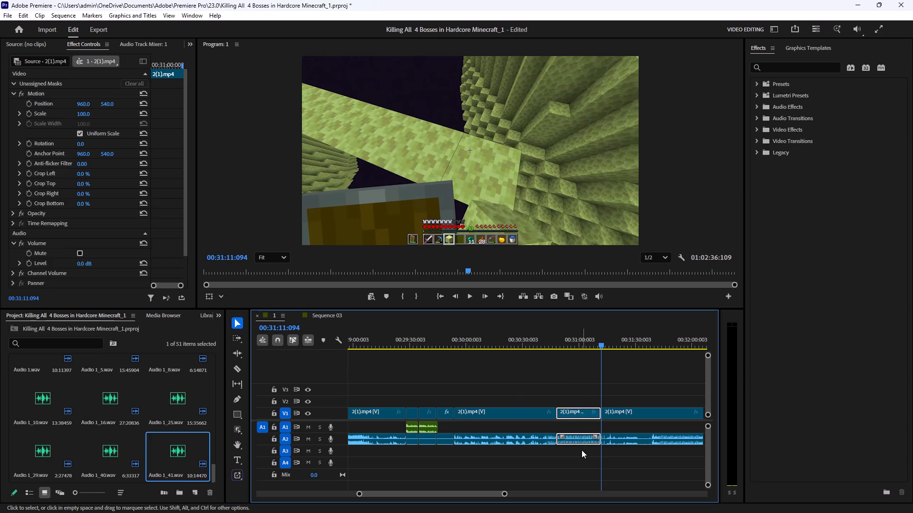
key("BackSpace")
left_click(588, 412)
key("BackSpace")
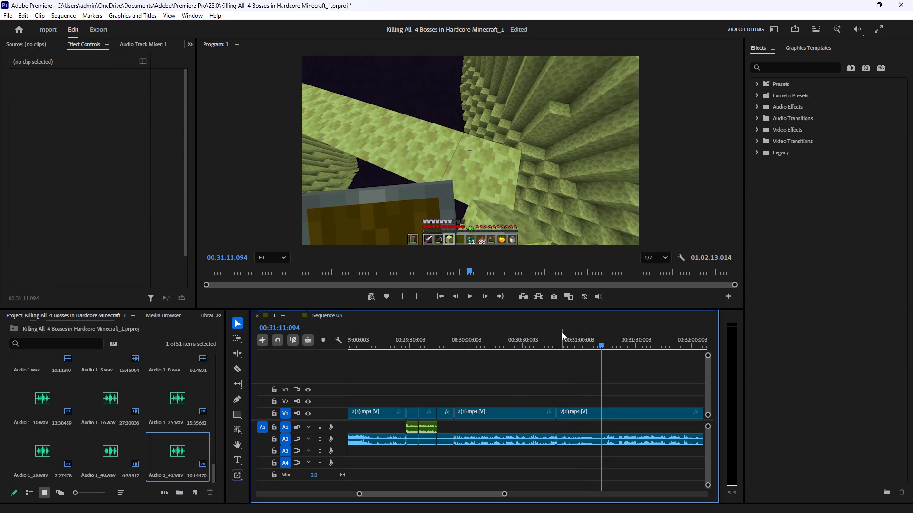
Review the gameplay after the join, cut out about 19 seconds starting at 00:31:23:012, and close the gap.
left_click_drag(561, 333, 557, 350)
left_click(470, 297)
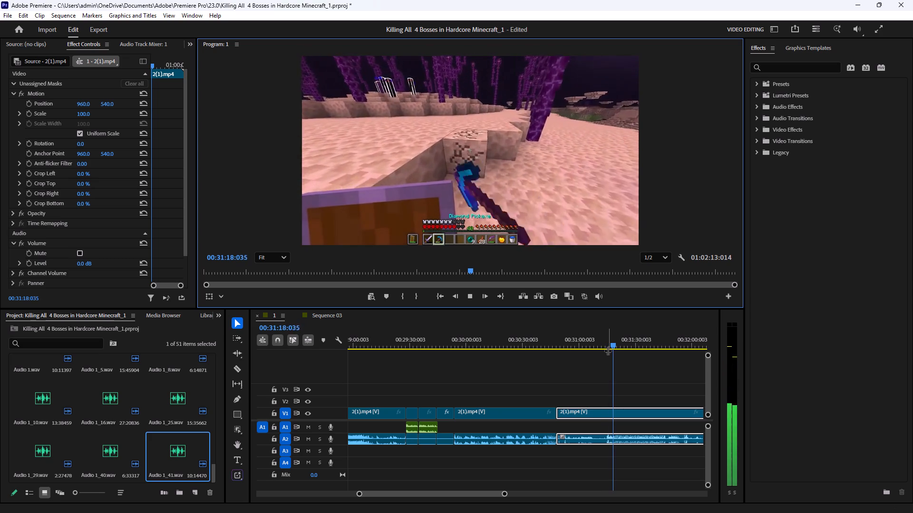
left_click(467, 293)
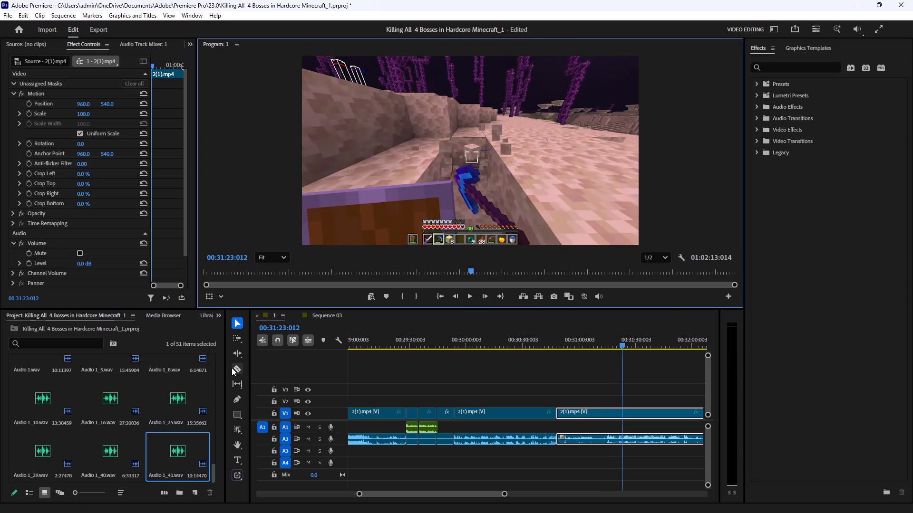
left_click(233, 367)
left_click(622, 406)
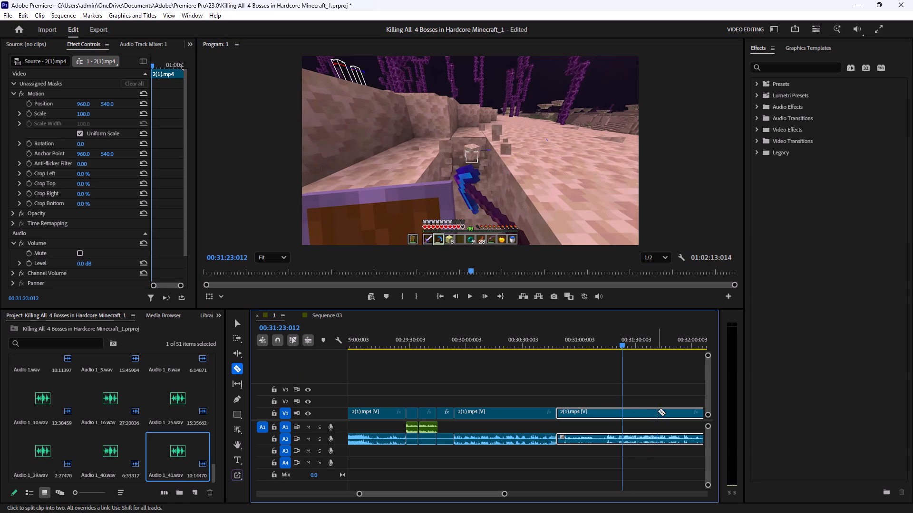
left_click(624, 412)
left_click(658, 412)
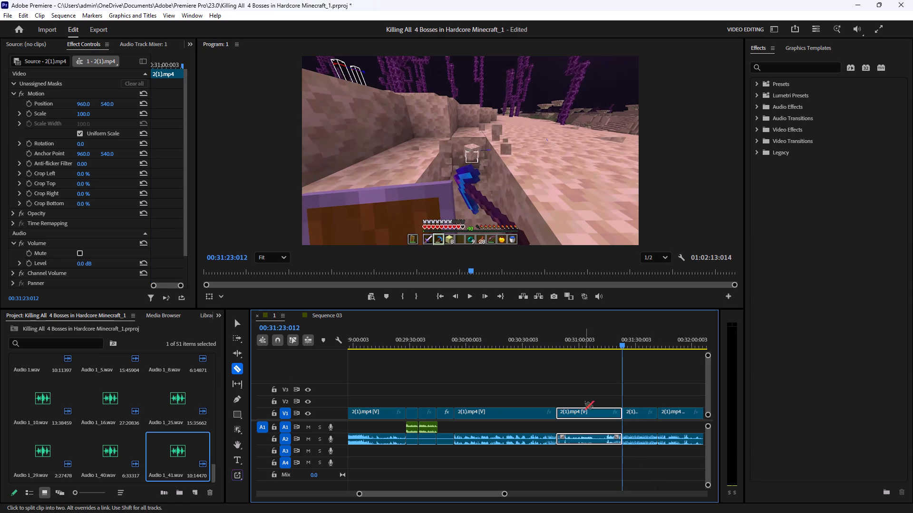
left_click(236, 326)
left_click_drag(644, 386, 646, 455)
key("BackSpace")
left_click(641, 411)
key("BackSpace")
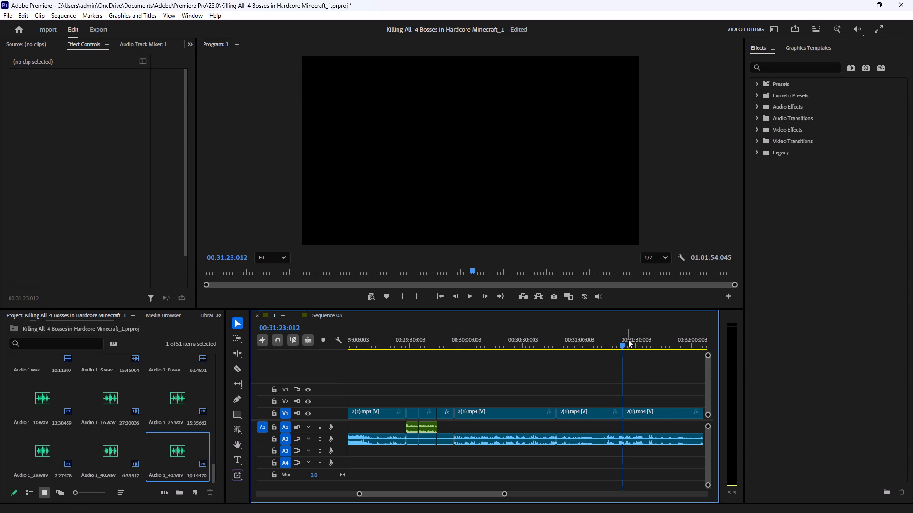
Trim the clip after the 00:31:23:012 cut so it starts at 00:31:27:096, and move it back to close the gap.
left_click(470, 296)
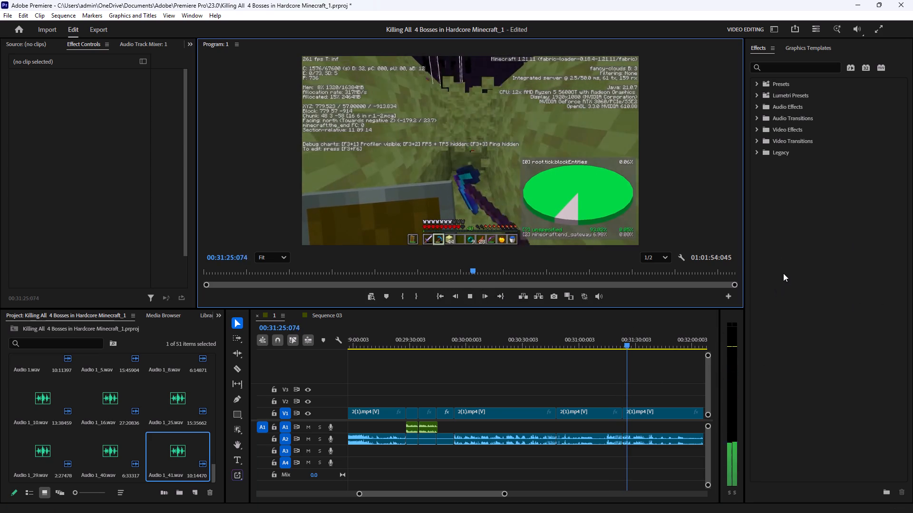
left_click(466, 297)
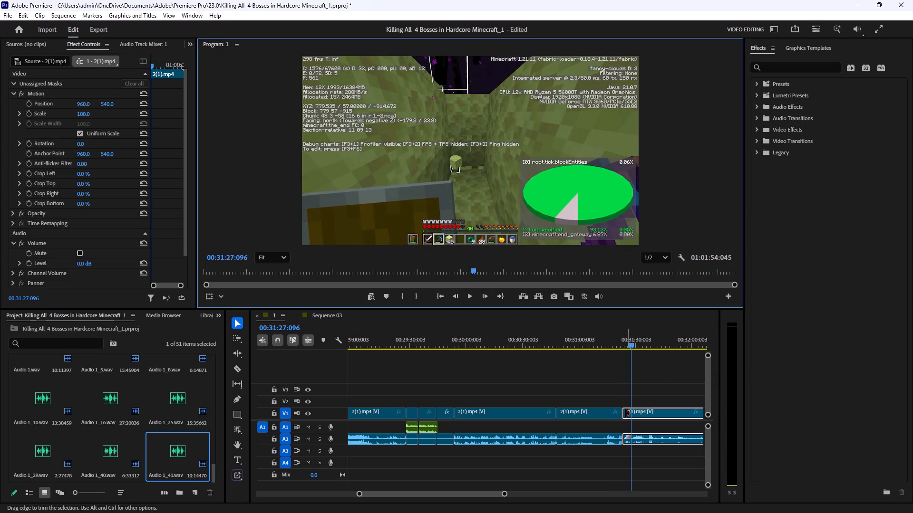
left_click_drag(623, 413, 632, 414)
left_click_drag(658, 412, 651, 413)
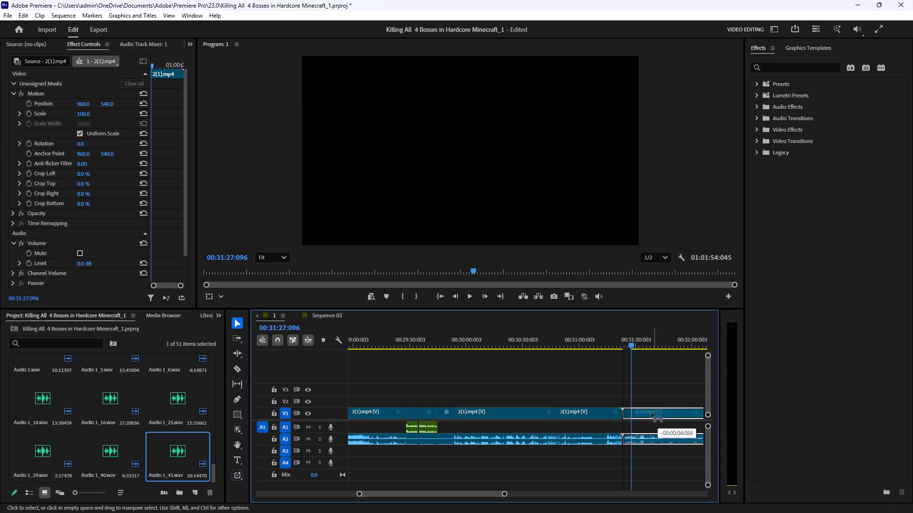
left_click_drag(651, 413, 651, 414)
left_click(671, 374)
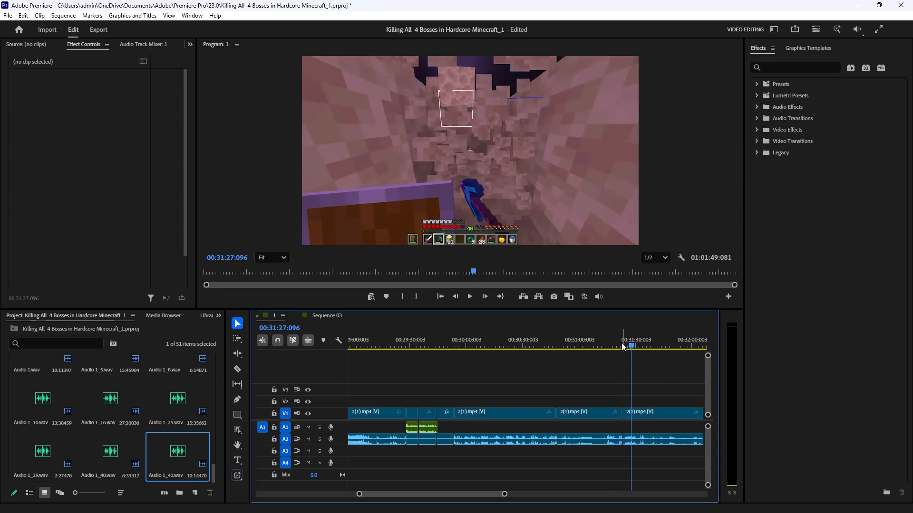
Play back the gameplay across the join at 00:31:23:012 and on to about 00:32:05.
left_click(621, 342)
left_click(473, 294)
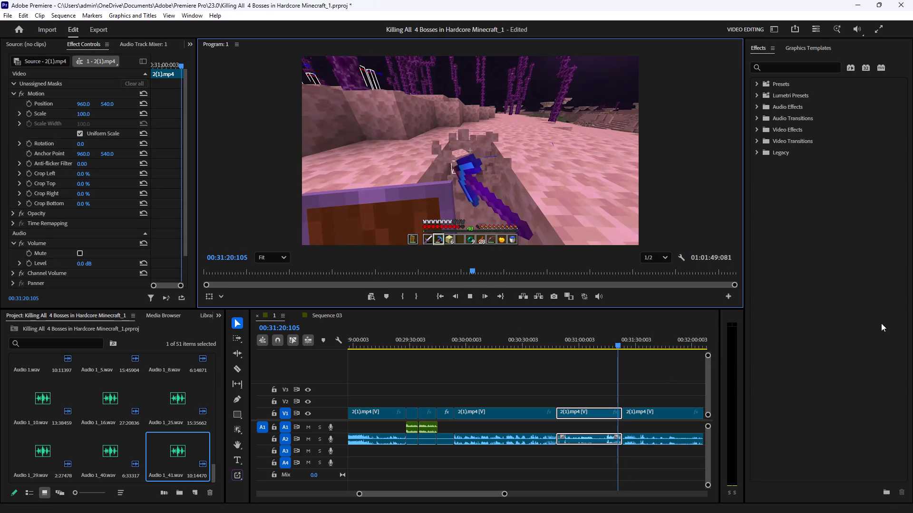
left_click(801, 353)
left_click(653, 366)
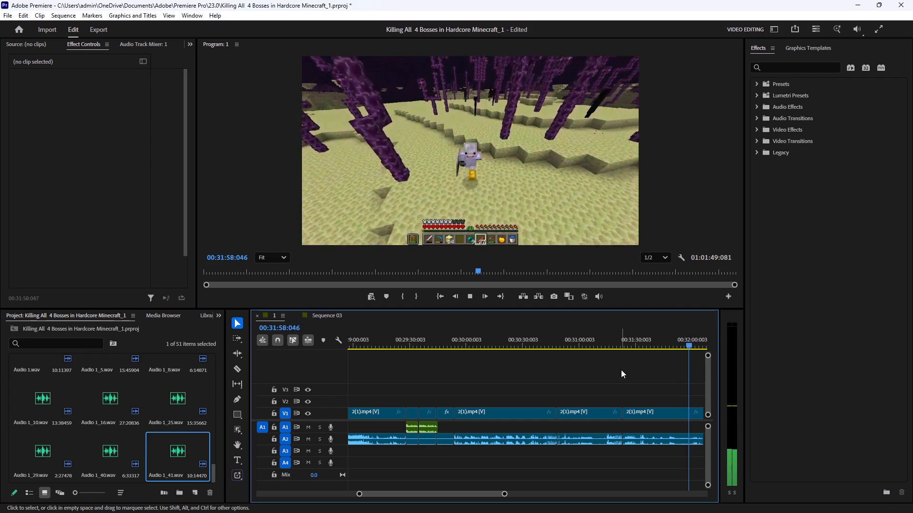
left_click(470, 296)
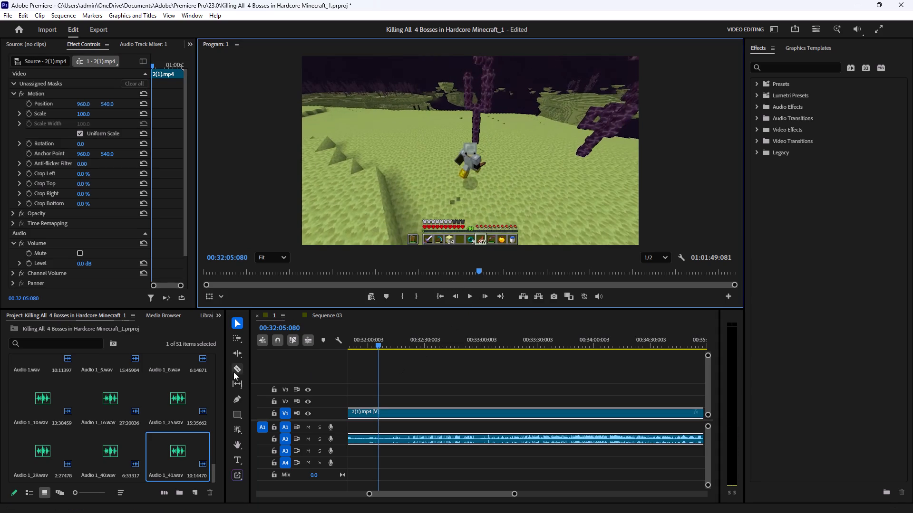
Split the gameplay clip at 00:32:05:080 and 00:32:56:054, delete the section between the cuts and close the gap.
left_click(231, 370)
left_click(231, 369)
left_click(234, 369)
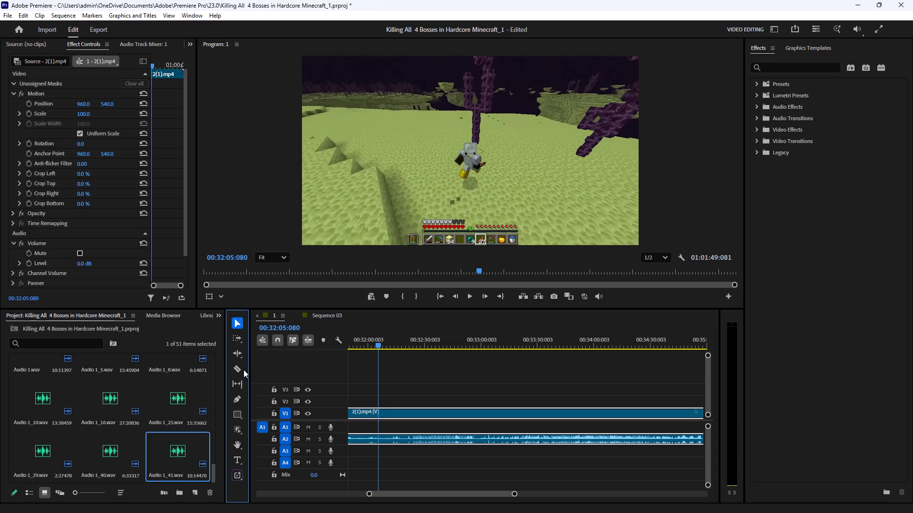
left_click(243, 369)
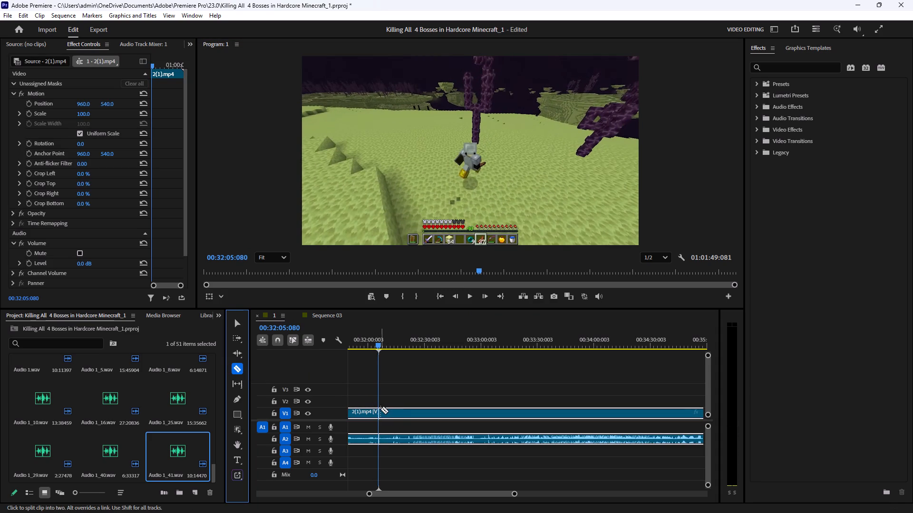
left_click(379, 410)
left_click_drag(379, 343, 422, 353)
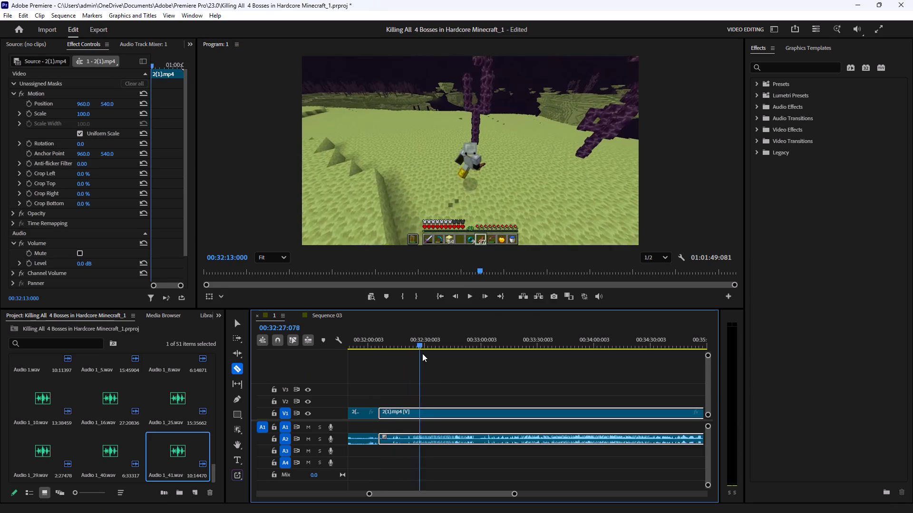
left_click_drag(422, 353, 487, 364)
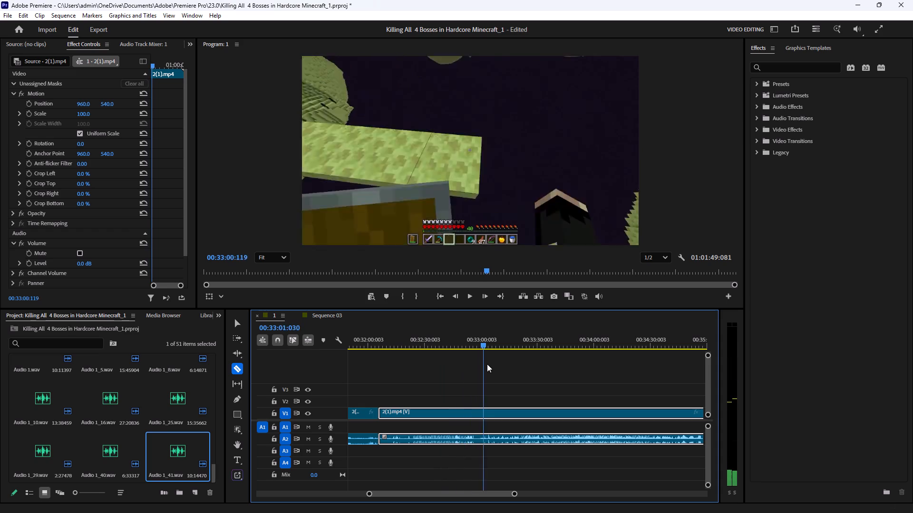
left_click_drag(487, 364, 475, 371)
left_click(476, 413)
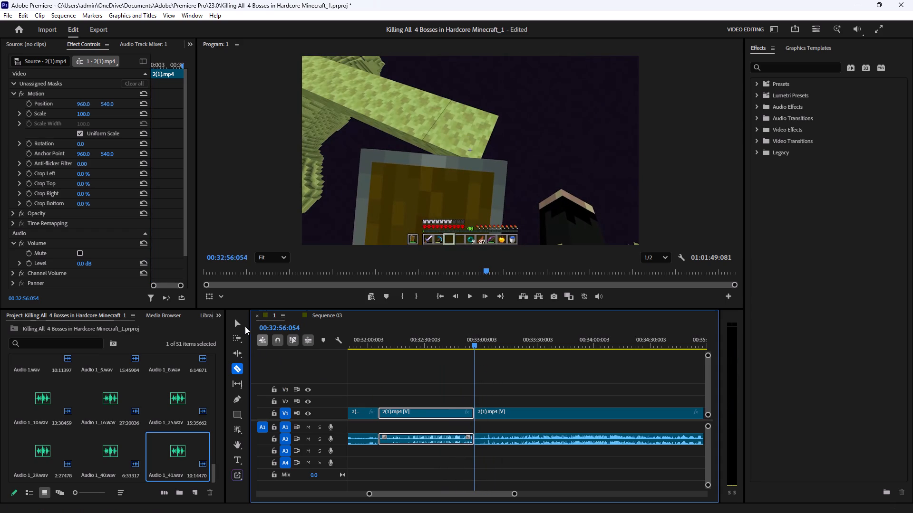
left_click(242, 325)
left_click_drag(433, 378, 422, 459)
key("BackSpace")
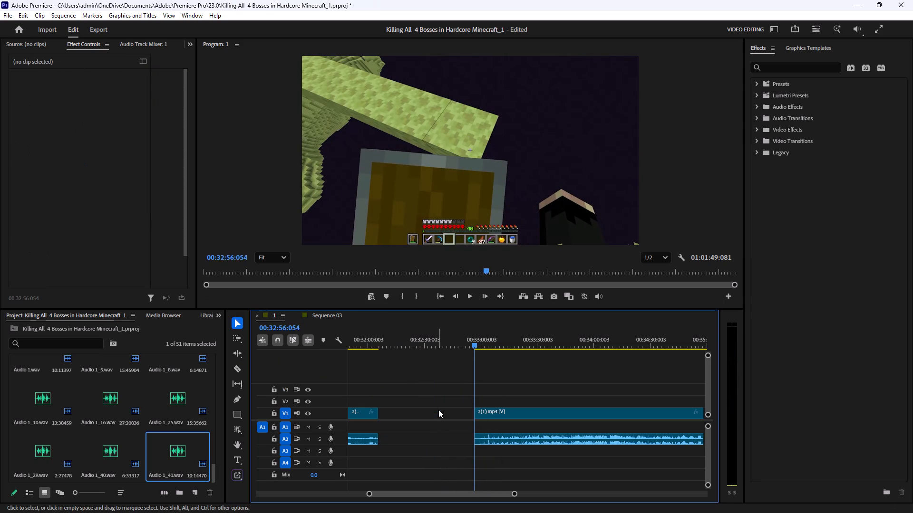
left_click(438, 409)
key("BackSpace")
Review the clip after the 00:32:05:080 join, trim about 19 seconds off its start, and move it back to close the gap.
left_click_drag(384, 334, 379, 339)
left_click(469, 296)
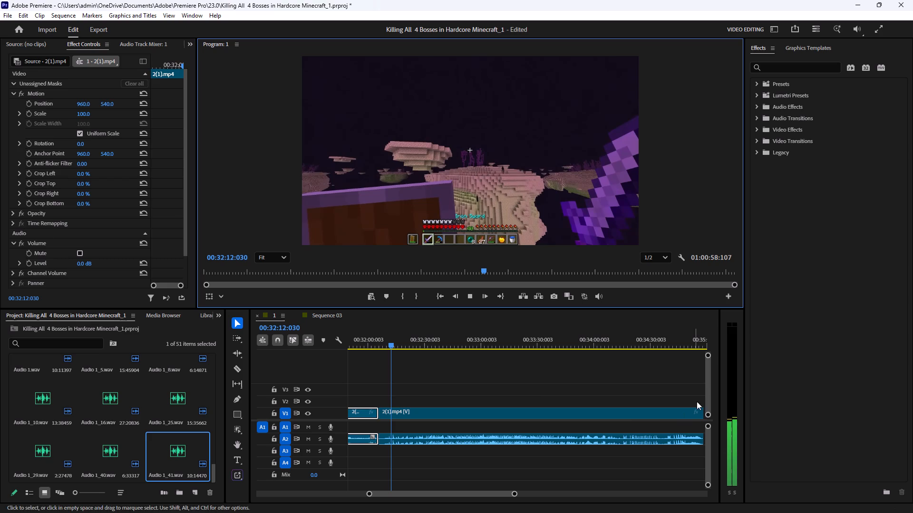
left_click(535, 389)
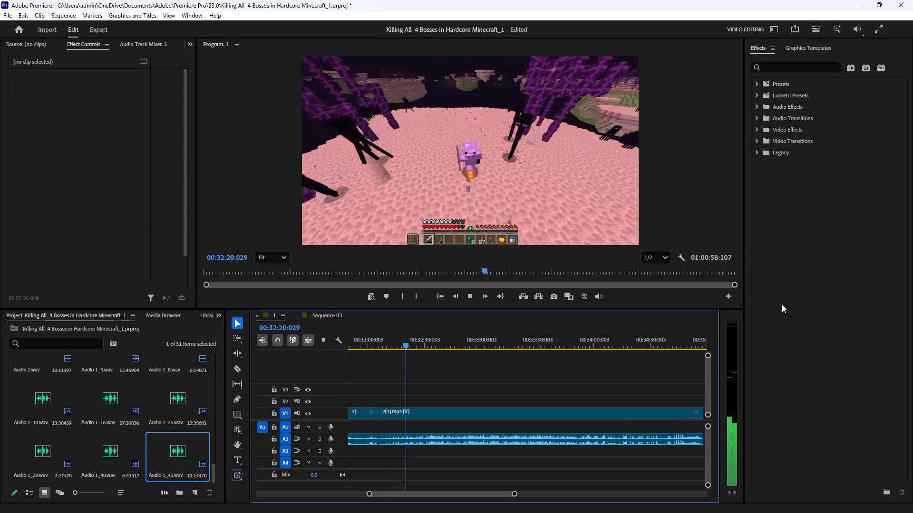
left_click(470, 297)
left_click_drag(381, 412, 401, 417)
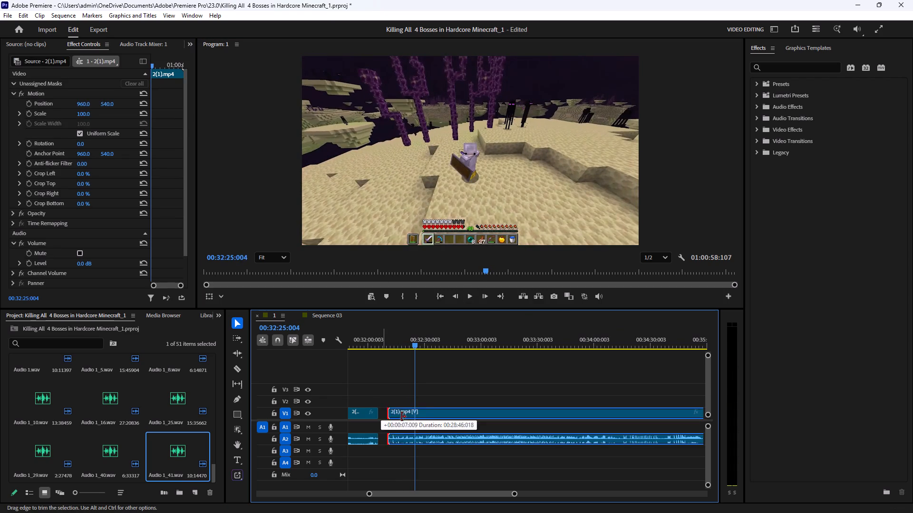
left_click_drag(401, 417, 416, 418)
left_click_drag(453, 413, 416, 417)
Play back the join at 00:32:05:080 into the newly trimmed gameplay clip.
left_click(384, 340)
left_click_drag(384, 340, 379, 345)
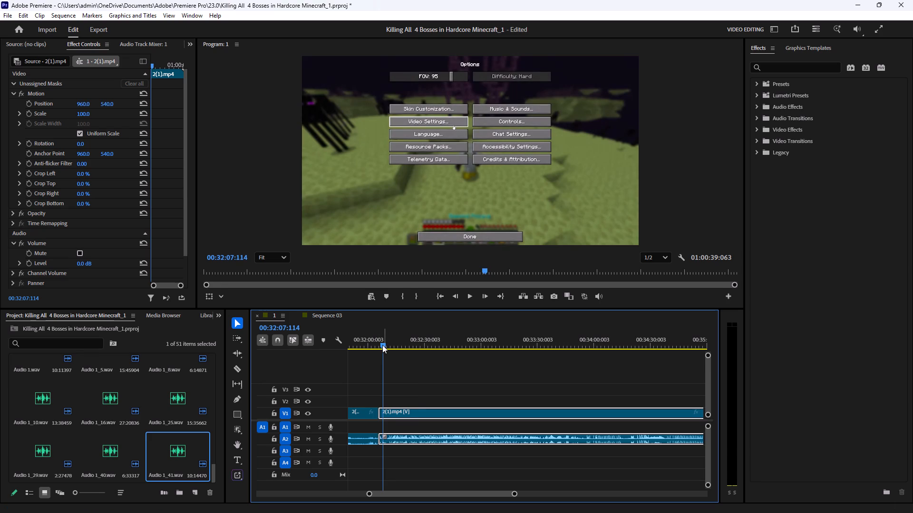
left_click_drag(382, 345, 378, 350)
left_click(472, 294)
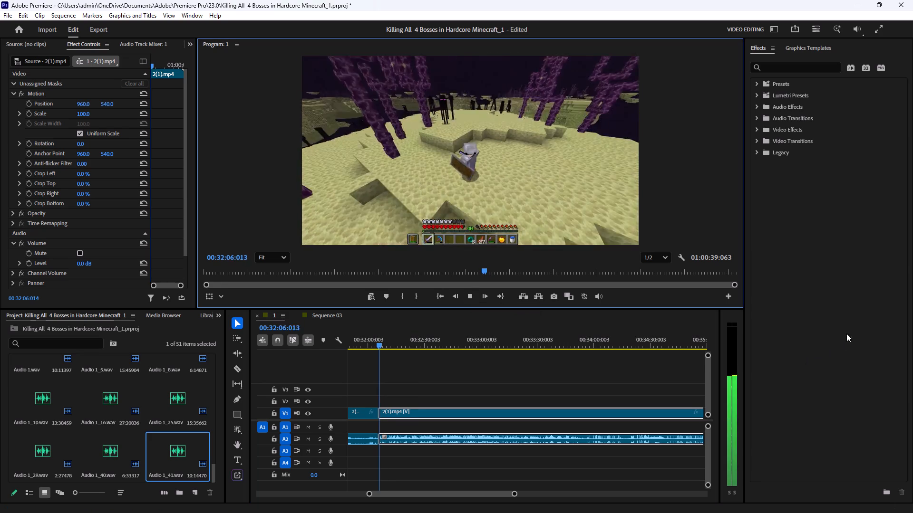
left_click(608, 381)
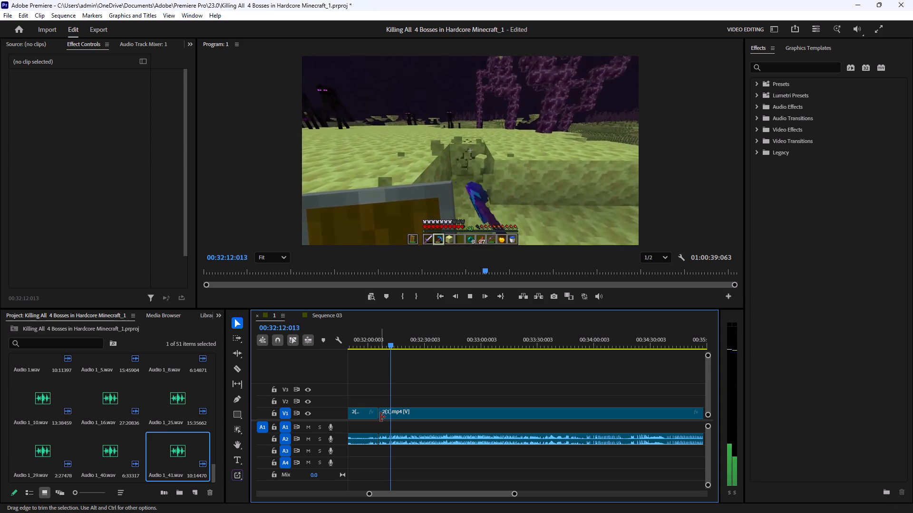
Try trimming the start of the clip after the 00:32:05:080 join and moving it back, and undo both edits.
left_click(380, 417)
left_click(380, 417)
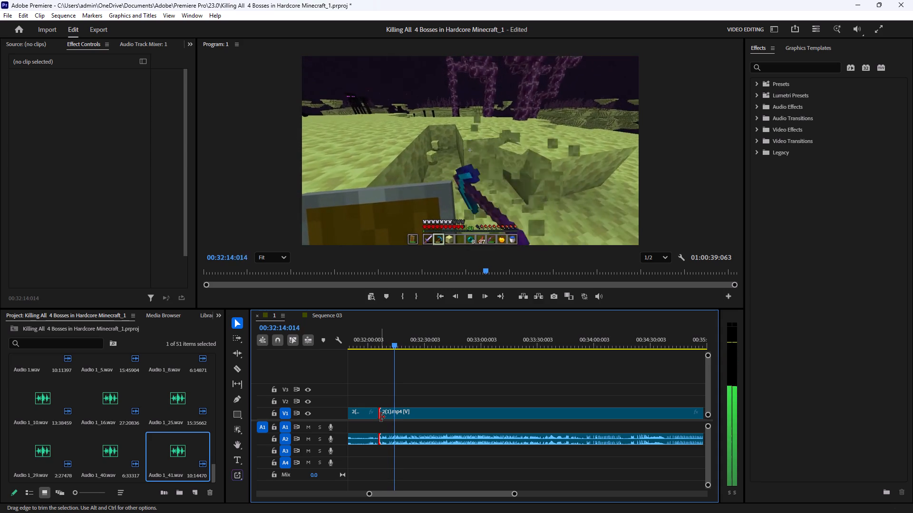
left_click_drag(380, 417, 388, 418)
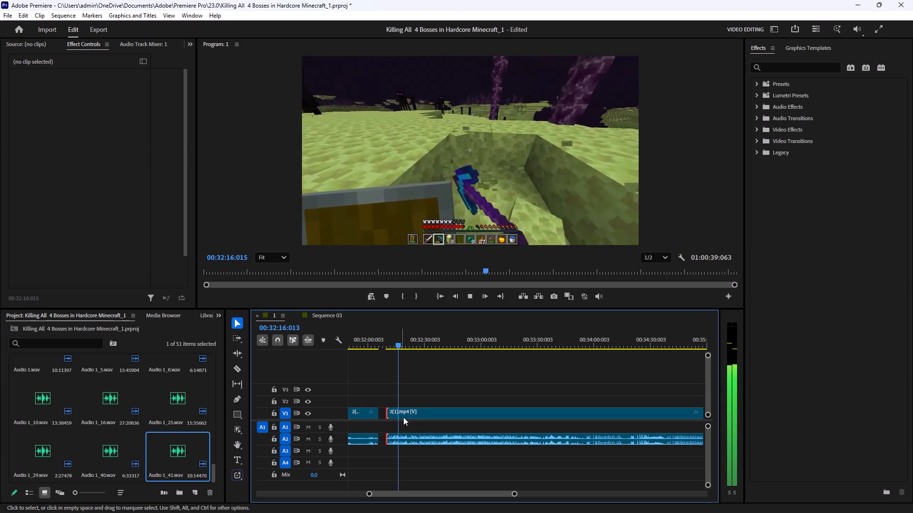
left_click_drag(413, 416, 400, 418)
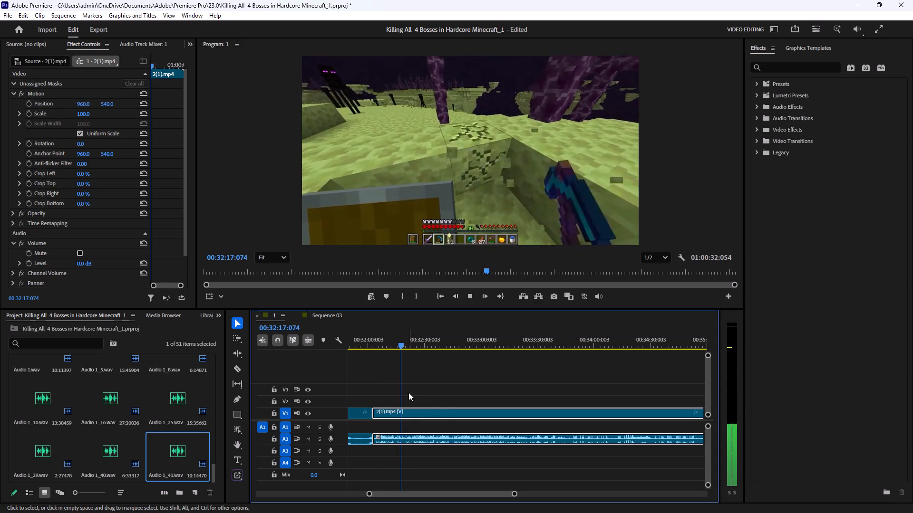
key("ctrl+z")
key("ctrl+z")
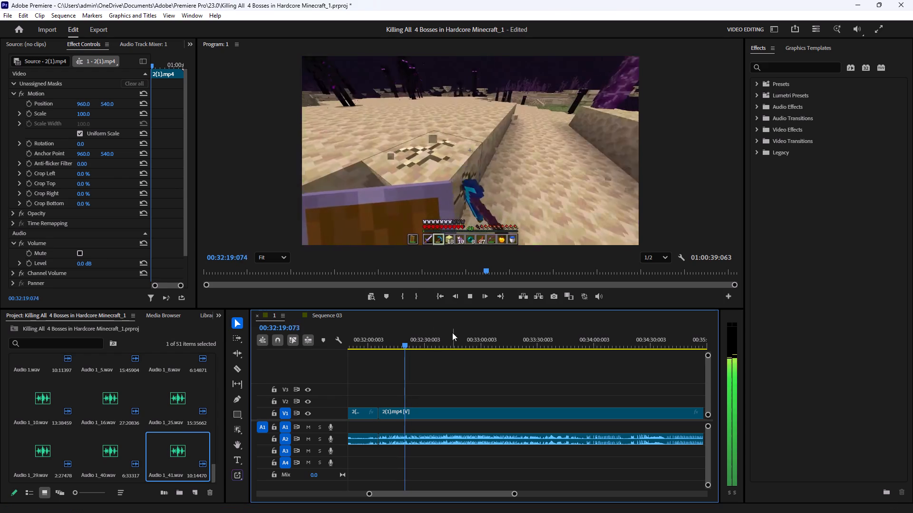
Split the gameplay clip at 00:32:27:017 and 00:33:54:036, delete the section between the cuts and close the gap.
left_click(470, 296)
left_click(470, 296)
left_click(470, 296)
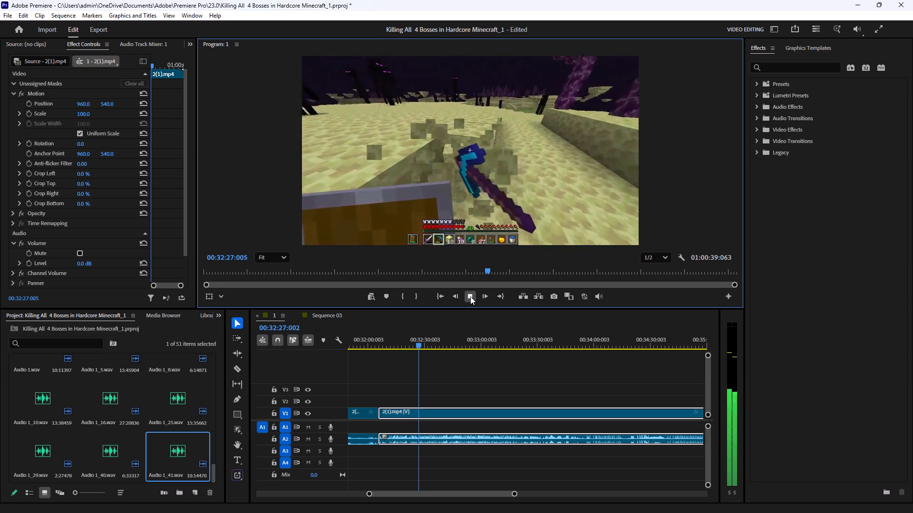
left_click(239, 370)
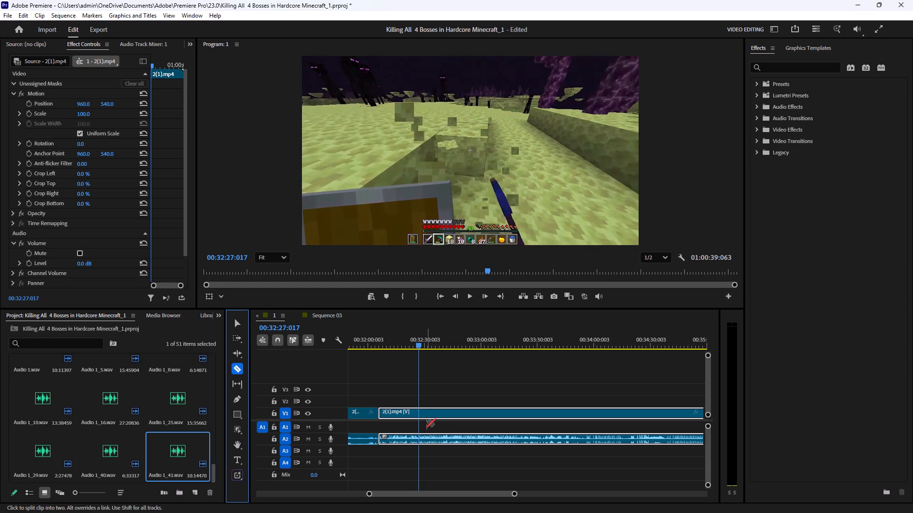
left_click(418, 412)
left_click_drag(419, 342, 420, 342)
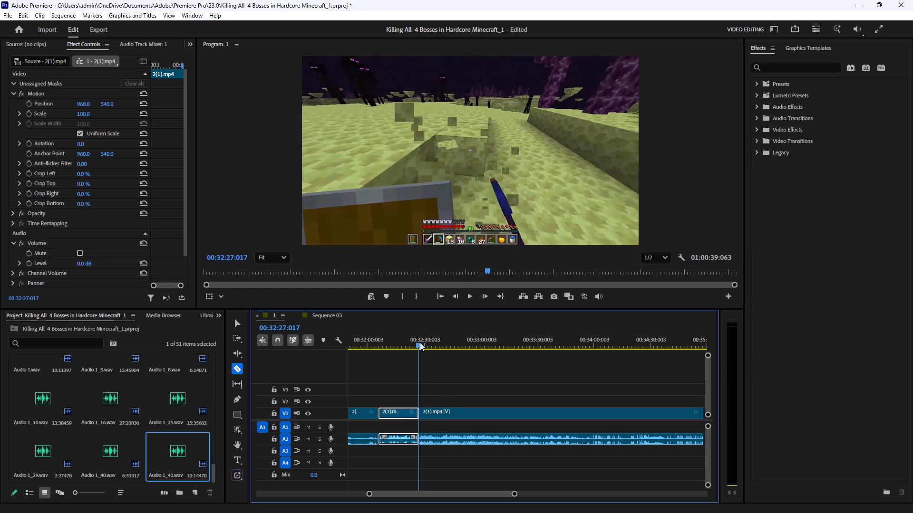
left_click_drag(420, 342, 563, 361)
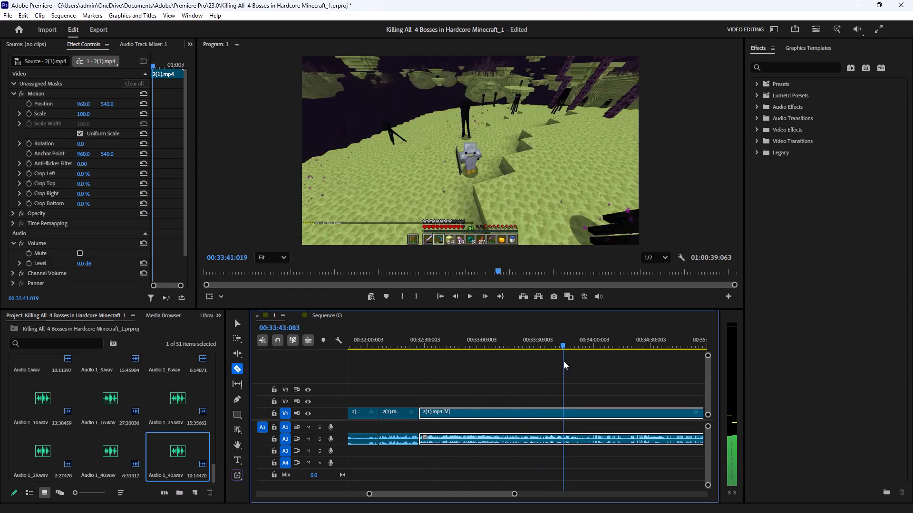
left_click_drag(563, 361, 583, 363)
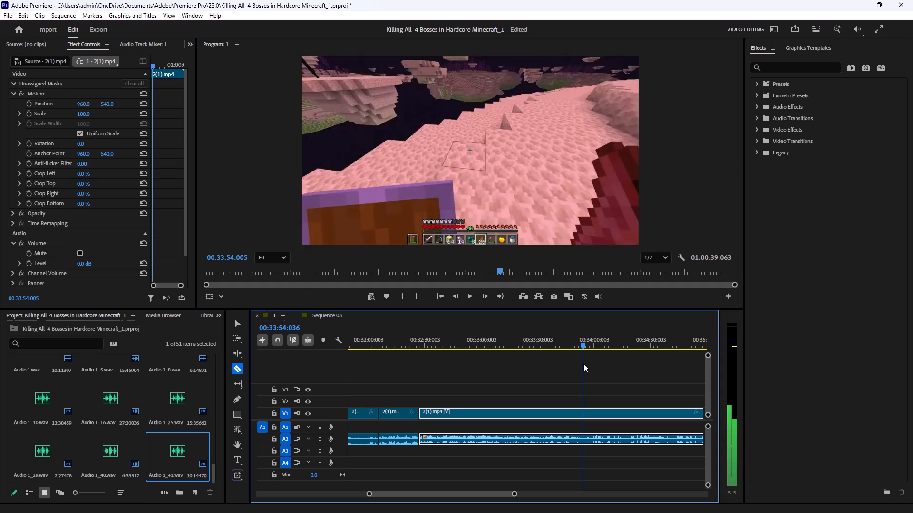
left_click_drag(583, 363, 583, 364)
left_click(583, 412)
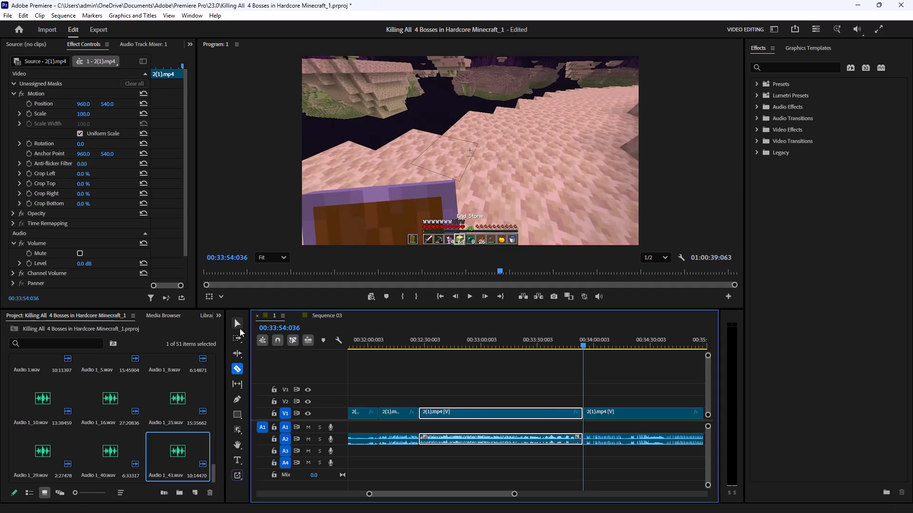
left_click(239, 328)
left_click_drag(540, 387, 528, 464)
key("BackSpace")
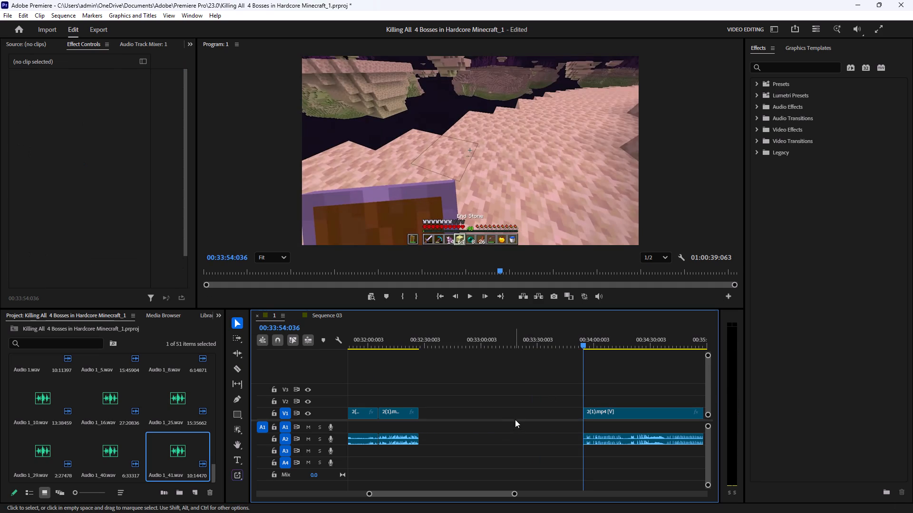
left_click(521, 414)
key("BackSpace")
Review the clip after the 00:32:27:017 join, trim its start to 00:34:10:026, and move it back to close the gap.
left_click_drag(427, 342, 447, 352)
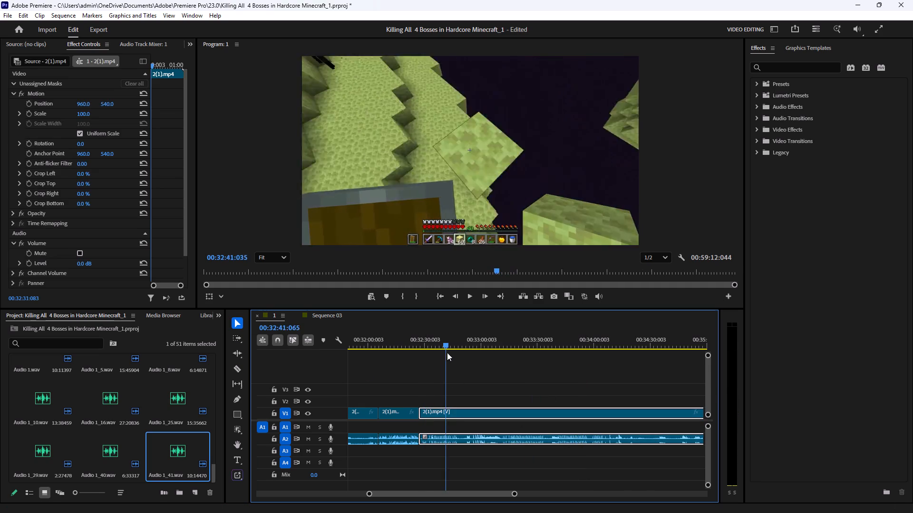
left_click_drag(447, 352, 514, 360)
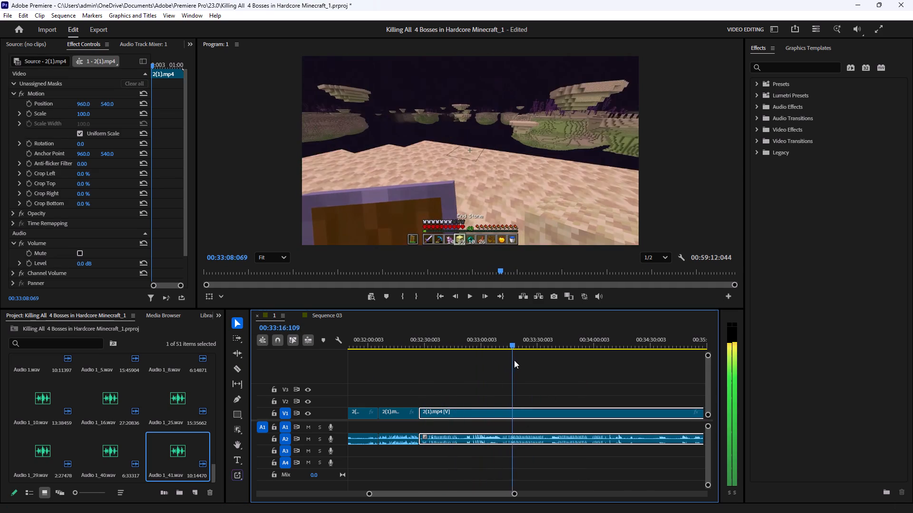
left_click_drag(514, 360, 577, 375)
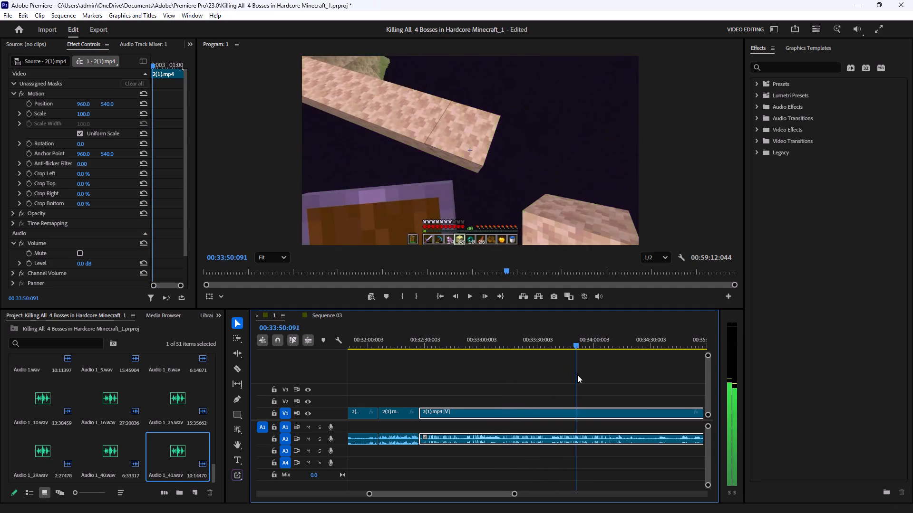
left_click_drag(577, 375, 633, 383)
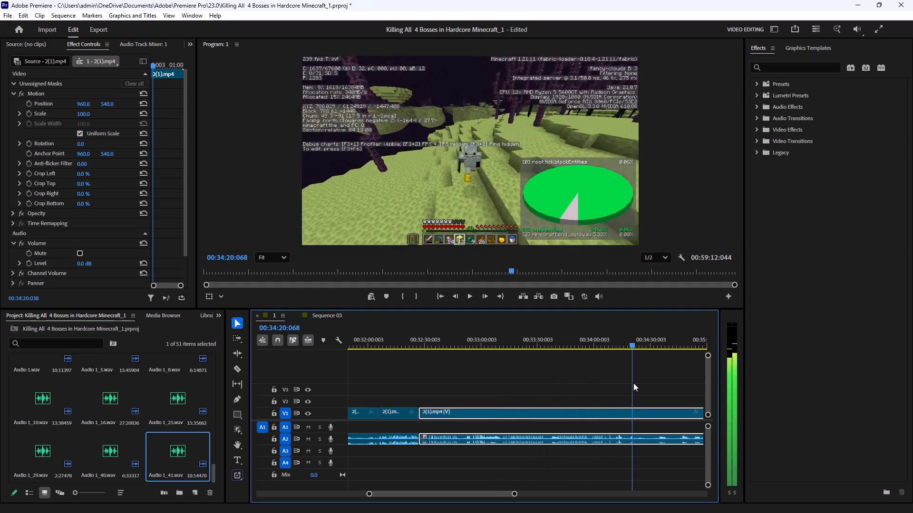
left_click_drag(633, 383, 596, 390)
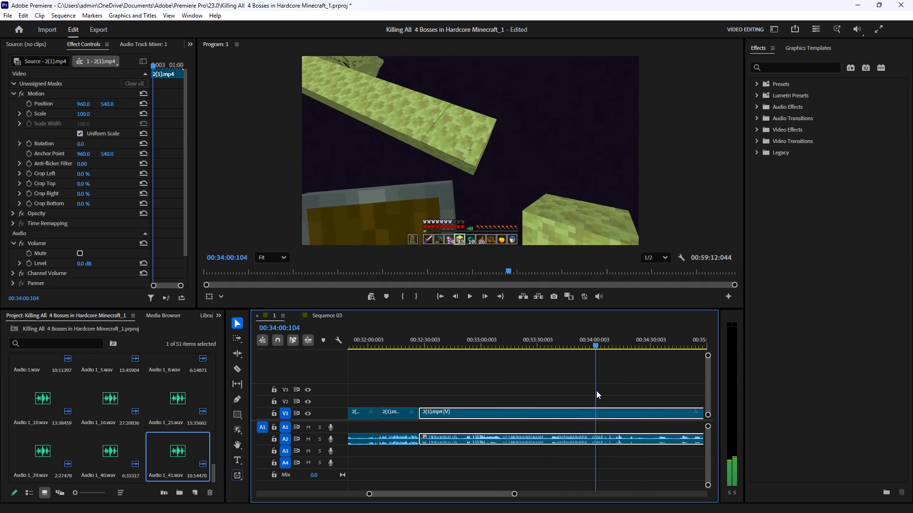
left_click_drag(596, 390, 616, 392)
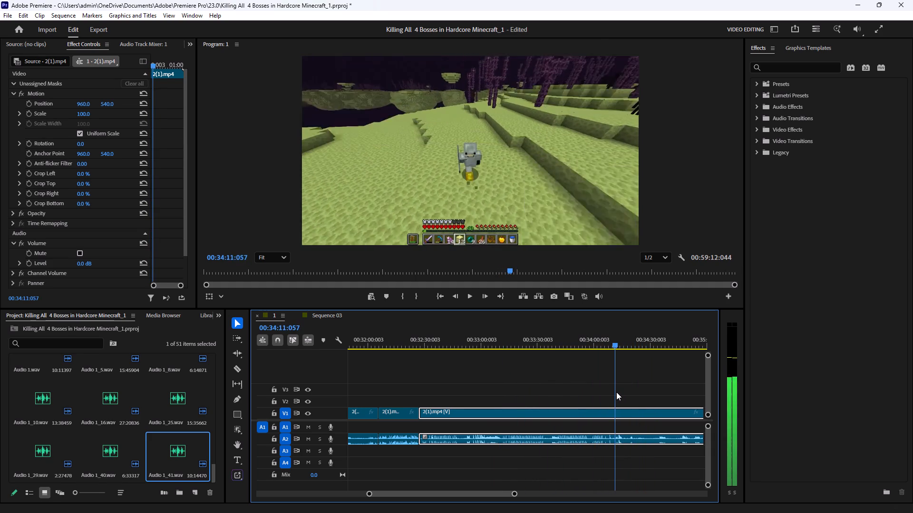
left_click_drag(616, 392, 614, 393)
left_click_drag(421, 410, 566, 409)
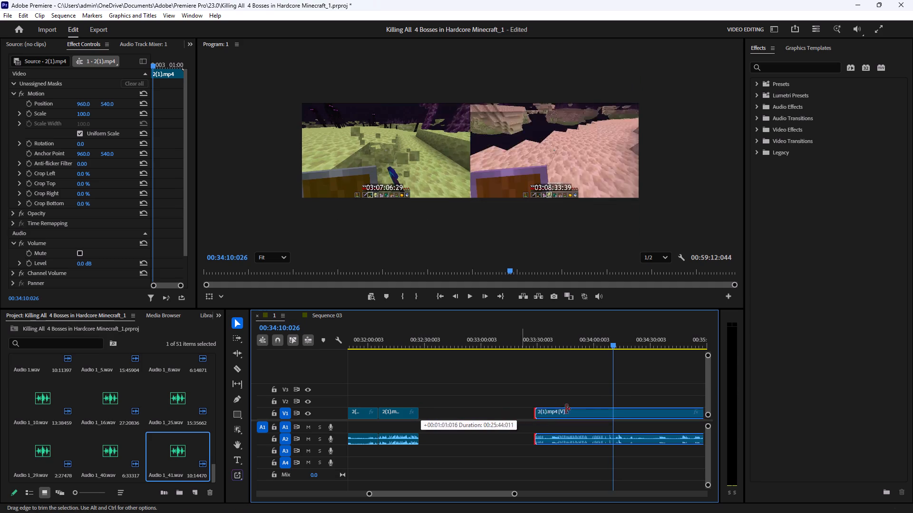
left_click_drag(566, 409, 614, 414)
left_click_drag(637, 414, 444, 415)
Review the gameplay after the 00:32:27:017 join and split it at 00:33:22:026, 00:33:33:100 and 00:34:03:077.
left_click_drag(422, 345, 421, 348)
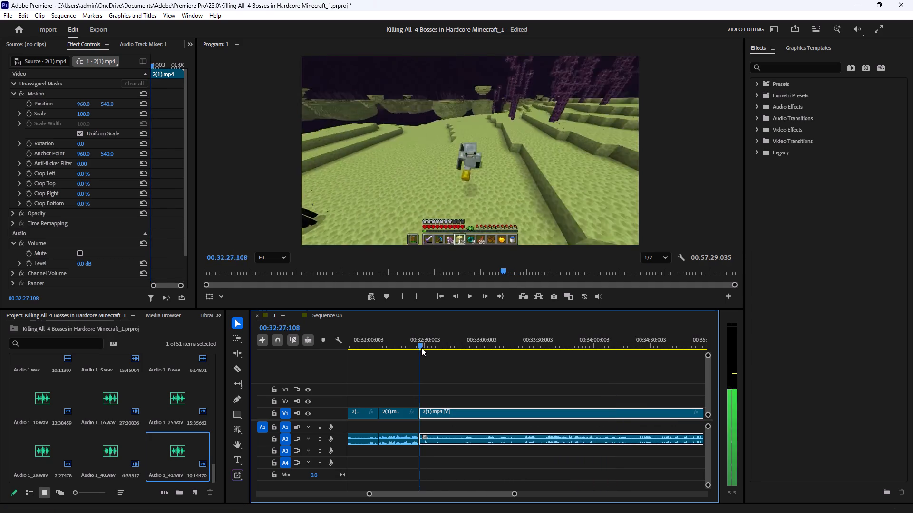
left_click_drag(421, 348, 488, 348)
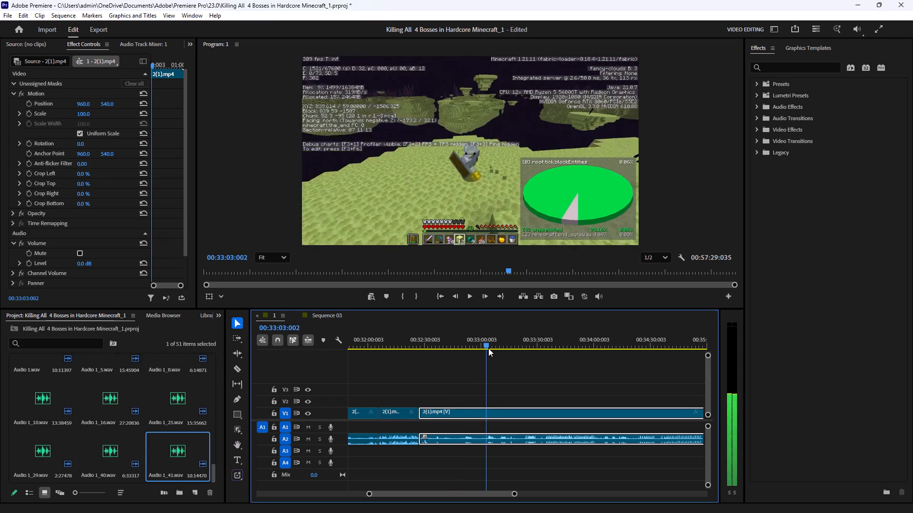
left_click_drag(488, 348, 521, 352)
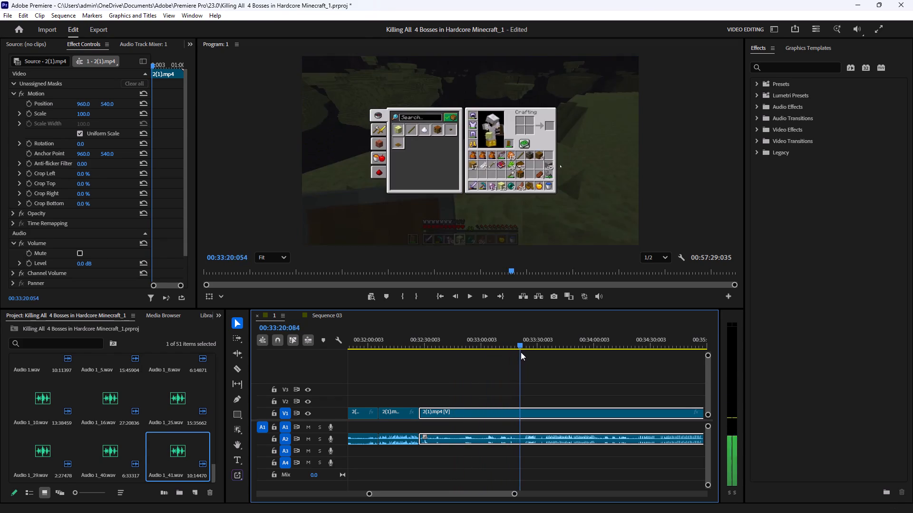
left_click_drag(521, 352, 552, 359)
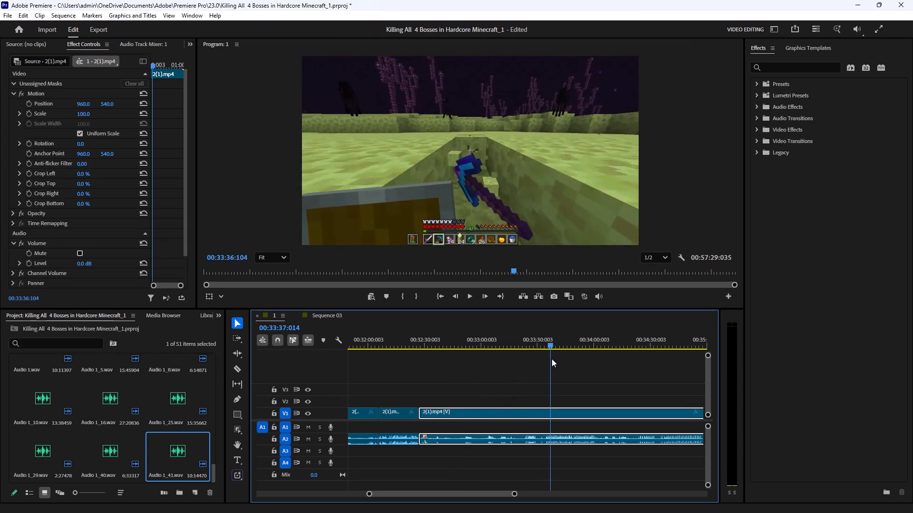
left_click_drag(552, 359, 524, 365)
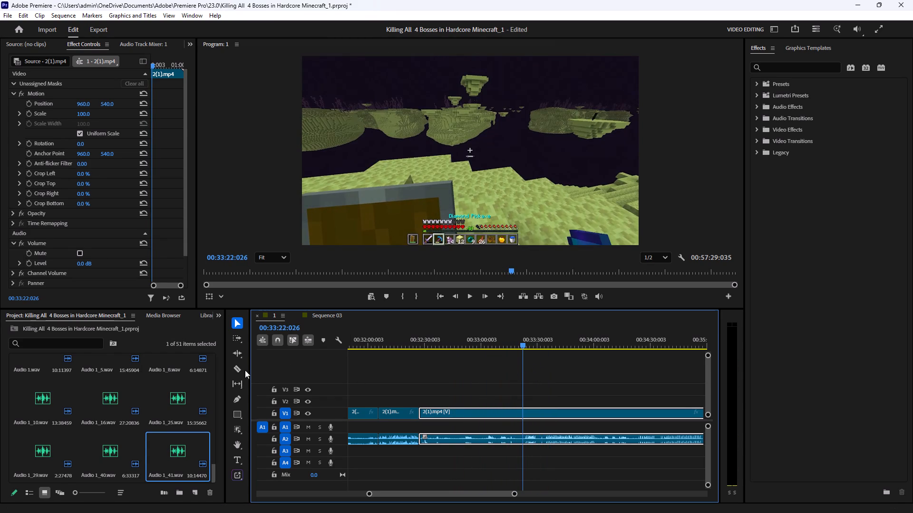
left_click(238, 366)
left_click(524, 411)
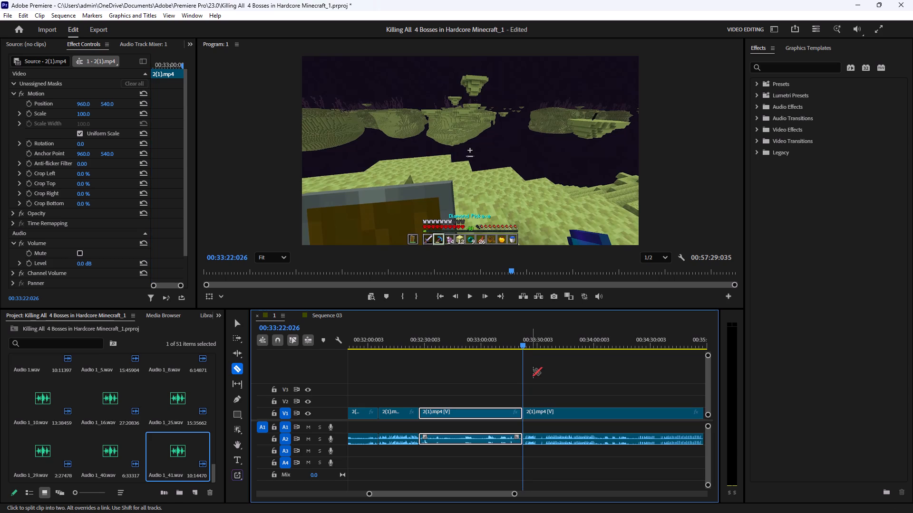
left_click_drag(523, 345, 543, 354)
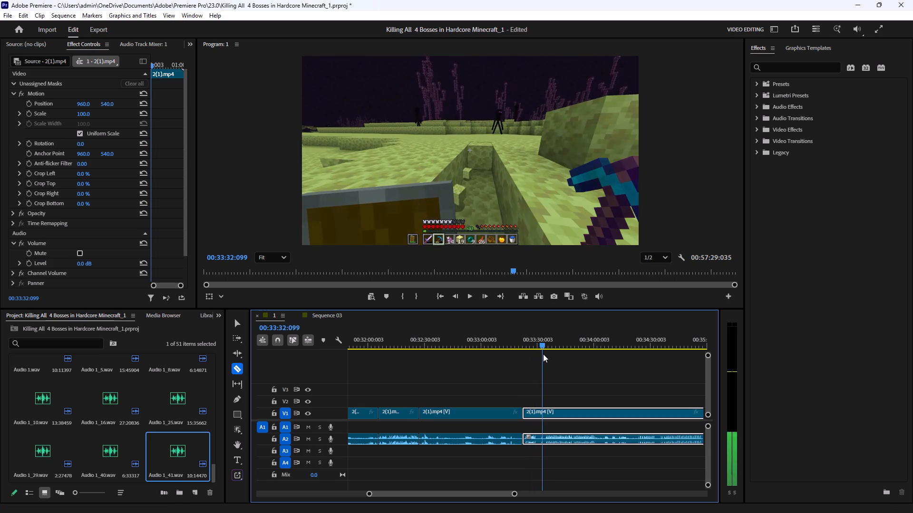
left_click_drag(543, 354, 545, 355)
left_click(545, 413)
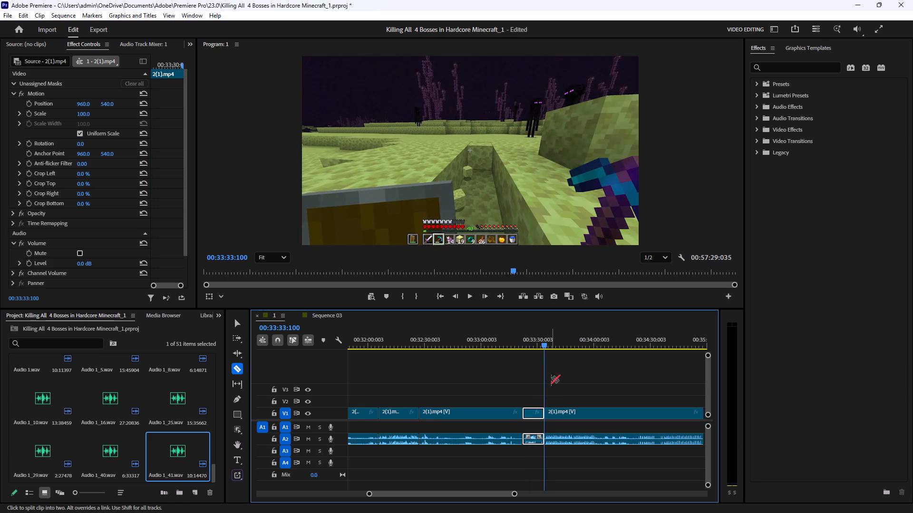
left_click_drag(546, 346, 602, 355)
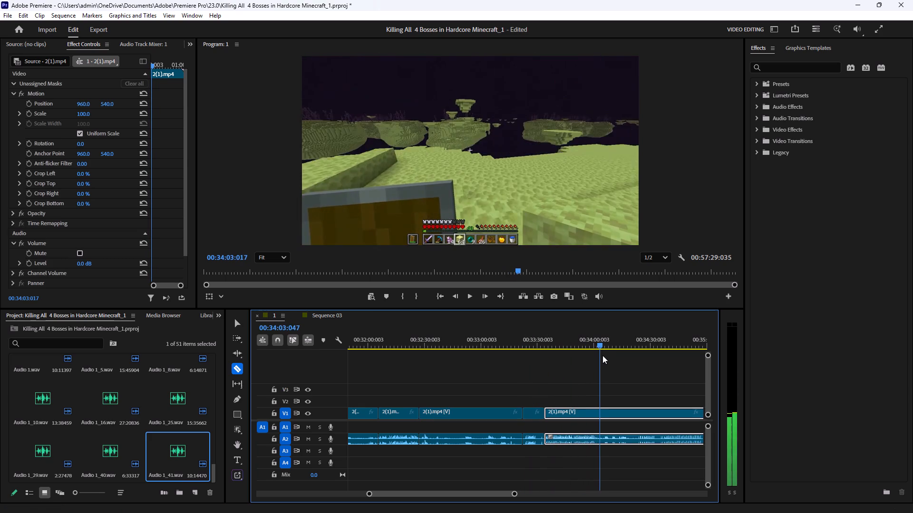
left_click_drag(602, 355, 603, 358)
left_click(602, 411)
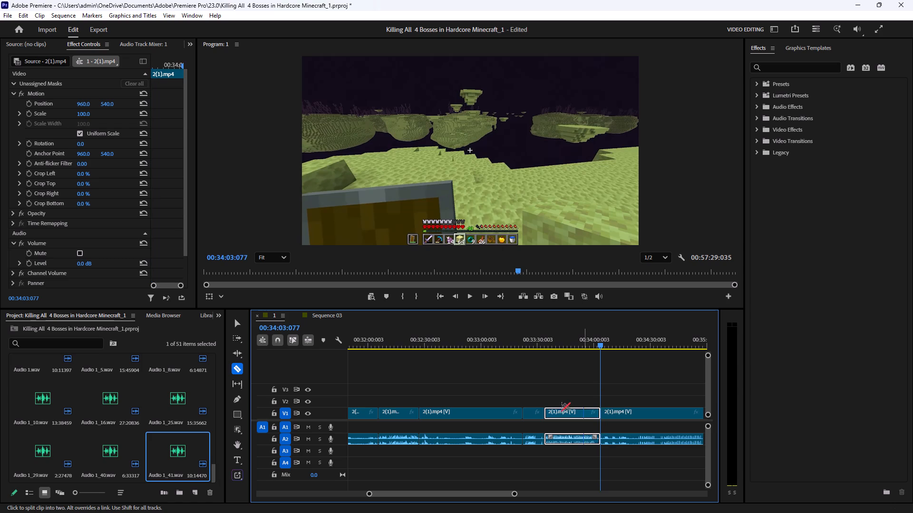
Delete the short gameplay section between 00:33:22:026 and 00:33:33:100 and close the gap.
left_click(241, 324)
left_click_drag(538, 383, 527, 459)
key("BackSpace")
left_click(536, 416)
key("BackSpace")
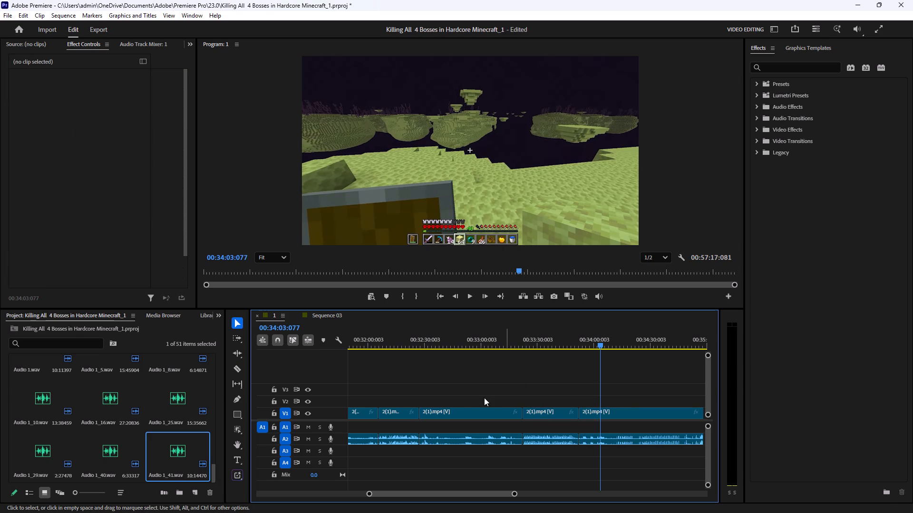
Mute the audio of the two gameplay clips starting at 00:32:27:017 and 00:33:22:026.
left_click(447, 408)
right_click(447, 408)
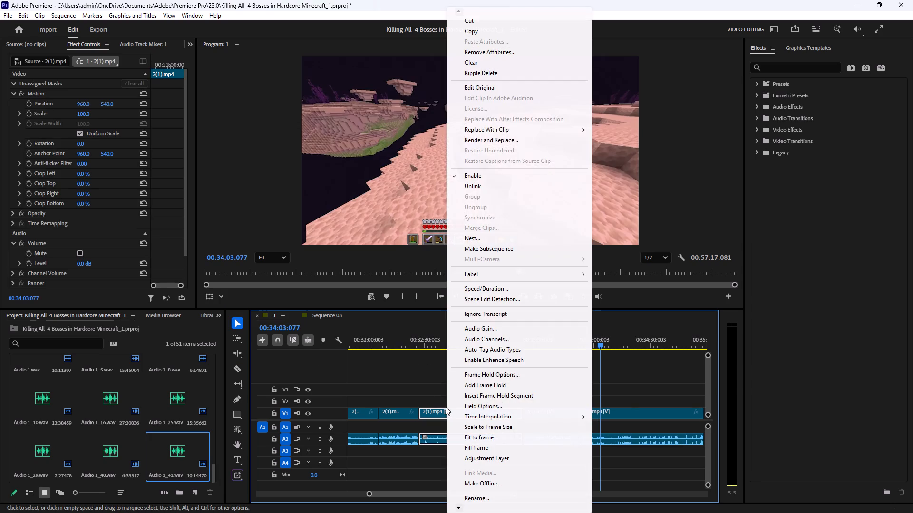
left_click(80, 256)
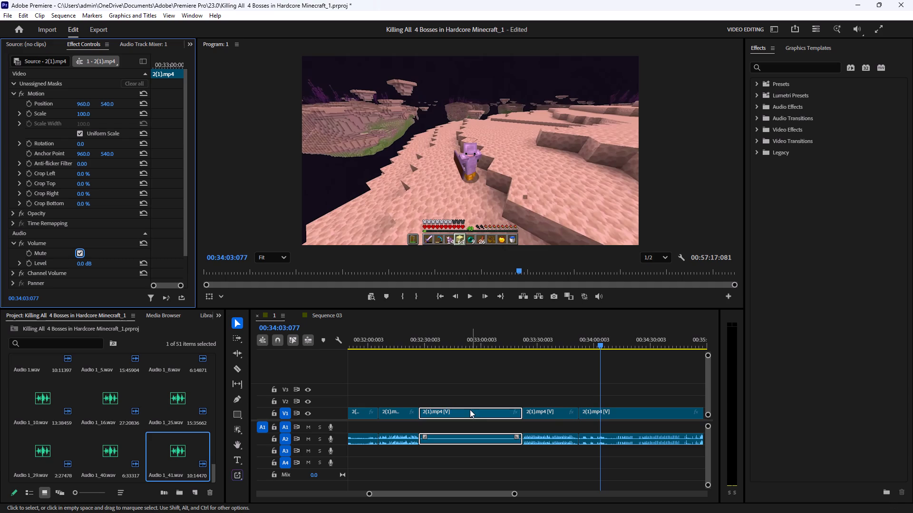
left_click(552, 412)
right_click(551, 411)
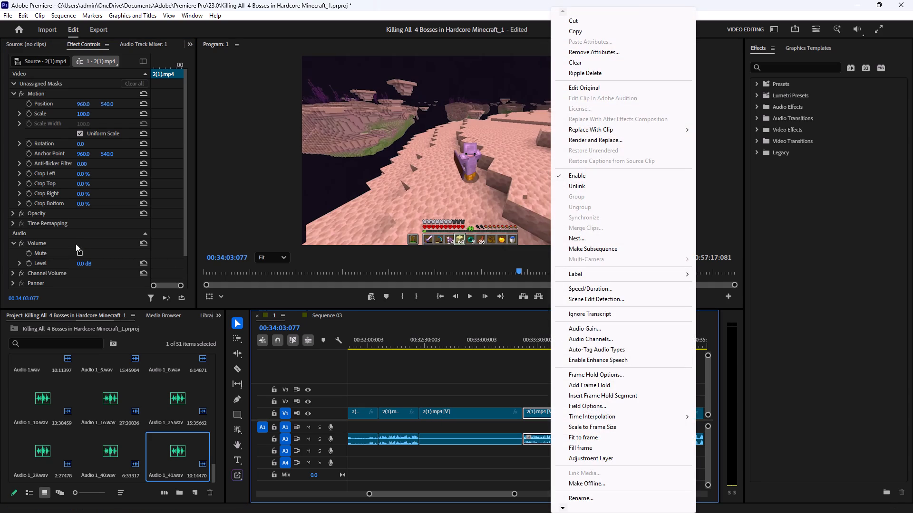
left_click(78, 248)
left_click(79, 253)
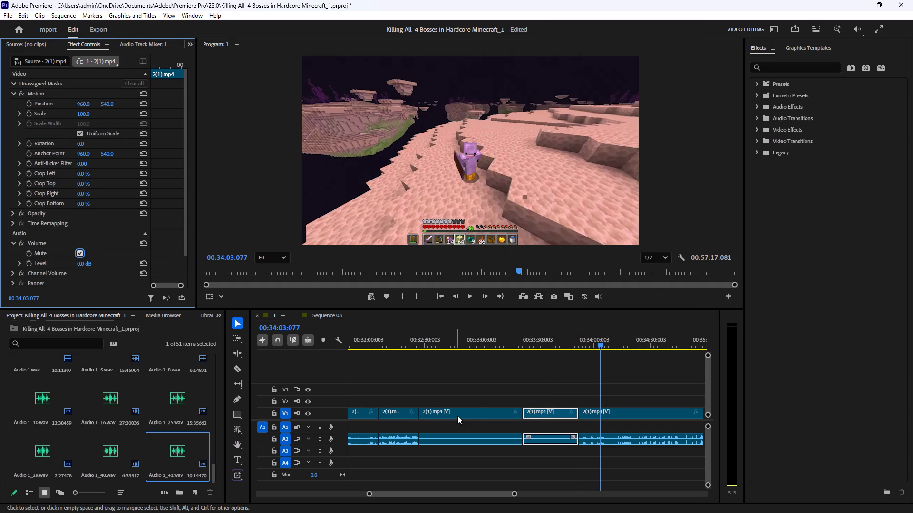
Set the speed of the muted gameplay clip starting at 00:32:27:017 to 200%.
left_click(457, 416)
right_click(457, 416)
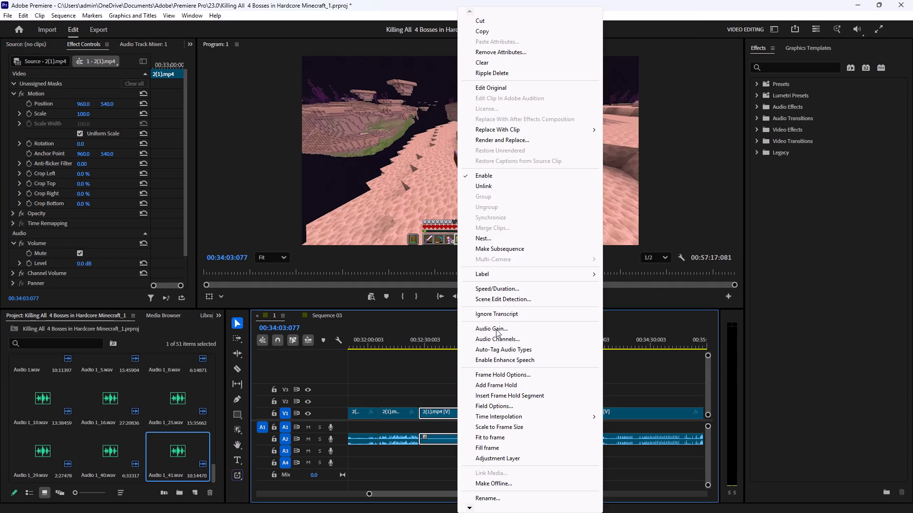
left_click(527, 288)
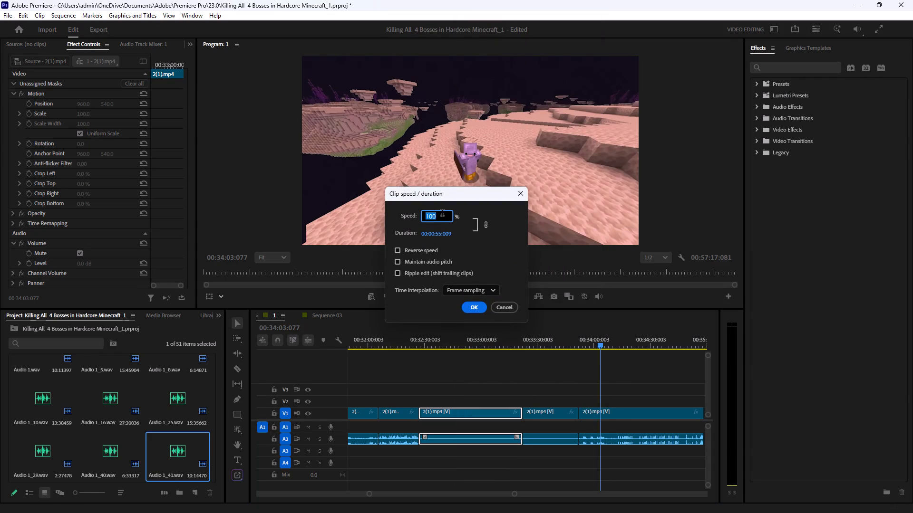
type("200")
left_click(470, 309)
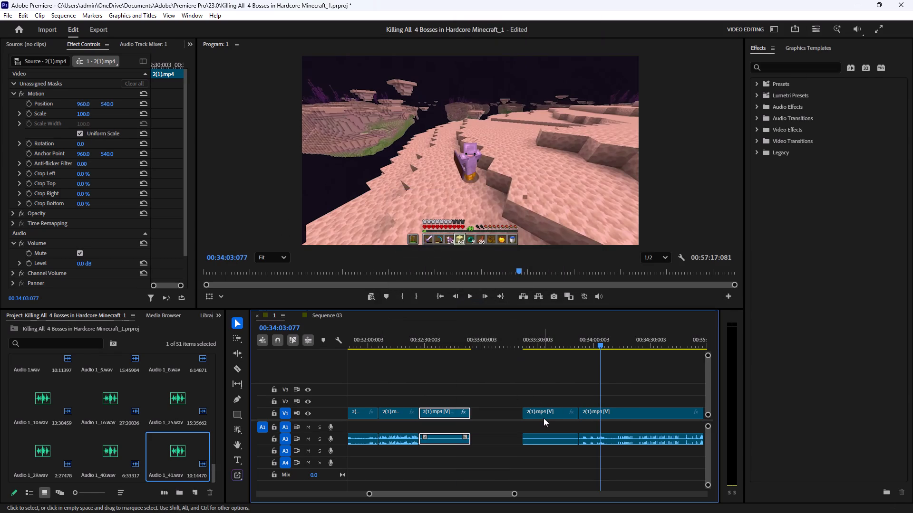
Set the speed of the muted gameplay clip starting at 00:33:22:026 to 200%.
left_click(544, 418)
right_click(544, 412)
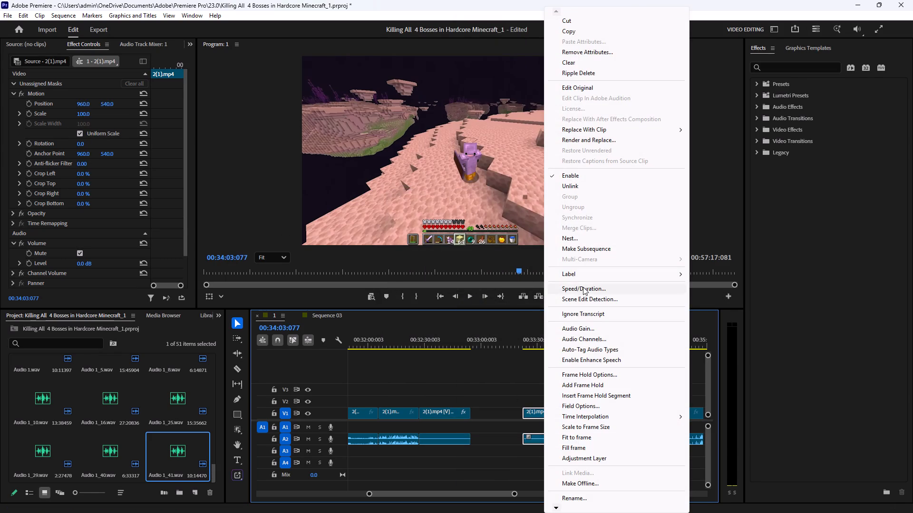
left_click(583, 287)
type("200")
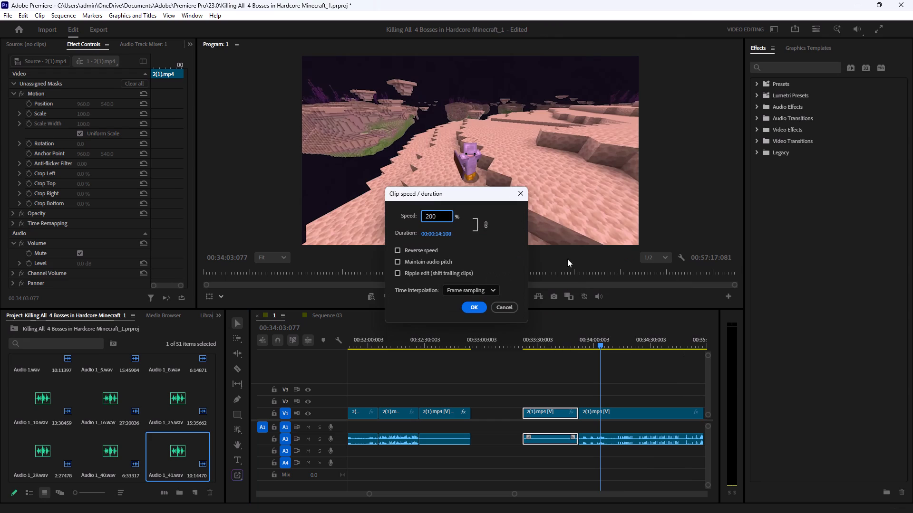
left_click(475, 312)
Close the gap between the two muted, sped-up gameplay clips.
left_click(499, 410)
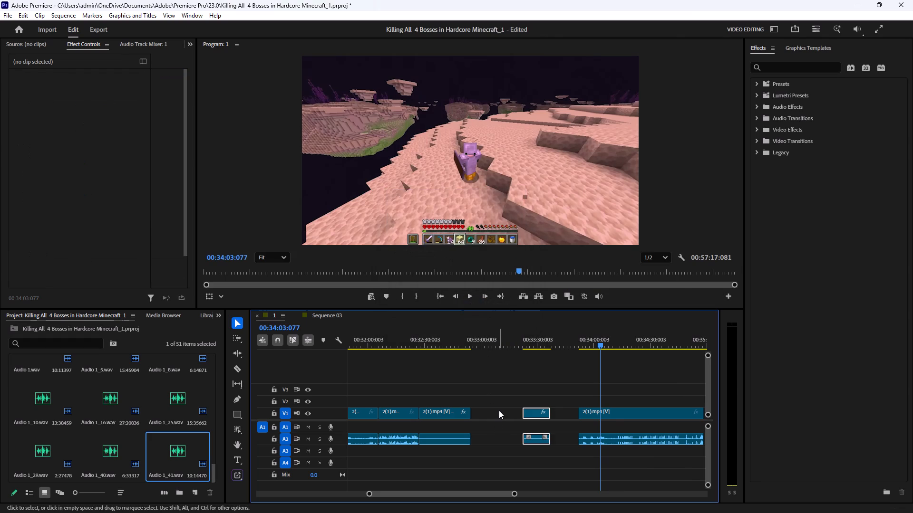
key("BackSpace")
Play back the muted gameplay clip that starts at about 00:32:27 and raise its speed to 400%.
left_click_drag(434, 351, 426, 345)
left_click_drag(428, 344, 426, 346)
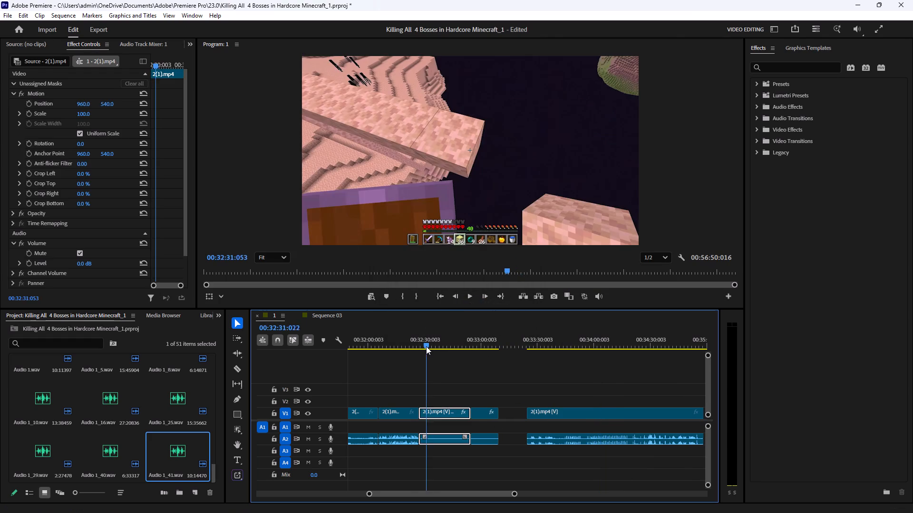
left_click_drag(426, 346, 421, 350)
left_click(468, 289)
left_click(470, 286)
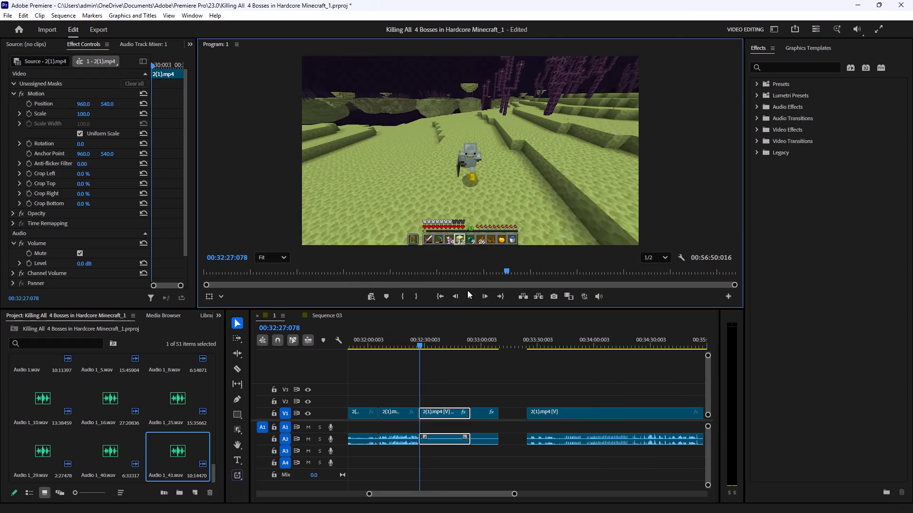
left_click(467, 290)
left_click(472, 299)
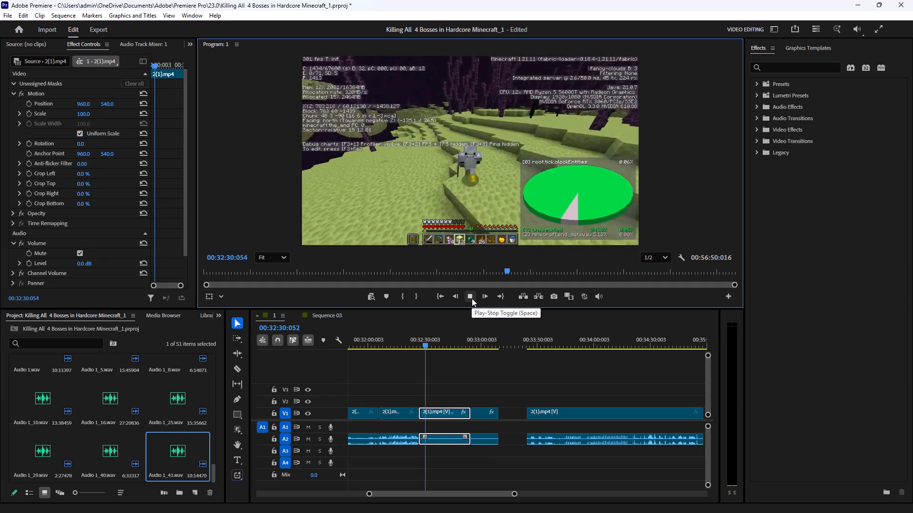
left_click(472, 298)
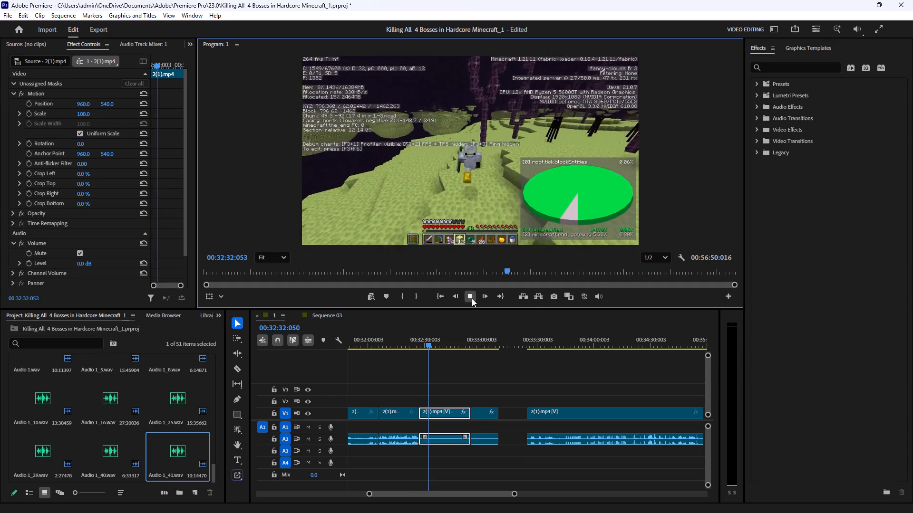
right_click(453, 418)
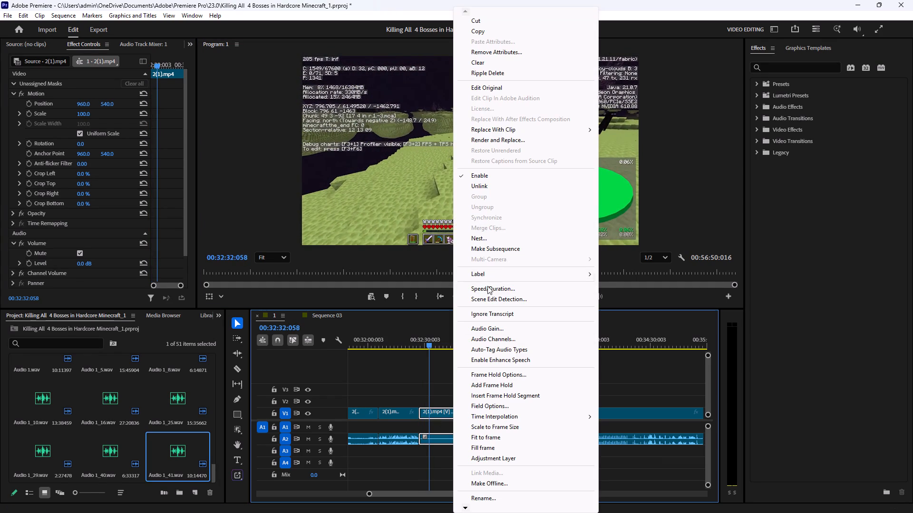
left_click(498, 286)
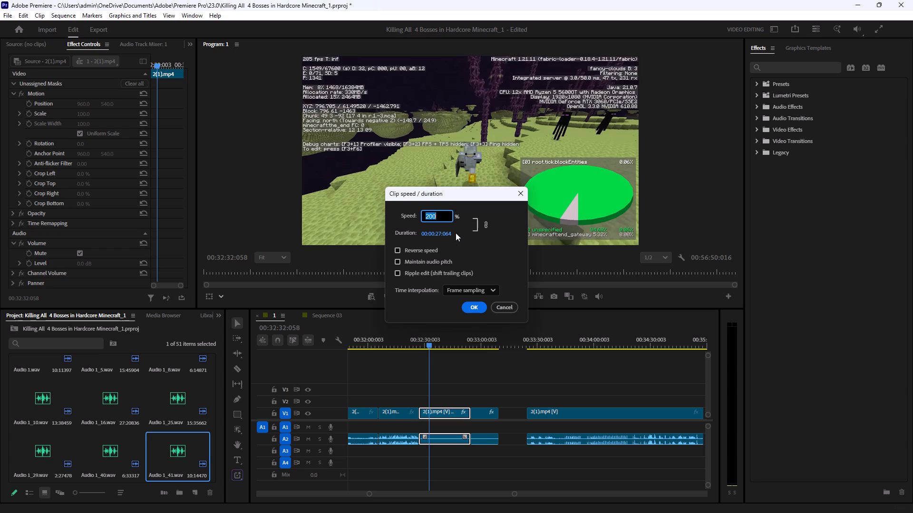
type("400")
left_click(474, 308)
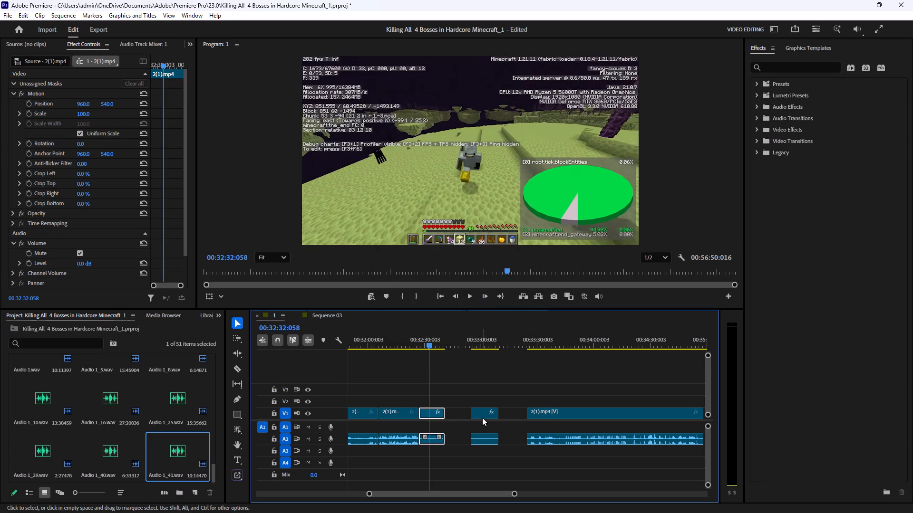
Move the second muted gameplay clip up against the first and set its speed to 400%.
left_click_drag(485, 416, 460, 420)
right_click(456, 410)
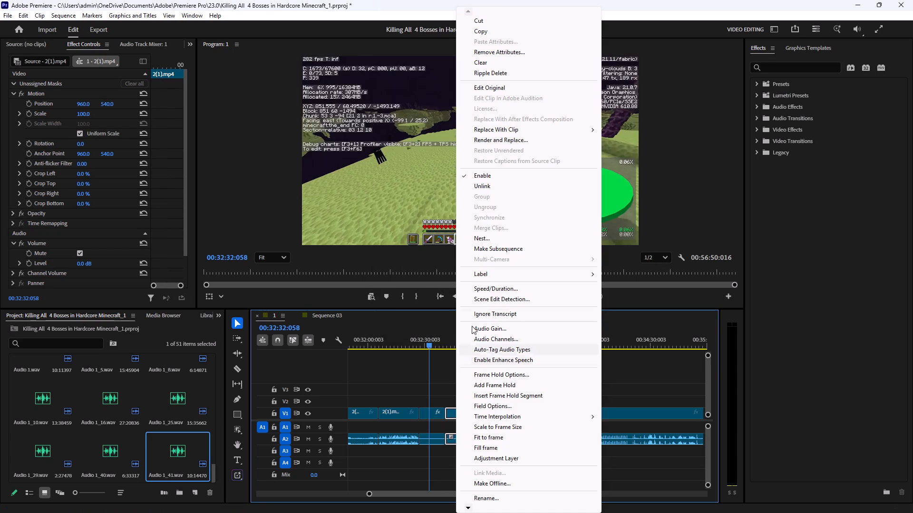
left_click(504, 289)
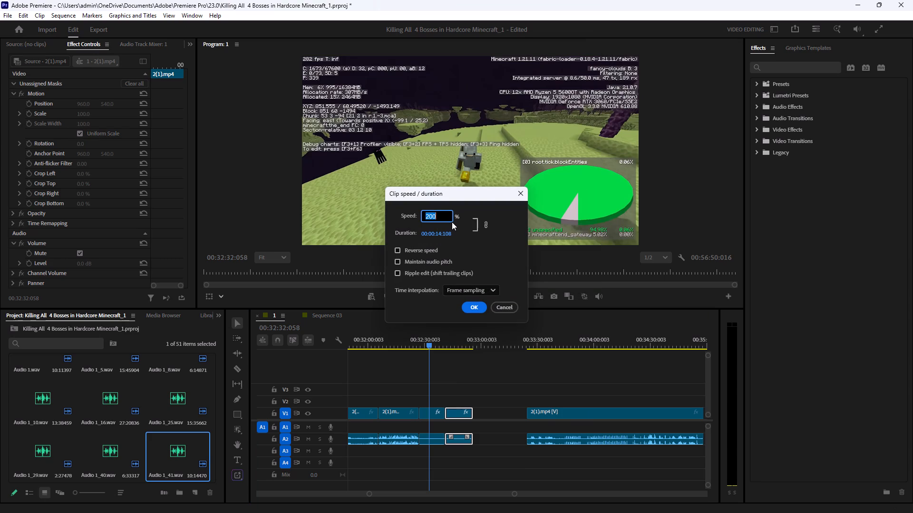
type("400")
left_click(479, 308)
Review the first 400% clip, trim its end to 00:32:37:009 and move the second muted clip up against it.
left_click_drag(422, 346, 421, 363)
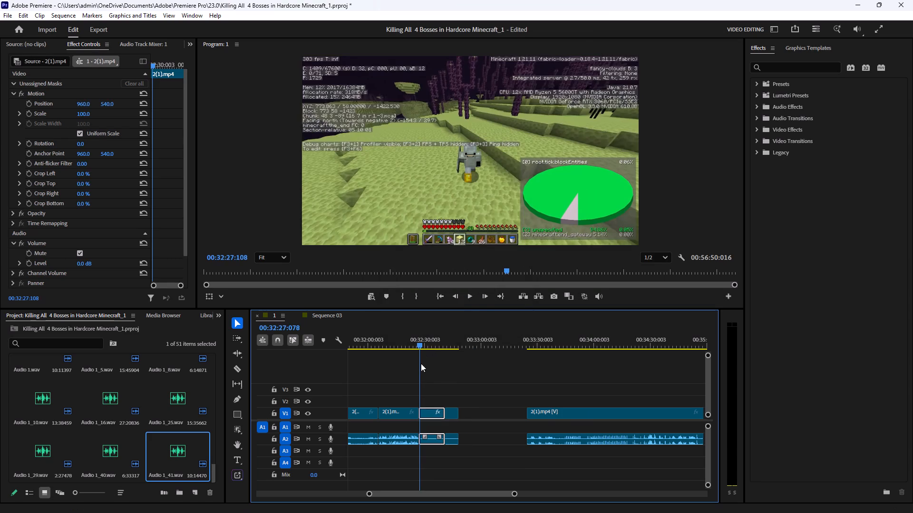
left_click_drag(421, 363, 421, 365)
left_click(474, 297)
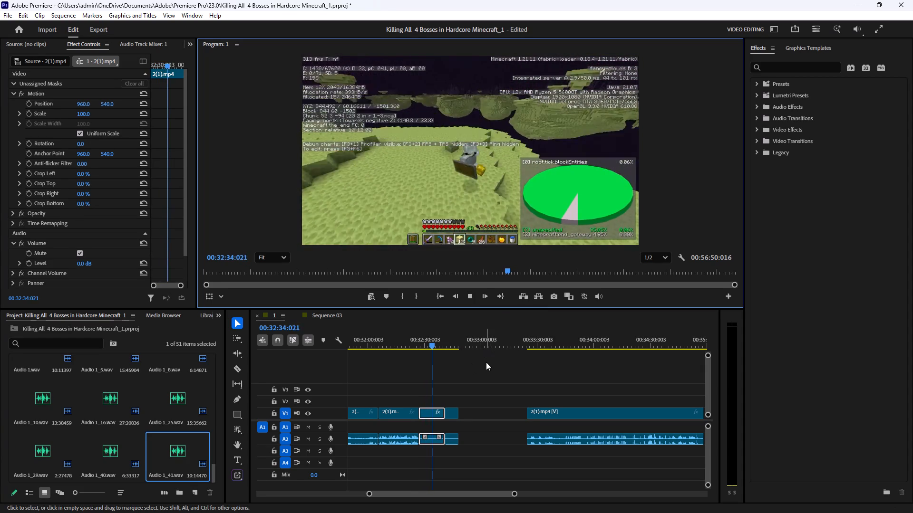
left_click(486, 362)
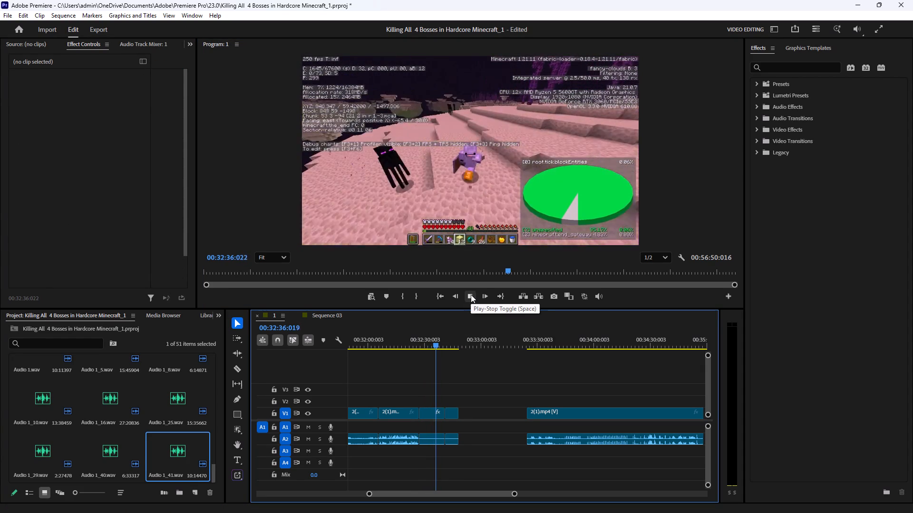
left_click(471, 294)
left_click(470, 298)
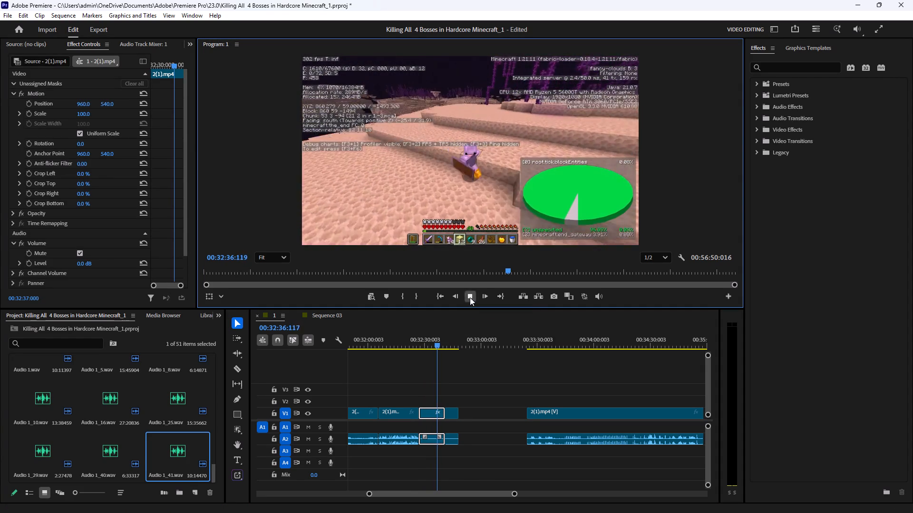
left_click(470, 297)
left_click_drag(444, 412, 435, 418)
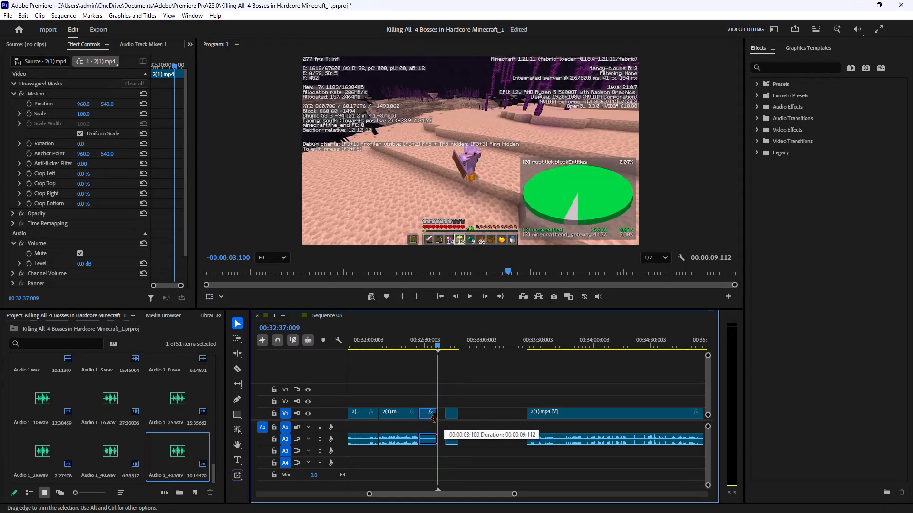
left_click_drag(435, 418, 432, 419)
left_click(431, 413)
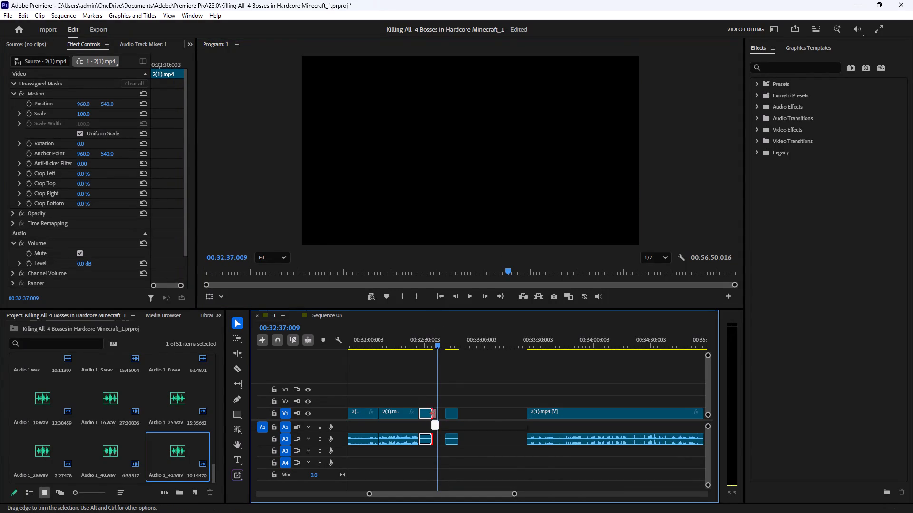
left_click_drag(451, 414, 449, 414)
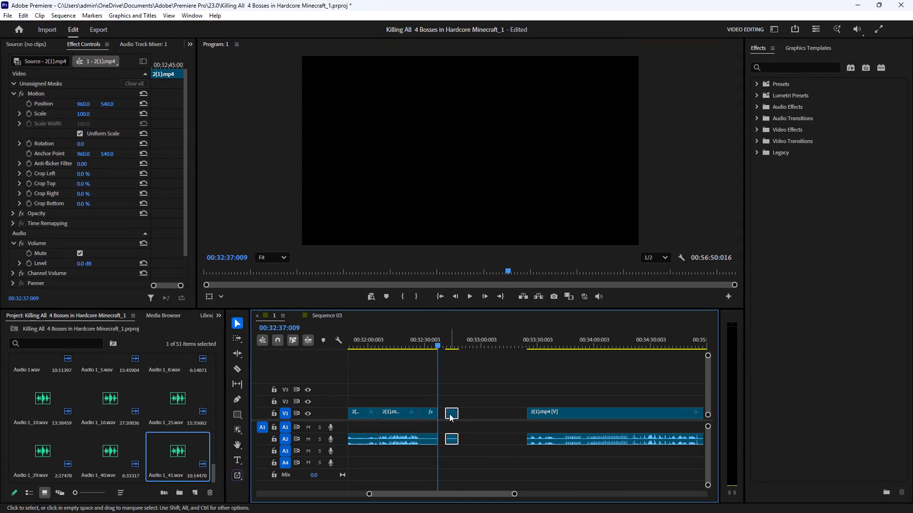
left_click_drag(449, 414, 440, 415)
Play back the tightened 400% section from 00:32:29:020 and save the project.
left_click(424, 344)
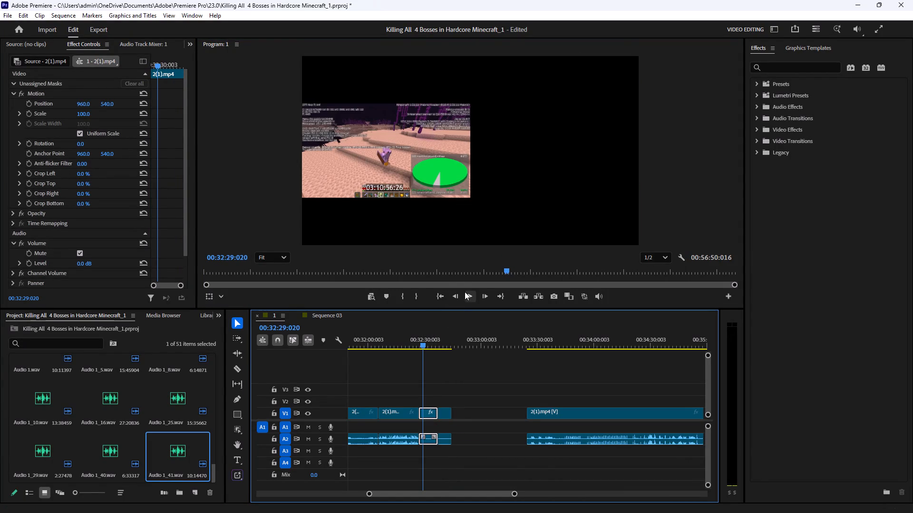
left_click(465, 292)
left_click(474, 380)
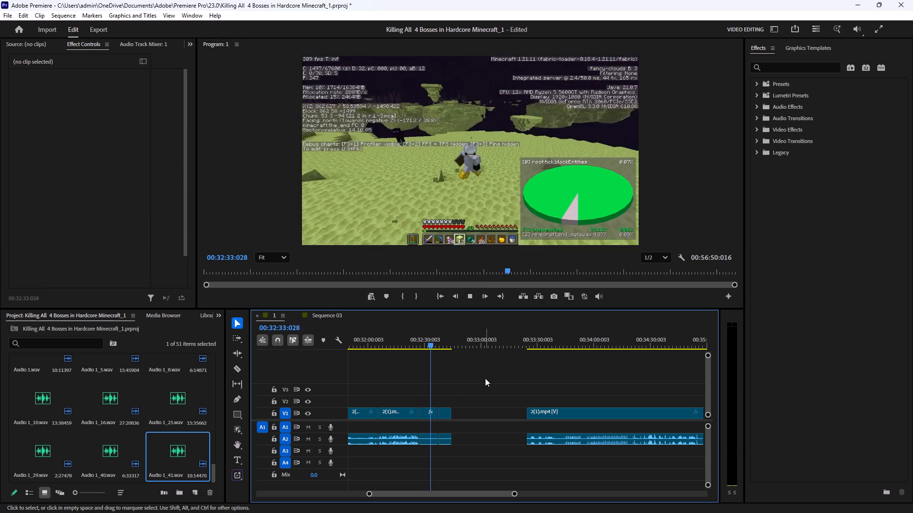
key("space")
left_click(527, 385)
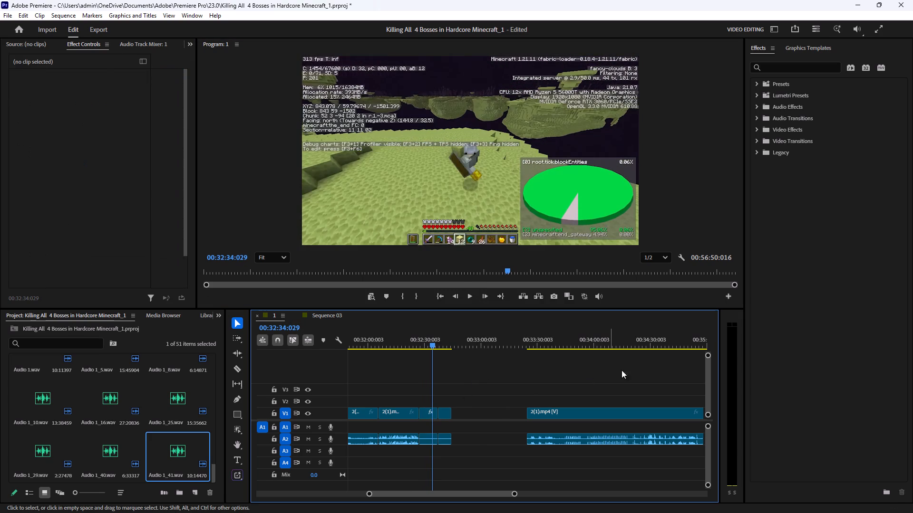
left_click(819, 370)
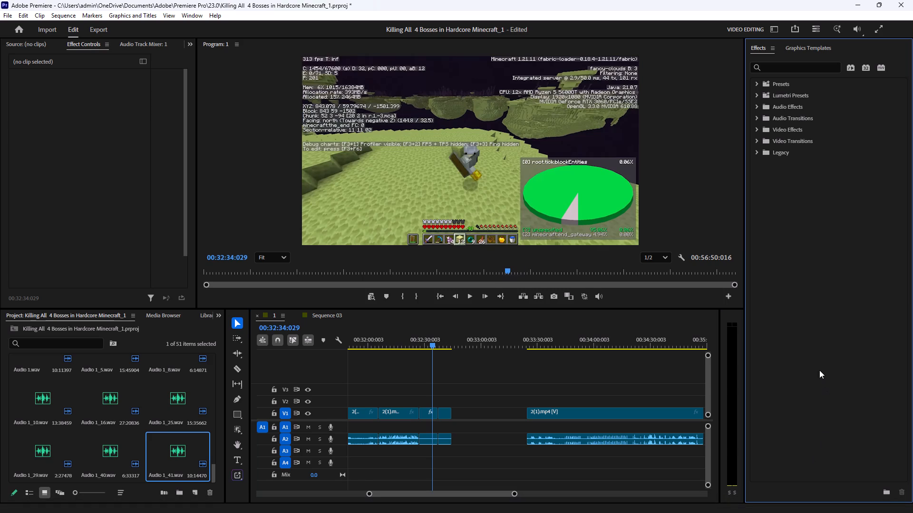
key("ctrl+s")
Play on into the second 400% clip and trim its end to 00:32:40:096.
key("space")
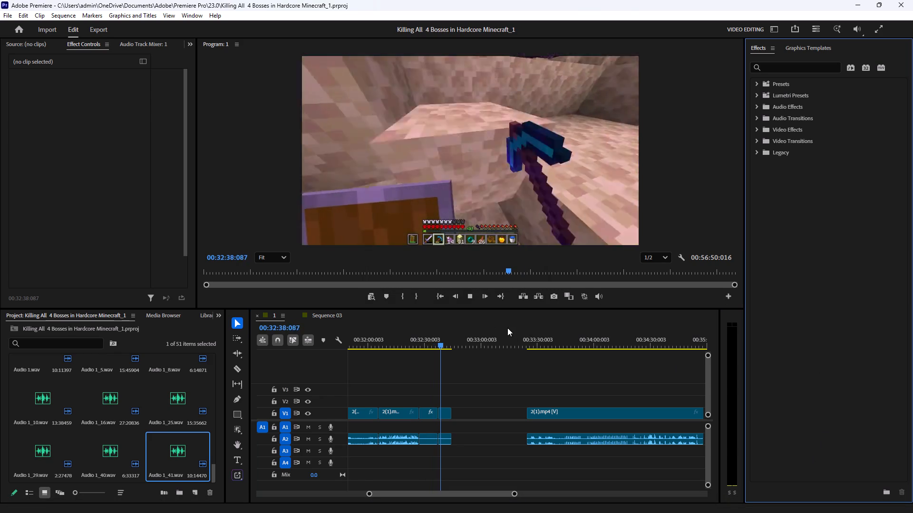
key("space")
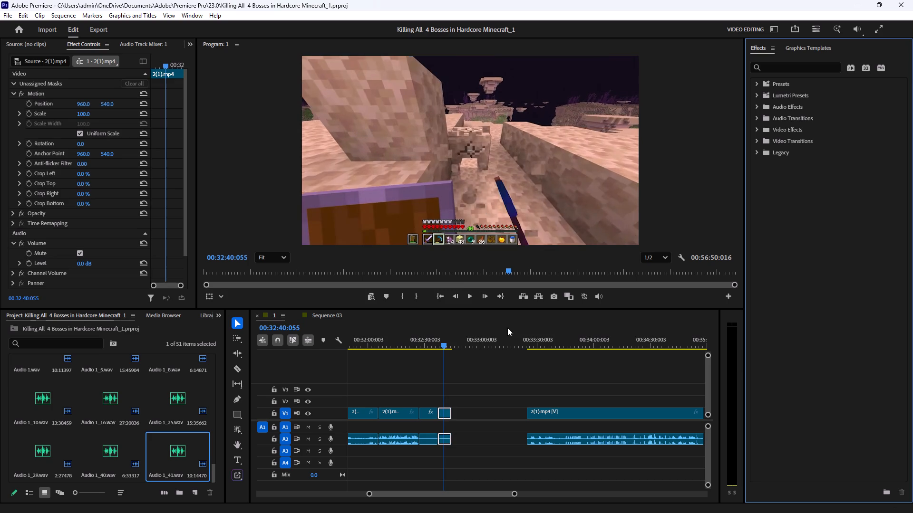
key("space")
key("space")
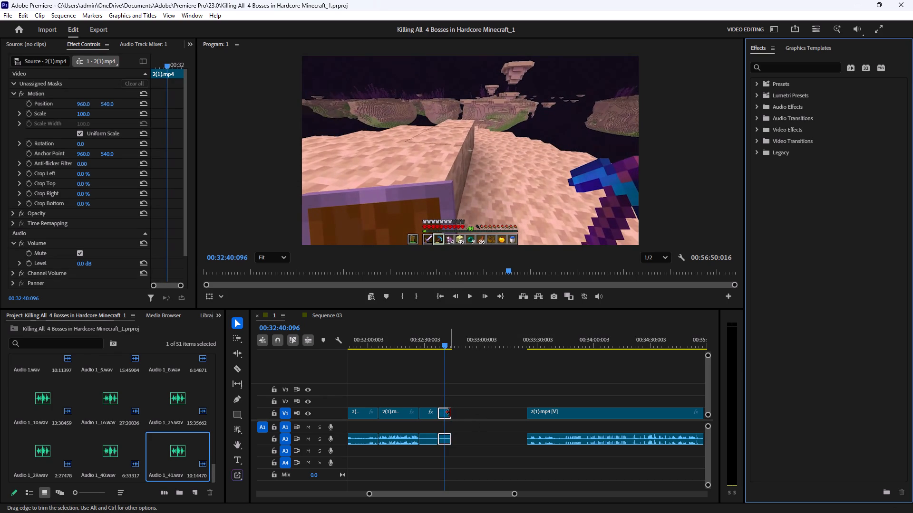
left_click_drag(450, 412, 443, 416)
left_click(483, 403)
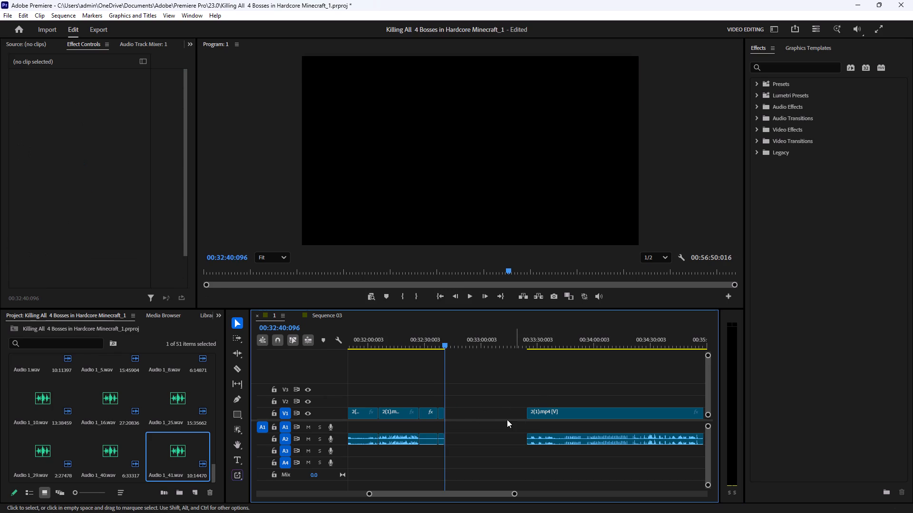
Close the gap between 00:32:40:096 and the long unmuted gameplay clip.
left_click(506, 411)
left_click(503, 413)
key("BackSpace")
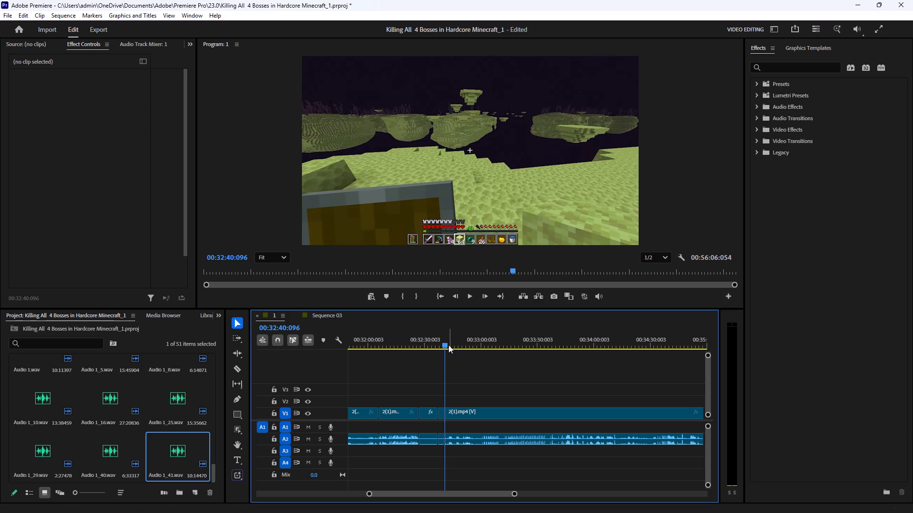
Scrub the long unmuted gameplay clip, trim its start to 00:33:36:013 and move it back against the clip ending at 00:32:40:096.
left_click_drag(445, 342, 488, 354)
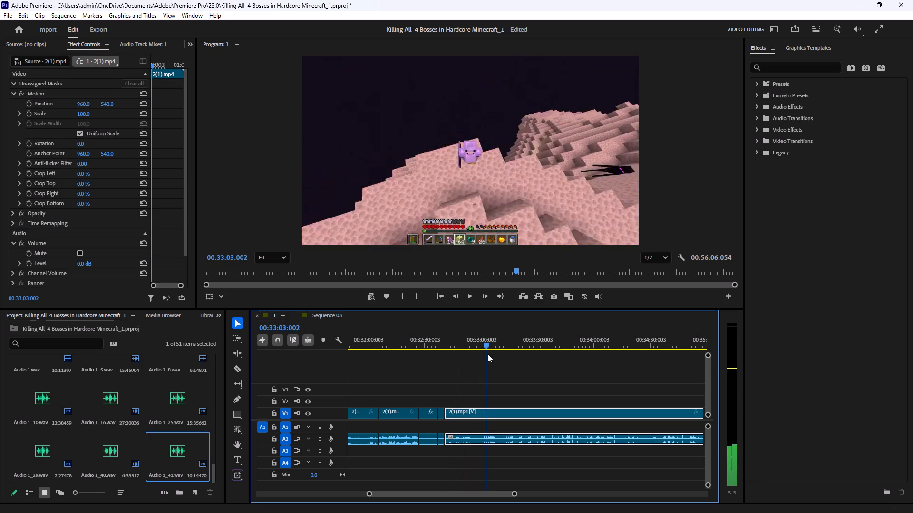
left_click_drag(488, 354, 529, 359)
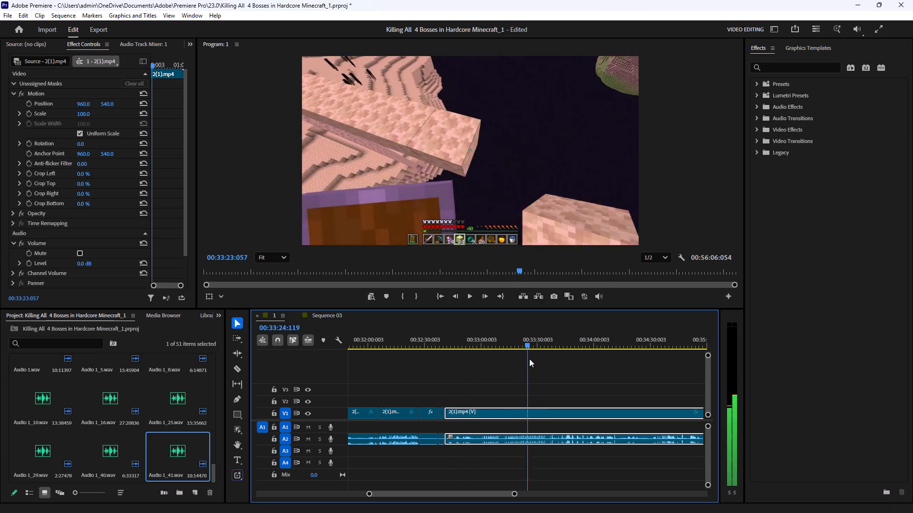
left_click_drag(529, 359, 578, 361)
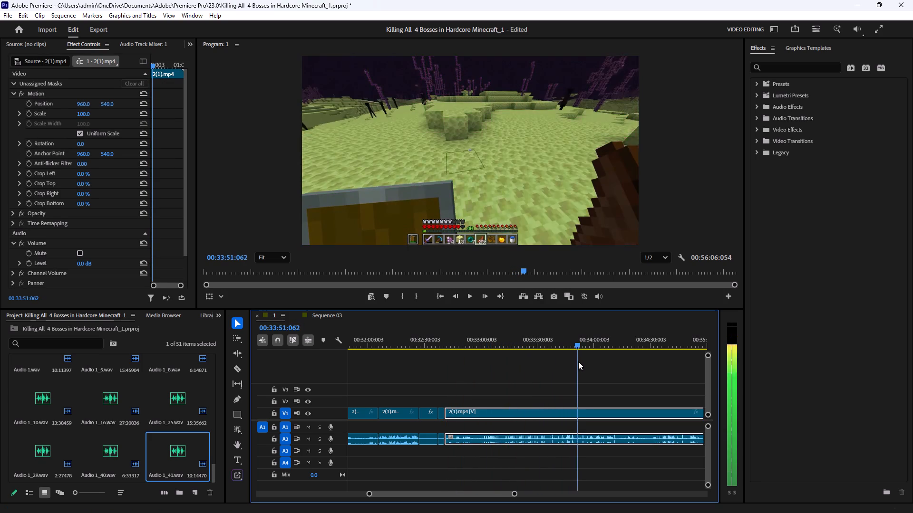
left_click_drag(578, 361, 549, 368)
left_click_drag(445, 412, 546, 409)
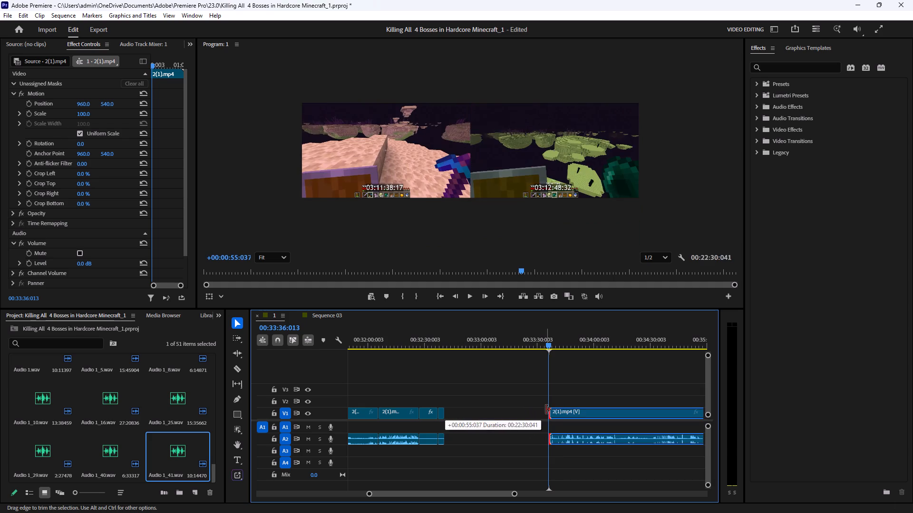
left_click_drag(546, 409, 547, 409)
left_click_drag(571, 410, 468, 419)
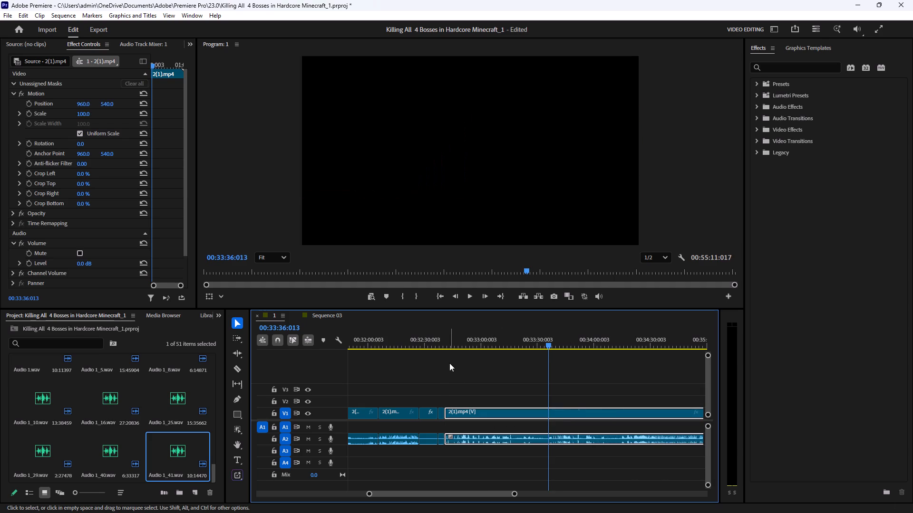
Play the unmuted gameplay clip from its start near 00:32:40 in an enlarged preview and split it at 00:33:35:033.
left_click(447, 338)
left_click(467, 294)
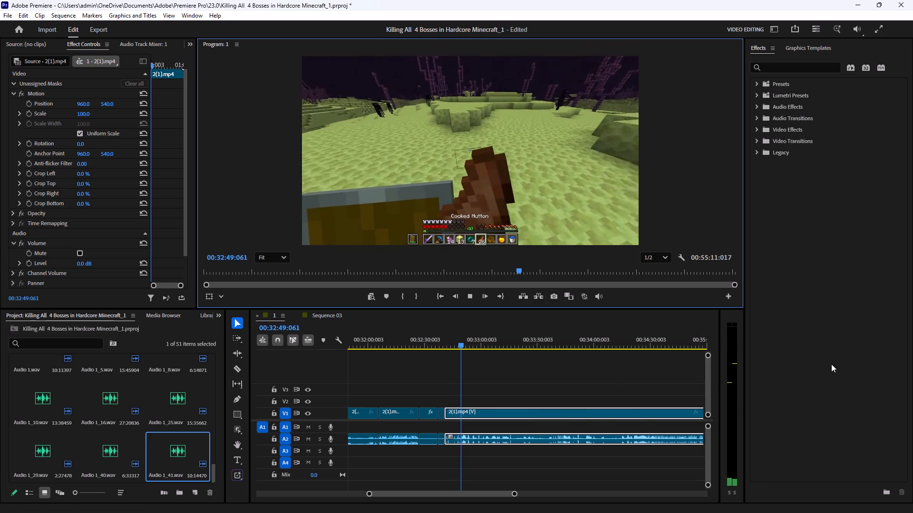
left_click(607, 382)
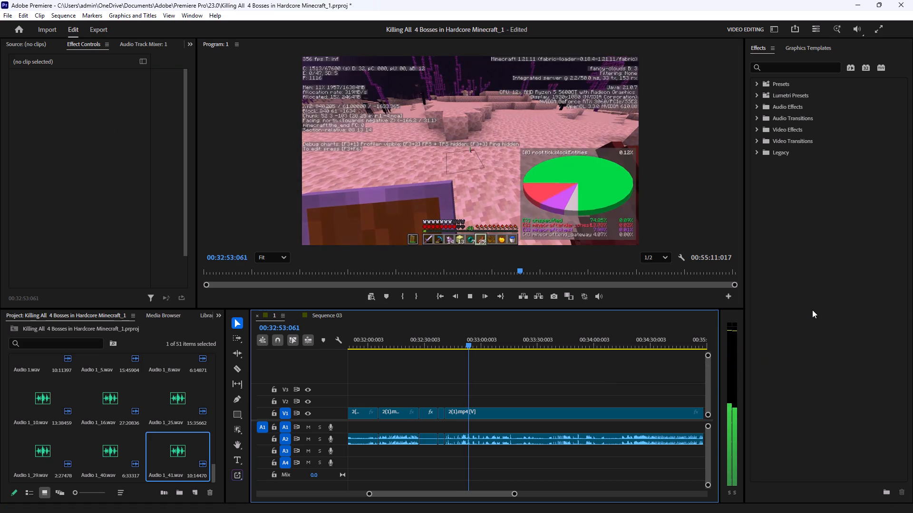
left_click(515, 174)
key("grave")
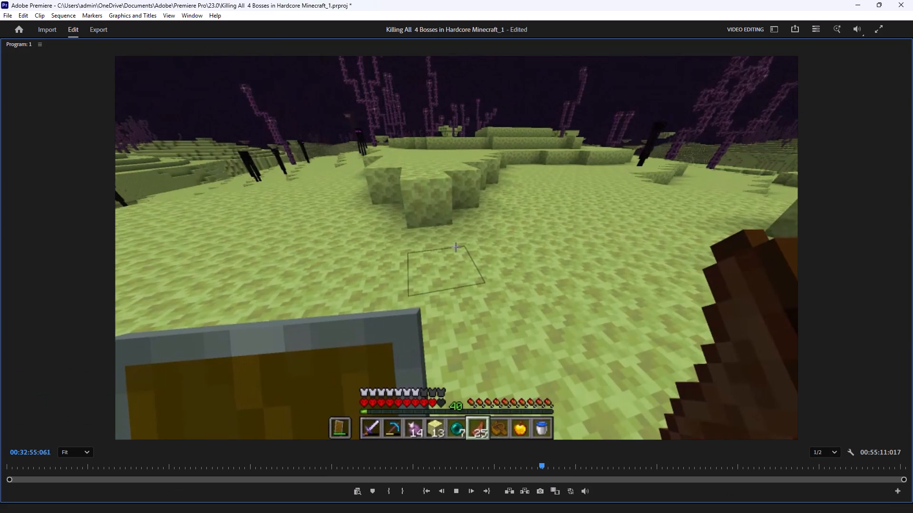
key("grave")
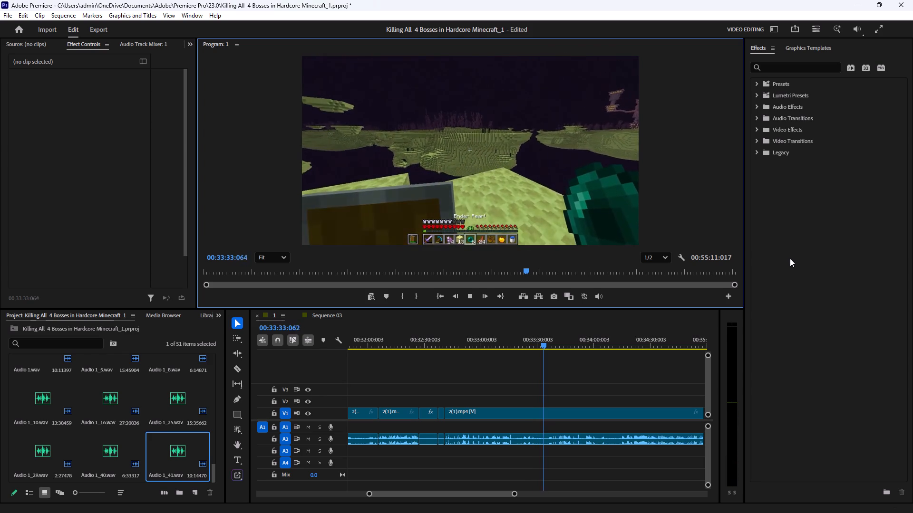
key("space")
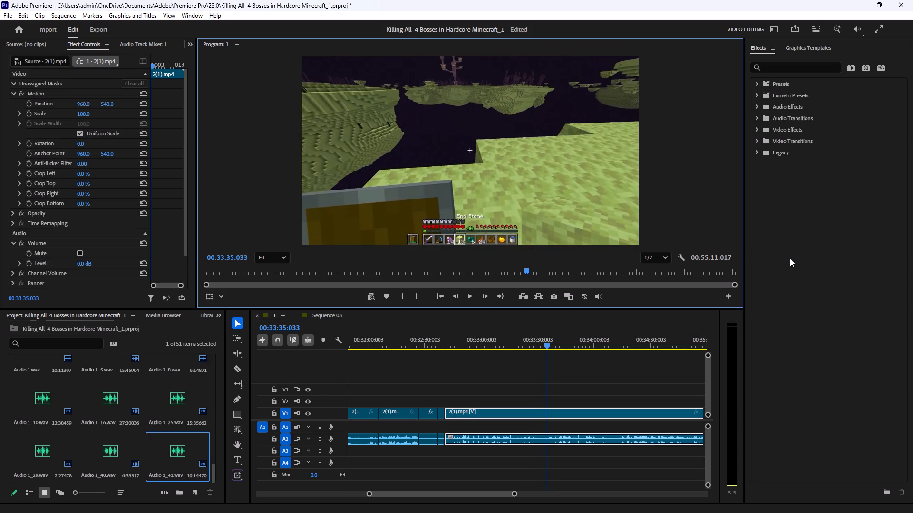
left_click(233, 365)
left_click(548, 411)
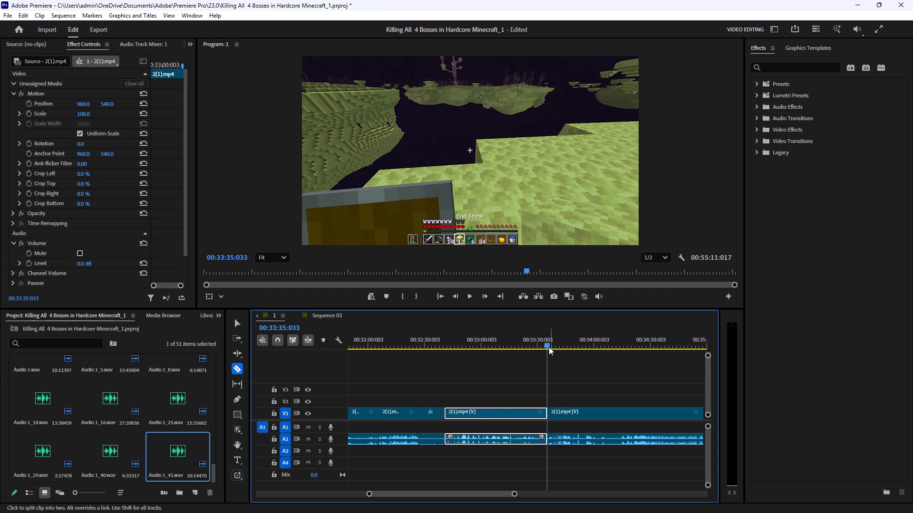
Scrub ahead through the remaining End gameplay and split the clip at 00:37:23:025.
left_click_drag(547, 343, 605, 349)
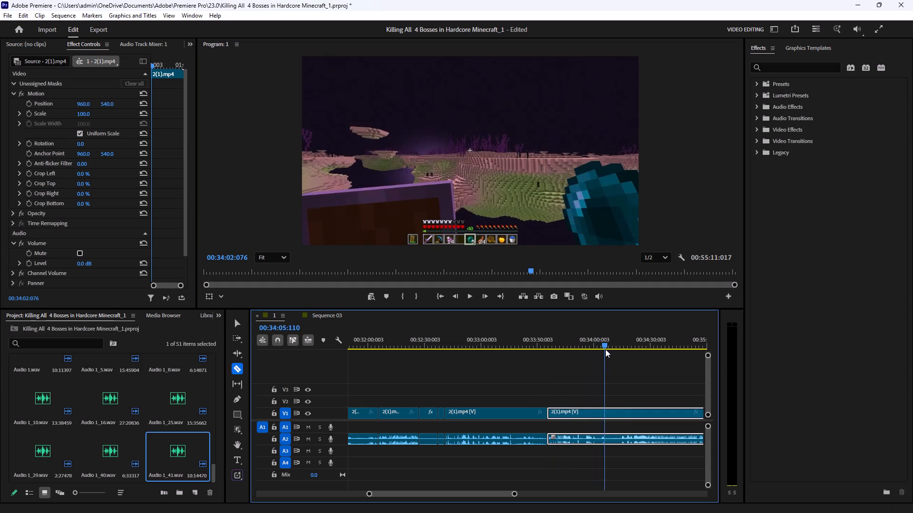
left_click_drag(605, 349, 637, 347)
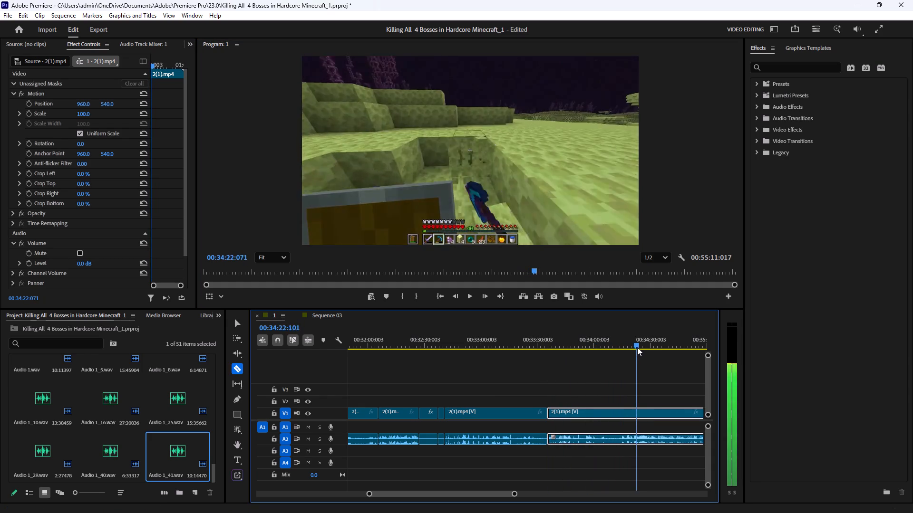
left_click_drag(637, 347, 663, 343)
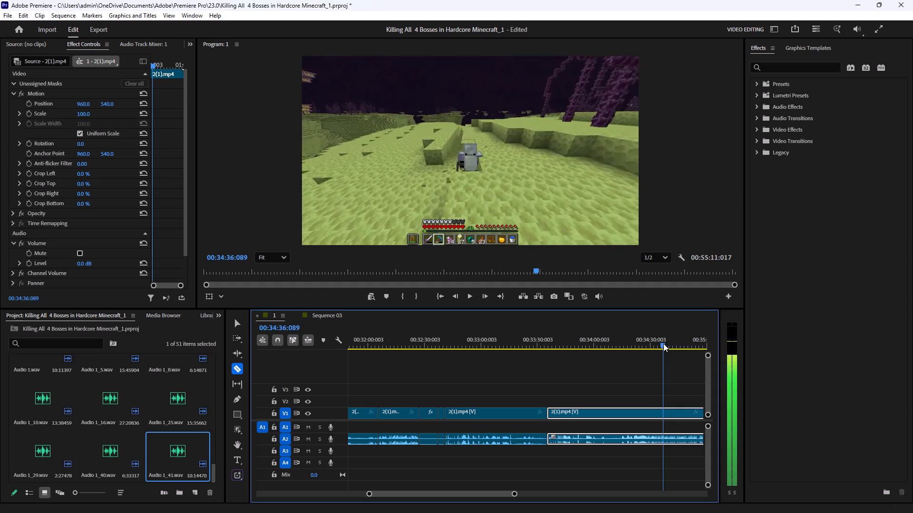
left_click_drag(663, 343, 691, 343)
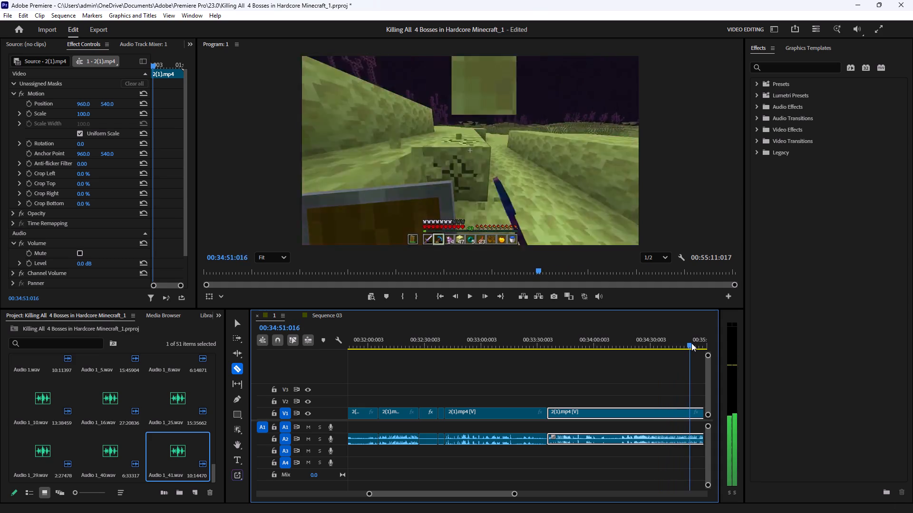
left_click_drag(691, 343, 704, 343)
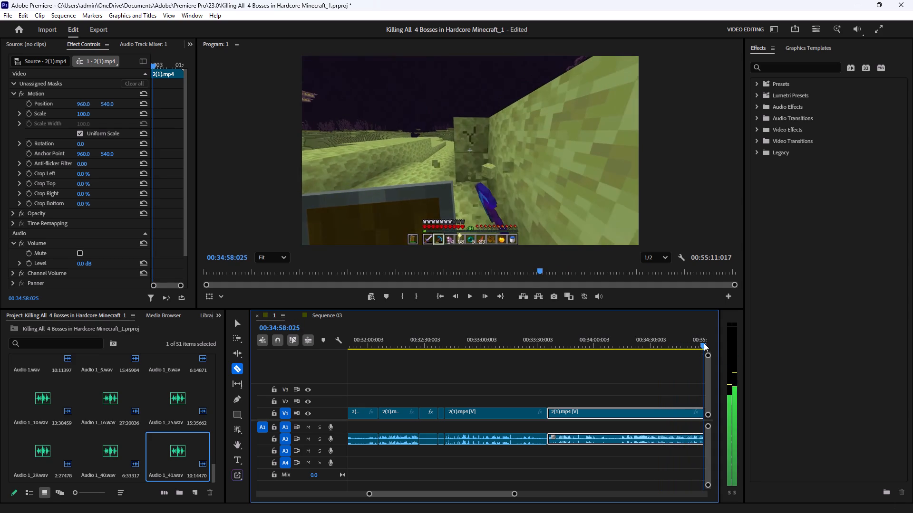
left_click_drag(704, 343, 710, 343)
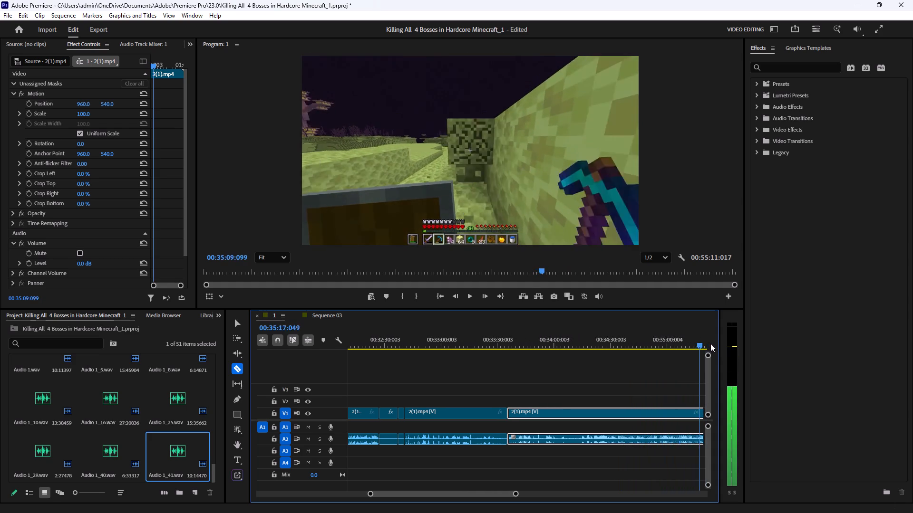
left_click_drag(710, 343, 709, 346)
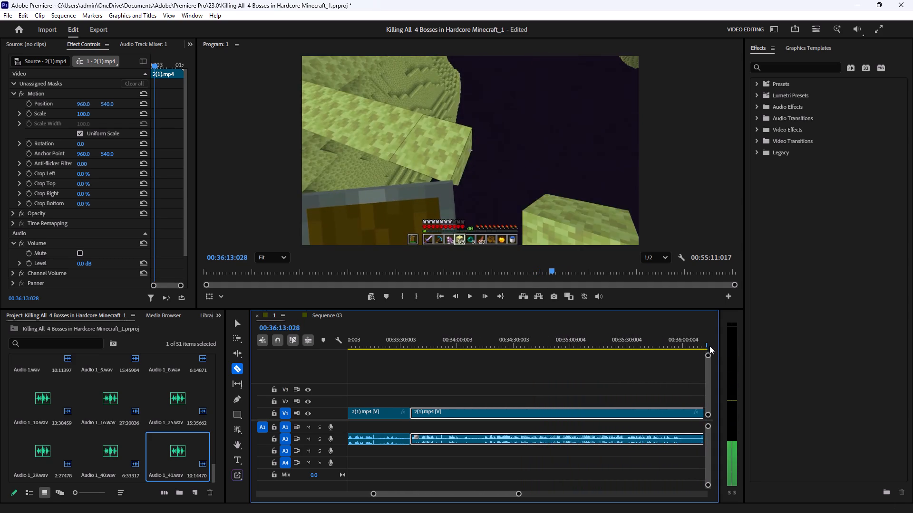
left_click_drag(709, 346, 702, 349)
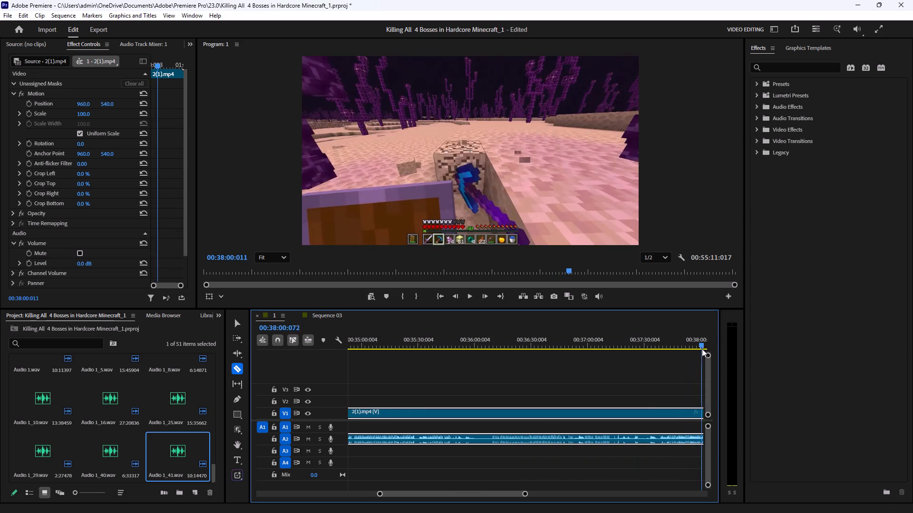
left_click_drag(702, 349, 687, 354)
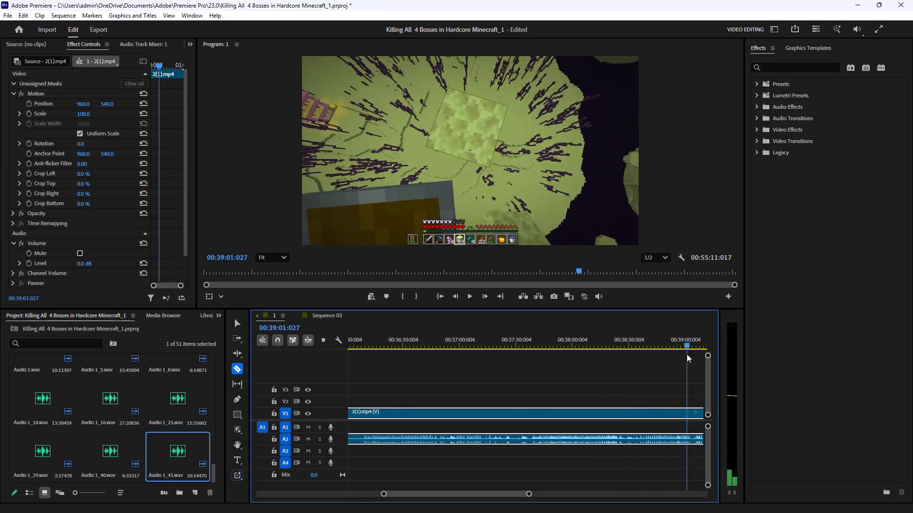
left_click_drag(687, 354, 504, 369)
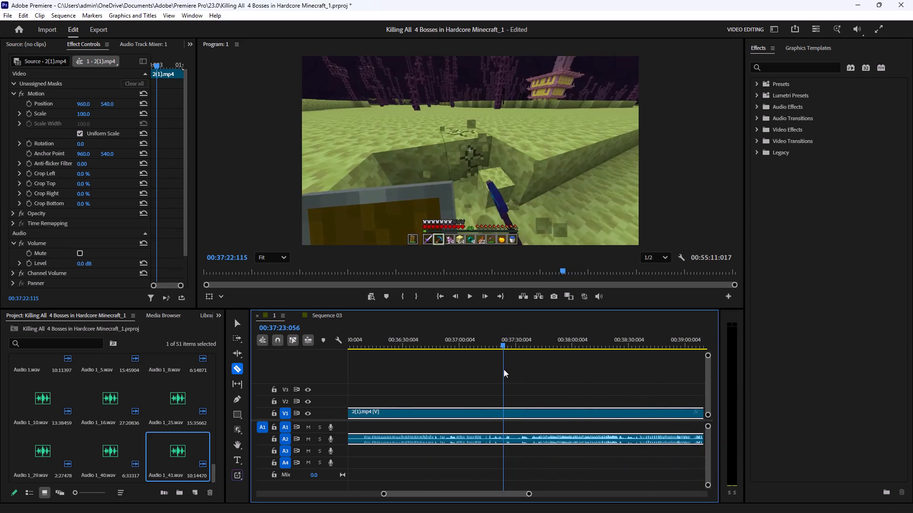
left_click_drag(504, 369, 522, 371)
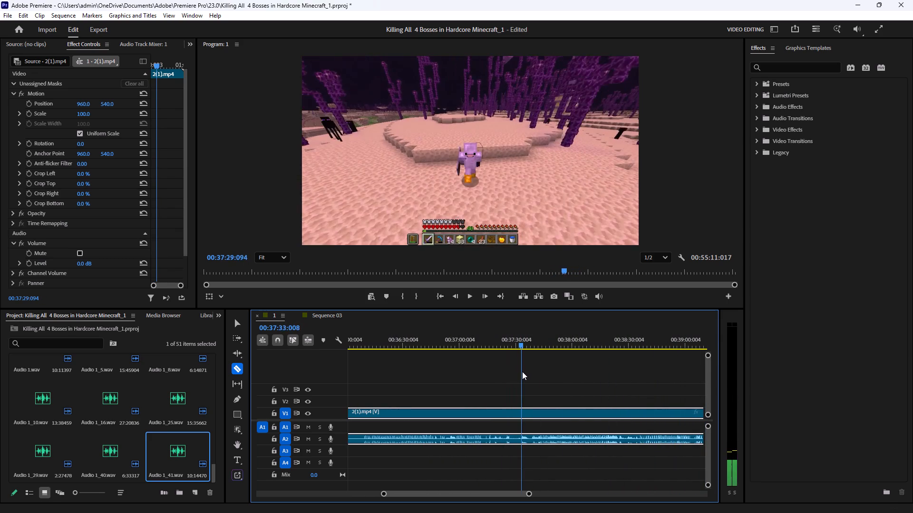
left_click_drag(522, 371, 542, 374)
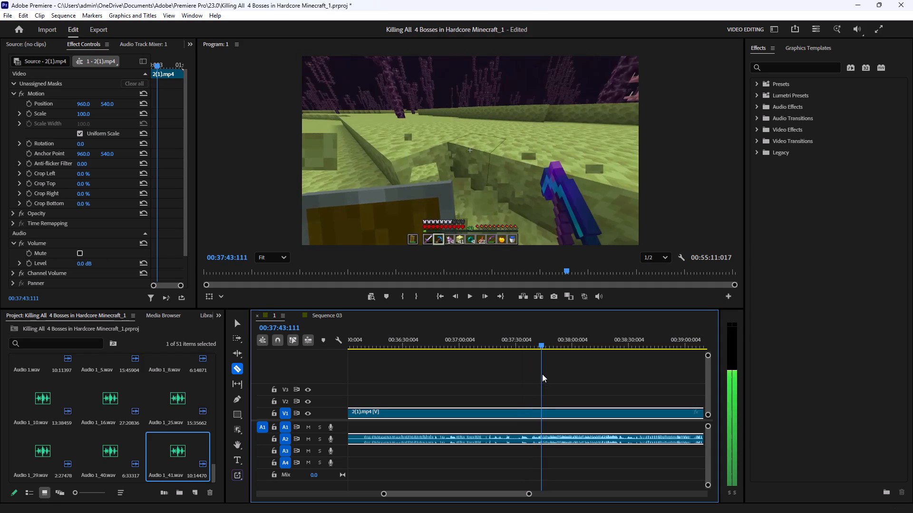
left_click_drag(542, 374, 512, 389)
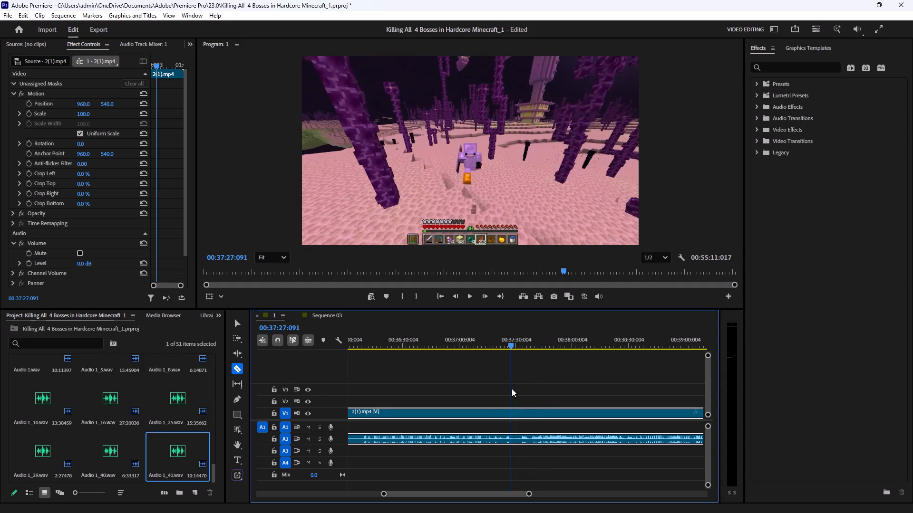
left_click_drag(512, 389, 503, 390)
left_click(502, 414)
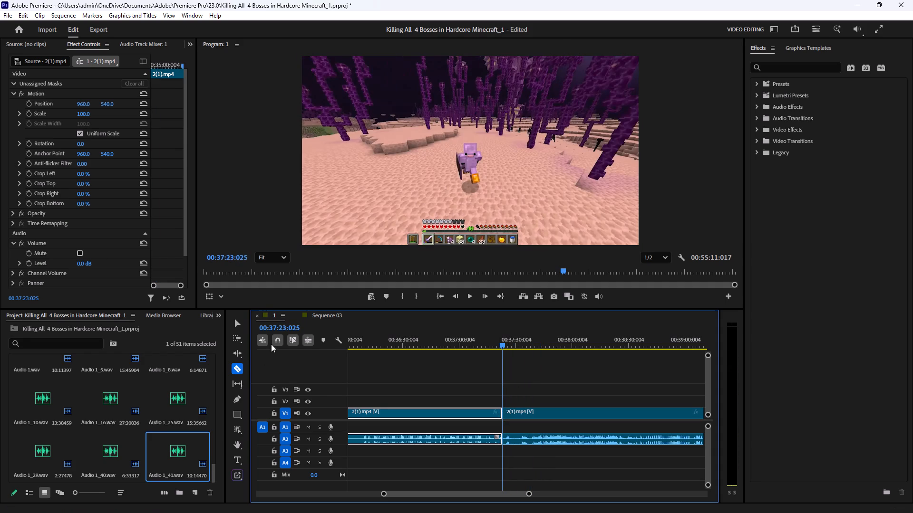
Delete the gameplay section between 00:33:35:033 and 00:37:23:025 and close the gap it leaves.
left_click(235, 325)
left_click_drag(445, 375, 434, 461)
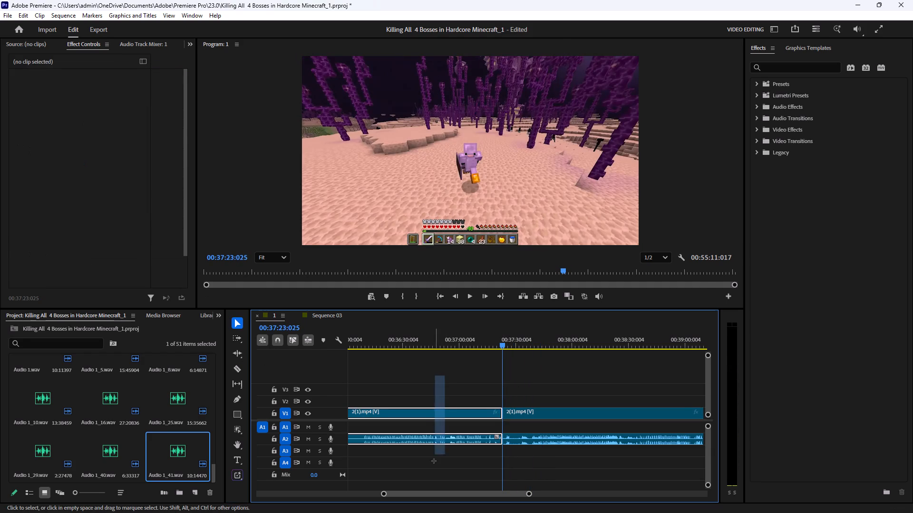
left_click_drag(434, 461, 432, 469)
key("BackSpace")
left_click(460, 416)
key("BackSpace")
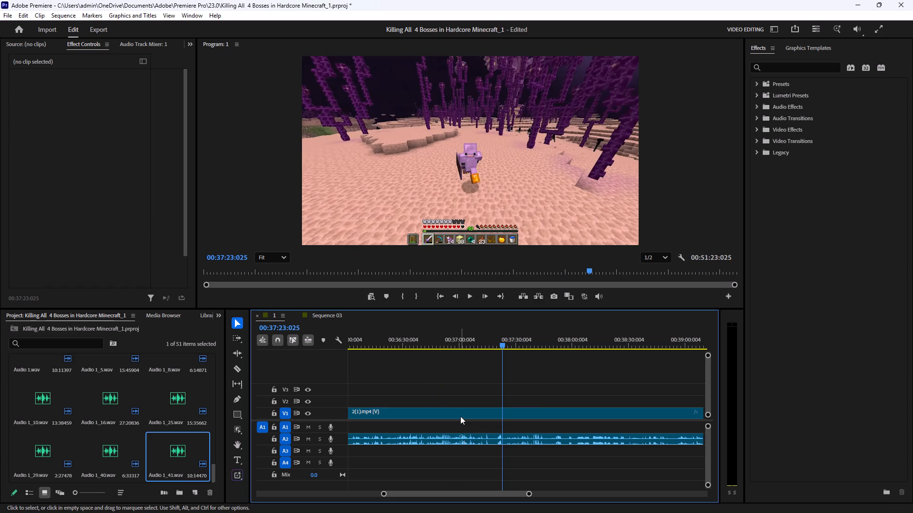
Play from the new join, trim the following clip's start to 00:33:51:055 and move it back against the clip ending at 00:33:35:033.
left_click_drag(500, 345, 361, 350)
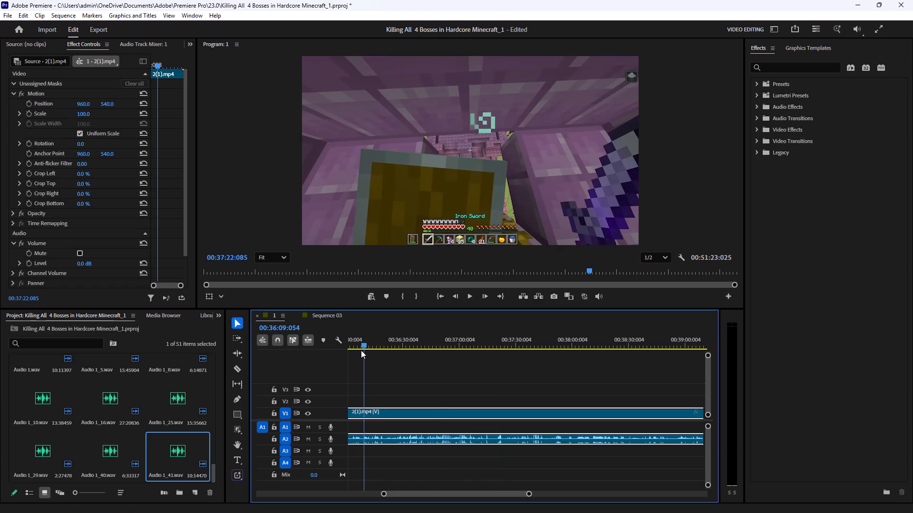
left_click_drag(361, 350, 504, 357)
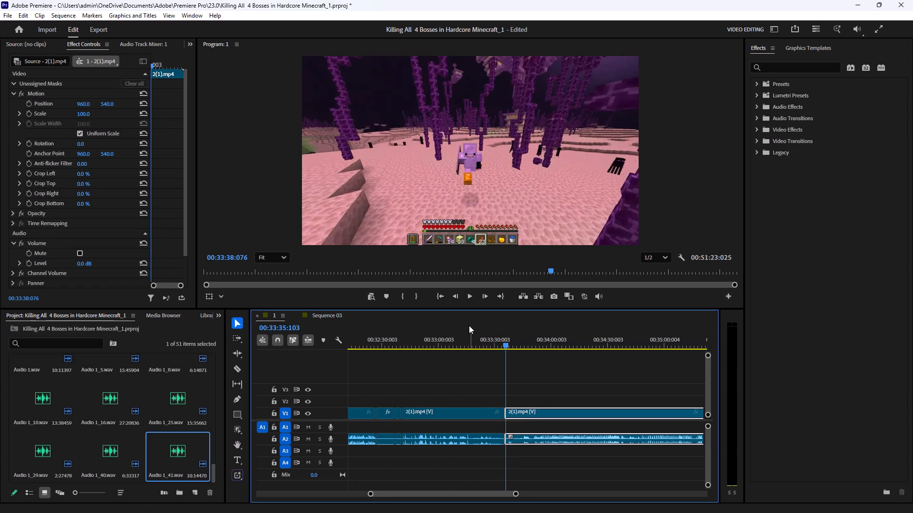
left_click(472, 297)
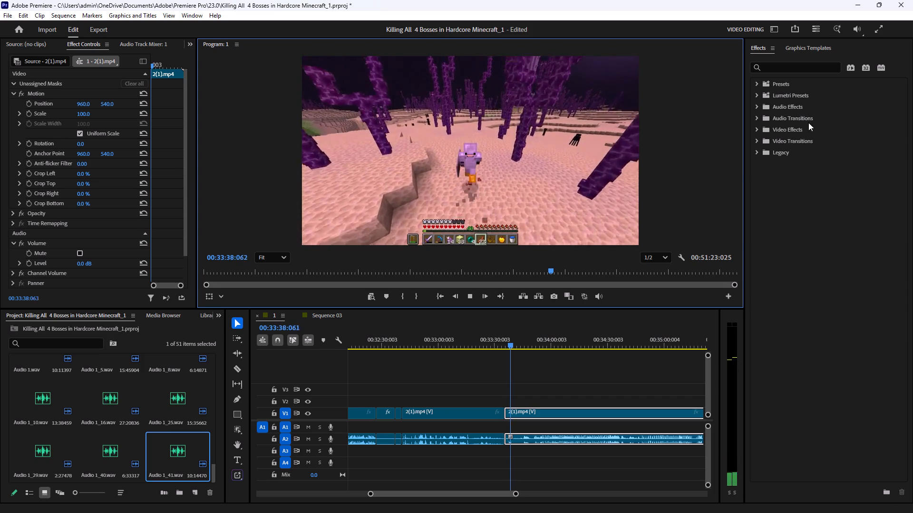
left_click(602, 380)
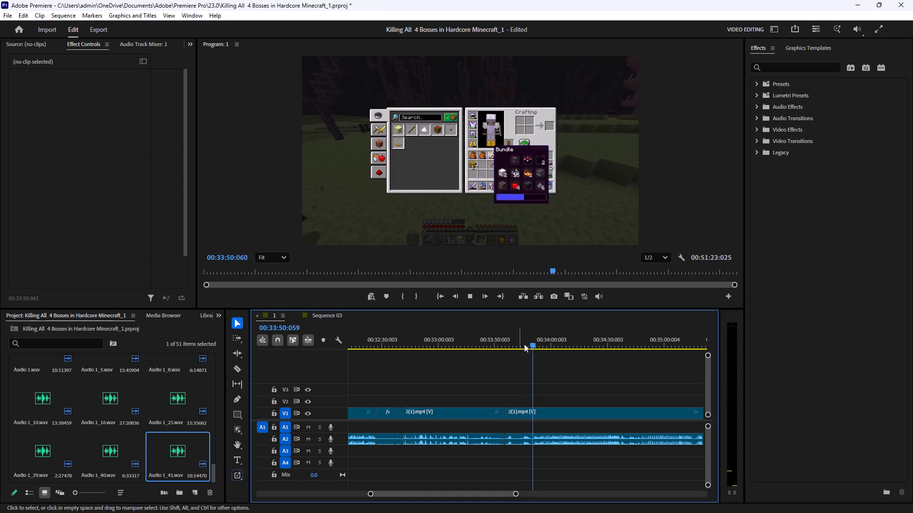
left_click(474, 297)
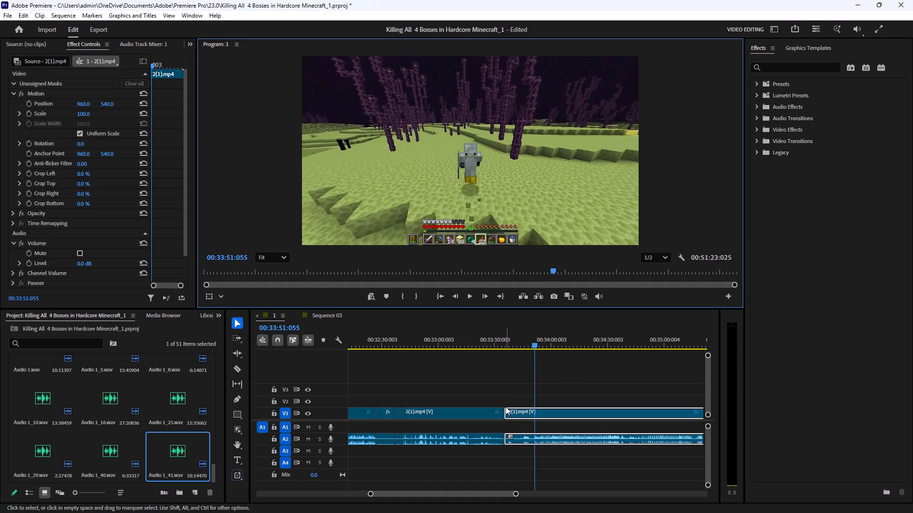
left_click_drag(506, 412, 534, 416)
left_click(534, 416)
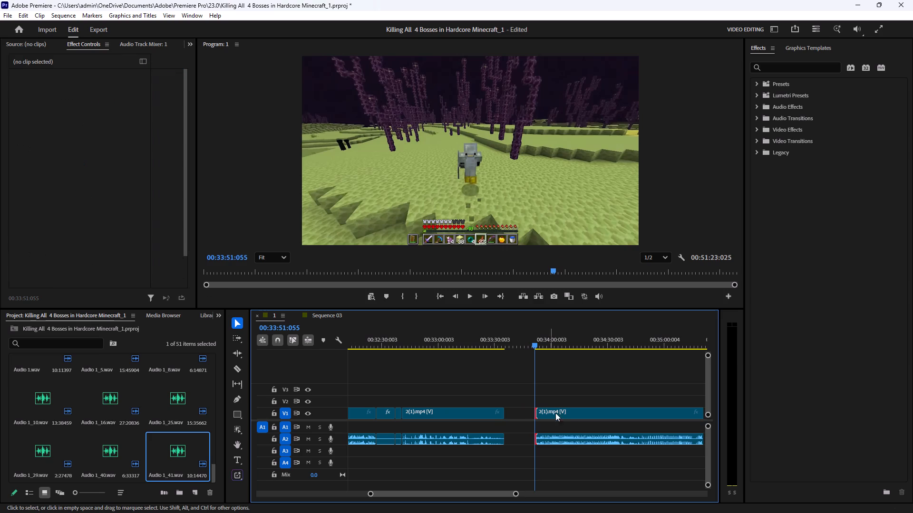
left_click_drag(572, 415, 545, 417)
Play across the join, trim about 10 seconds off the preceding clip's end and move the following gameplay clip back against it.
left_click(501, 346)
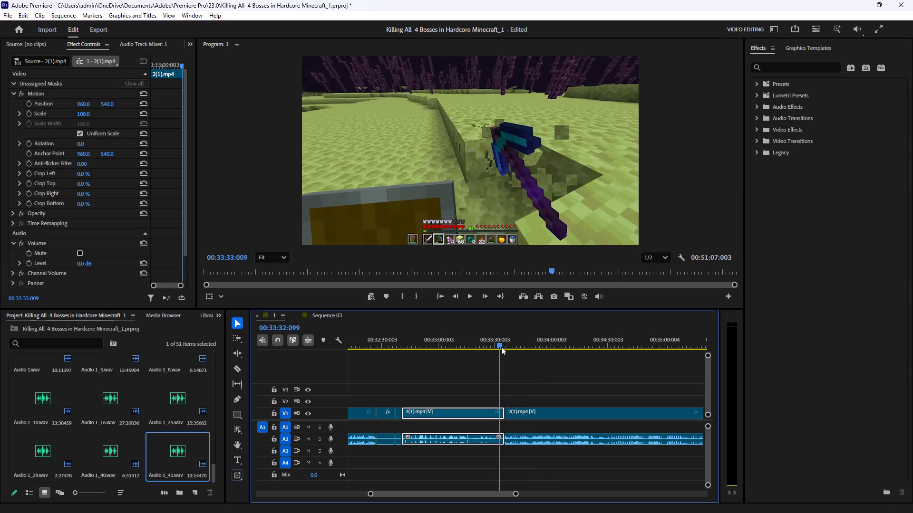
left_click(470, 296)
left_click(602, 375)
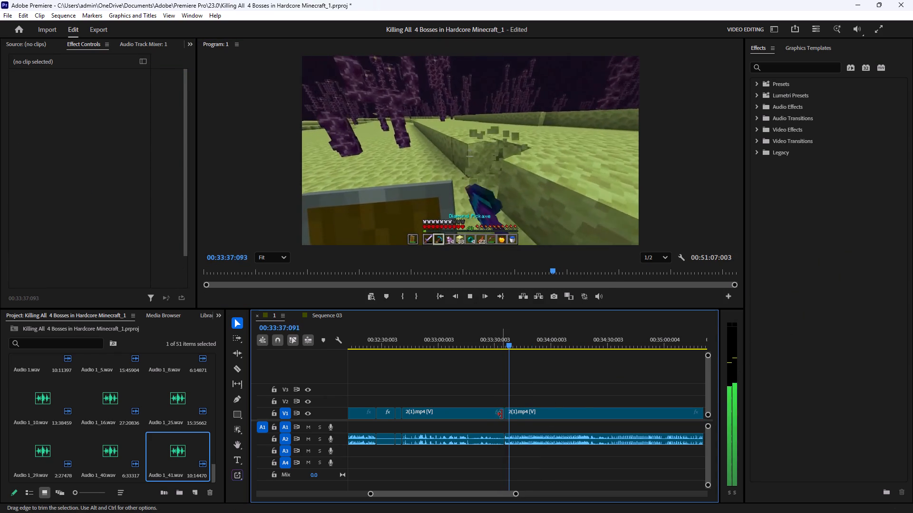
left_click_drag(504, 414, 485, 419)
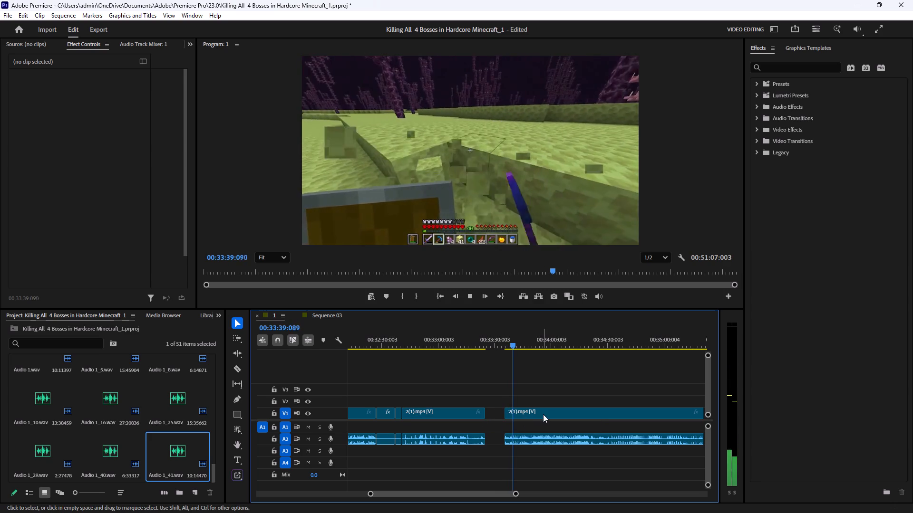
left_click_drag(543, 414, 524, 418)
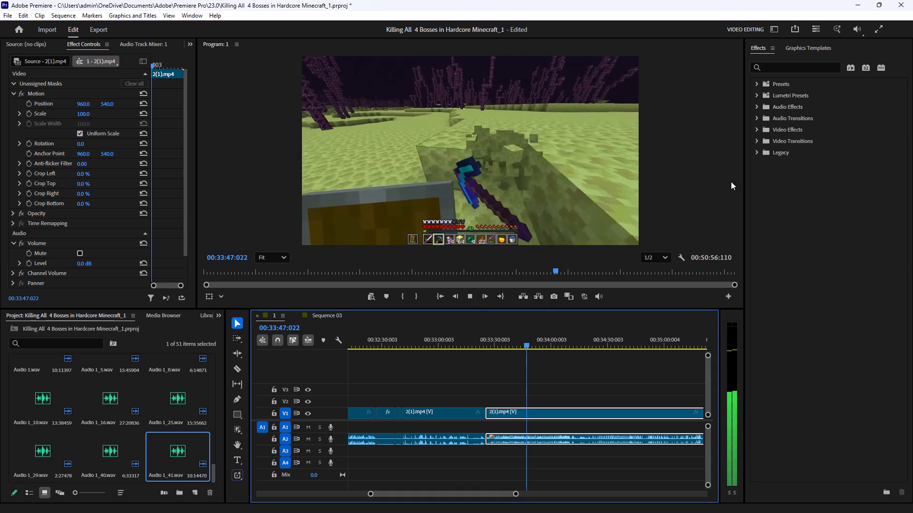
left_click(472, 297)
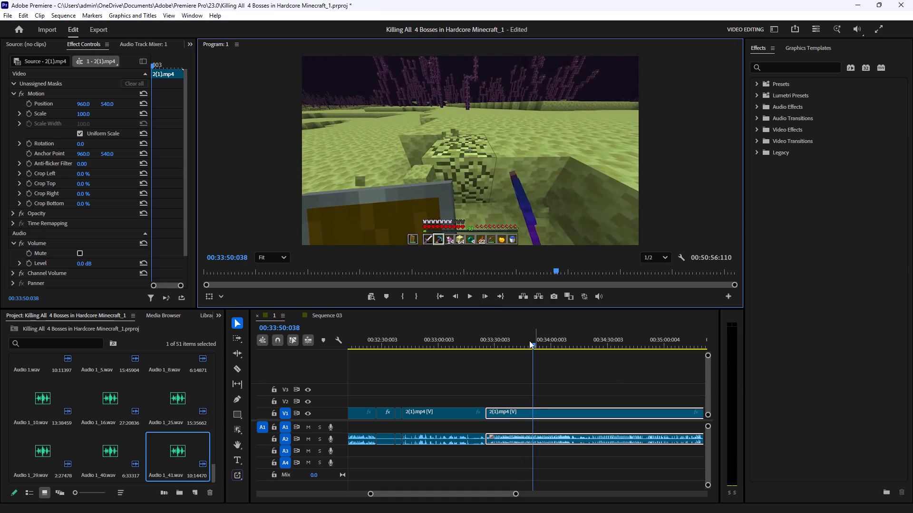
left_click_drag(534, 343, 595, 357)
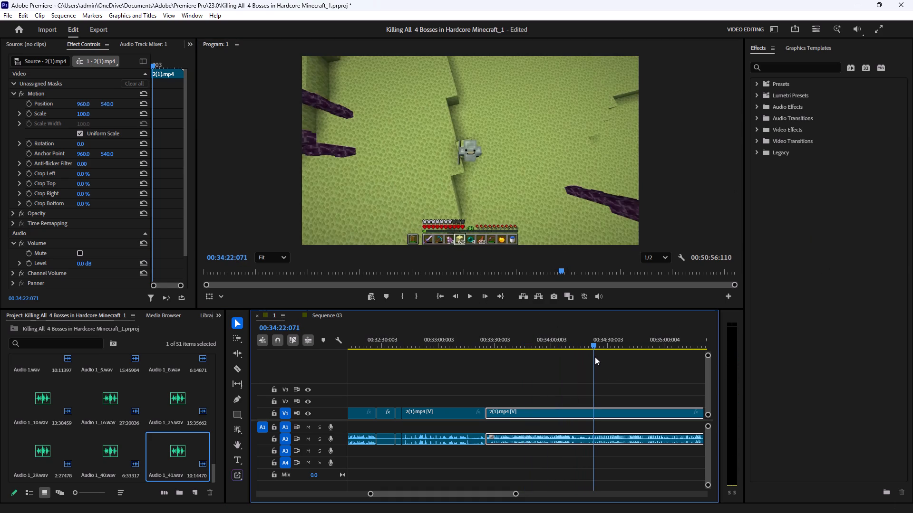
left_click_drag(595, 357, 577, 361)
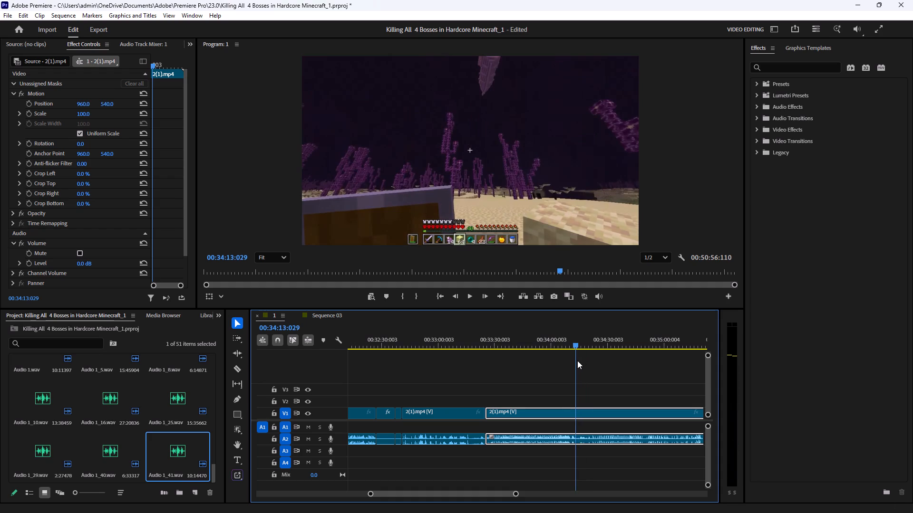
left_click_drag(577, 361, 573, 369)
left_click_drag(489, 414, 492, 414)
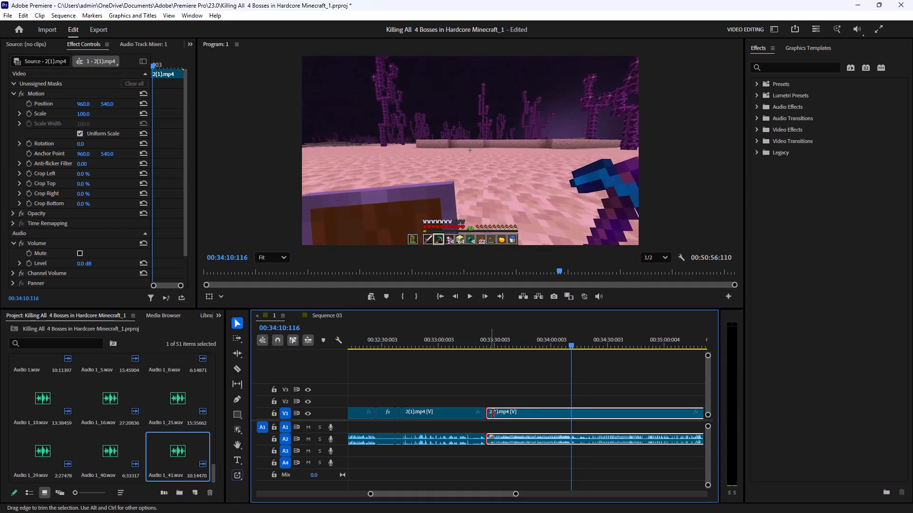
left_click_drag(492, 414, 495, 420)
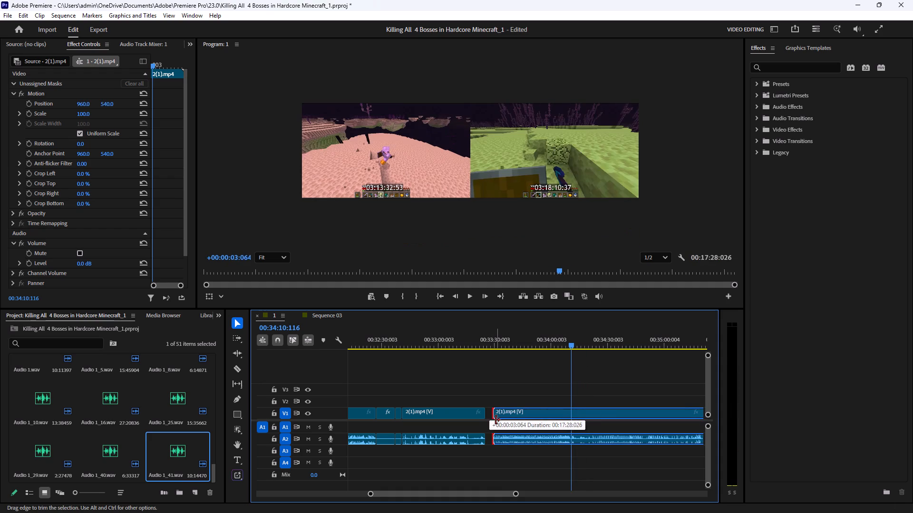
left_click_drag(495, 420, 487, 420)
Play the gameplay clip from about 00:33:44 and split it at 00:33:46:106 and at about 00:34:14.
left_click(522, 339)
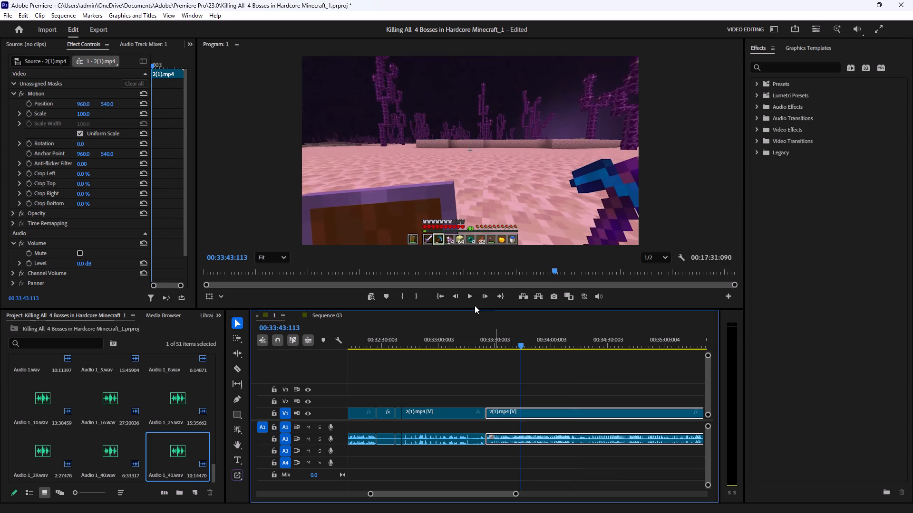
left_click(471, 298)
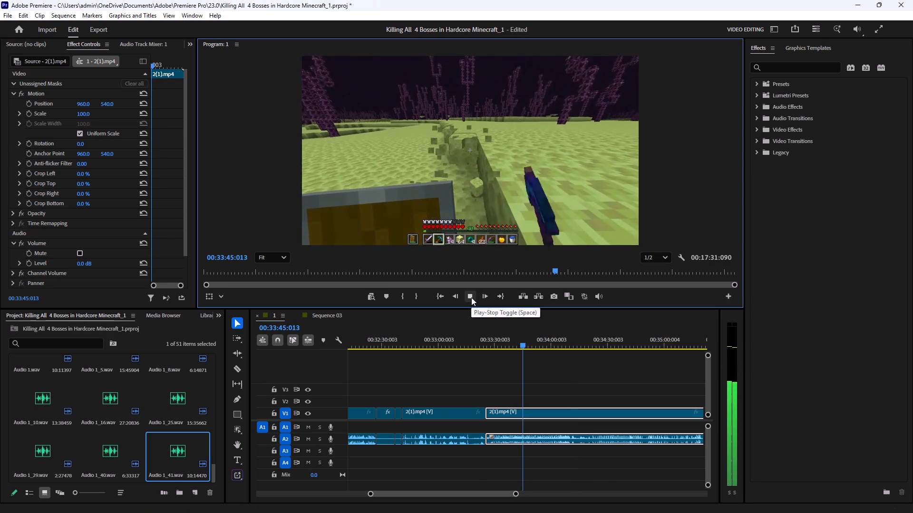
left_click(471, 297)
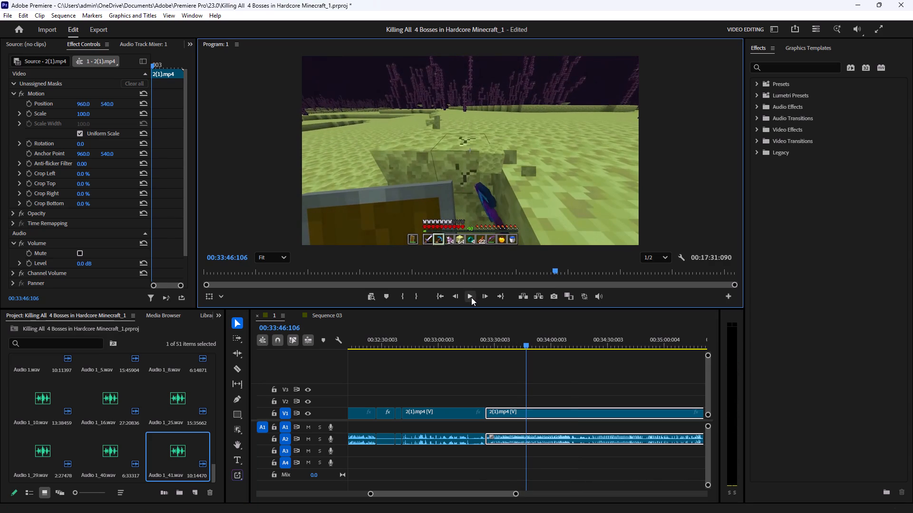
left_click(234, 367)
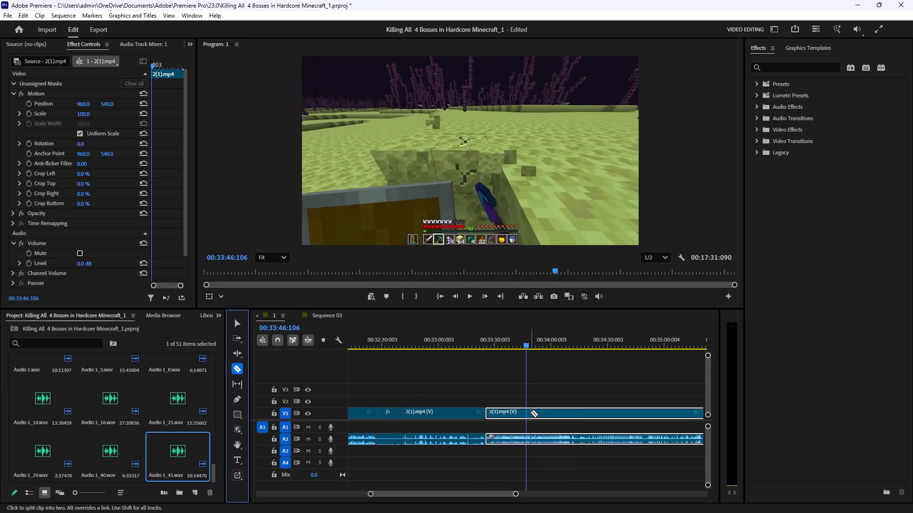
left_click(529, 412)
left_click(577, 410)
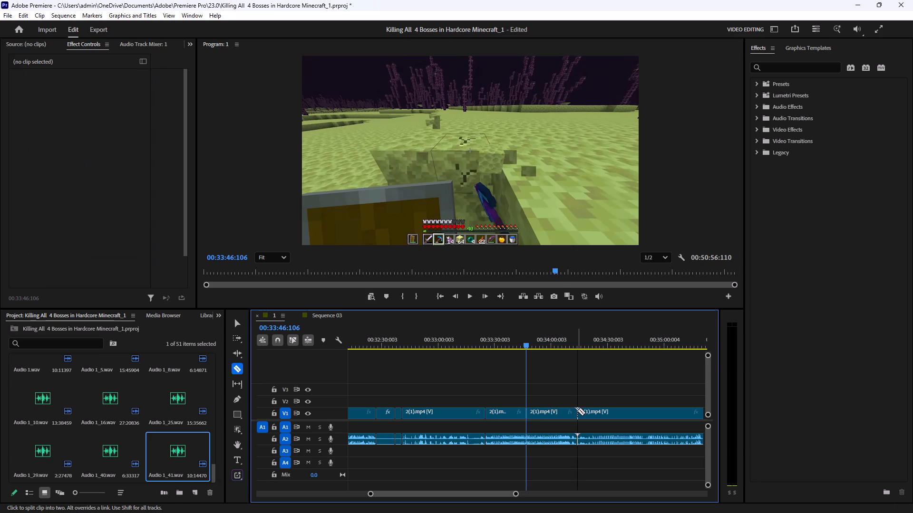
Delete the gameplay section between 00:33:46:106 and about 00:34:14 and close the gap it leaves.
left_click(237, 323)
left_click_drag(556, 374, 548, 452)
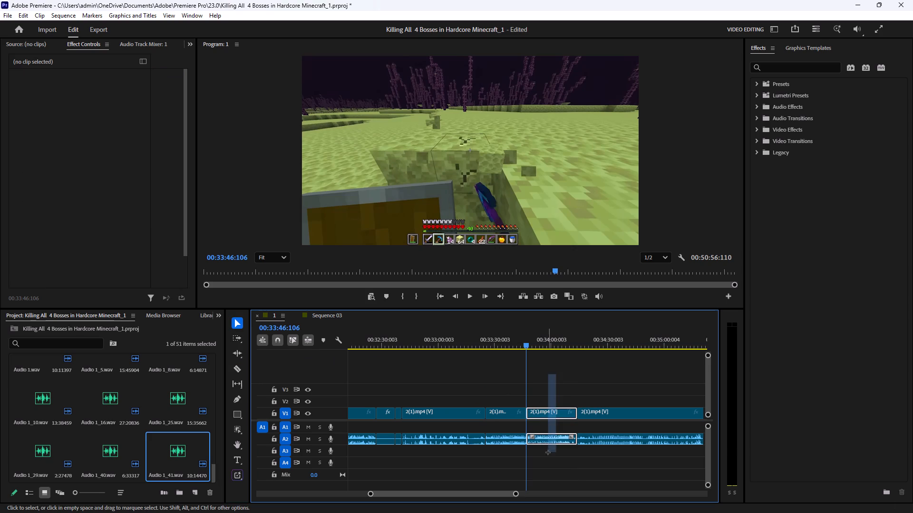
left_click_drag(548, 452, 547, 456)
key("BackSpace")
left_click(557, 408)
key("BackSpace")
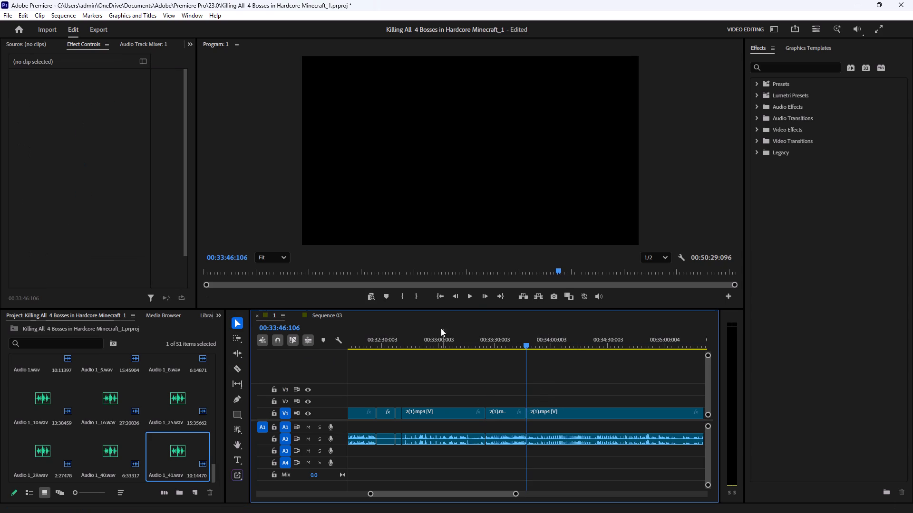
Play from the new join at 00:33:46:106 to review the gameplay that follows.
left_click(470, 295)
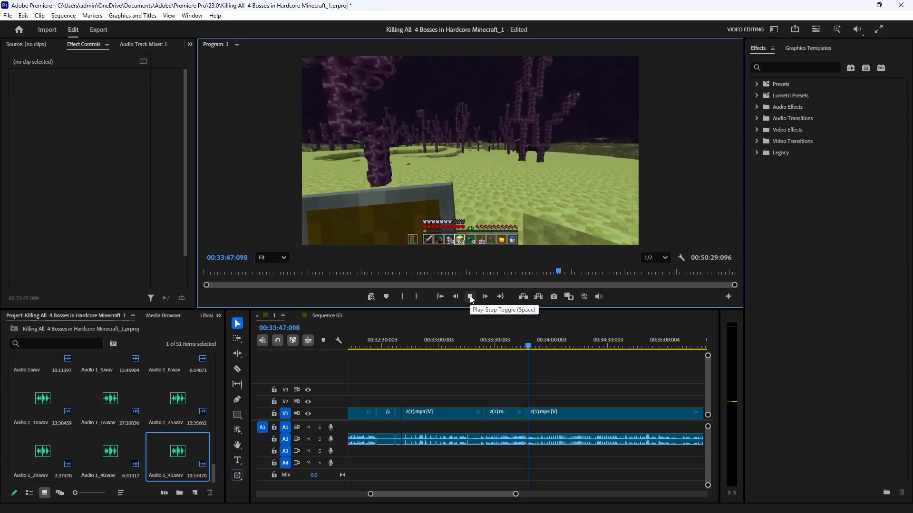
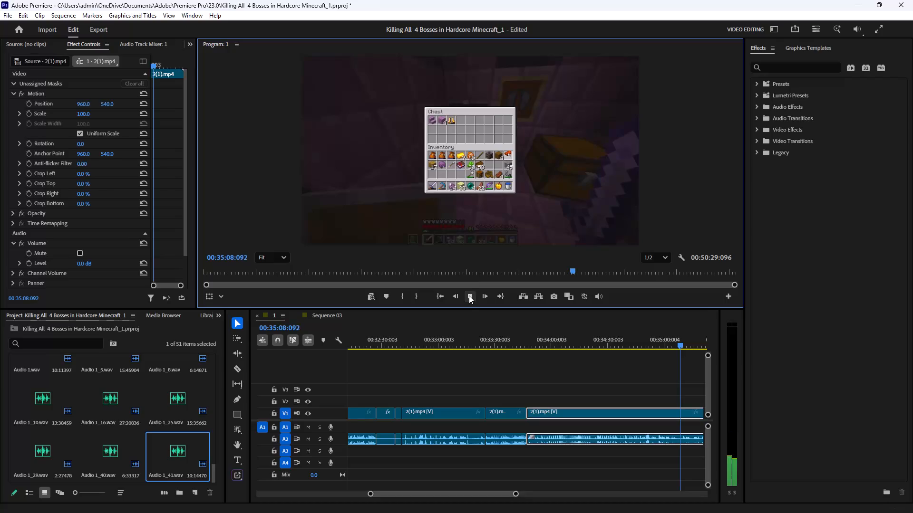
Review the gameplay after the 00:33:46:106 join and split the clip at 00:35:28:012.
left_click(469, 295)
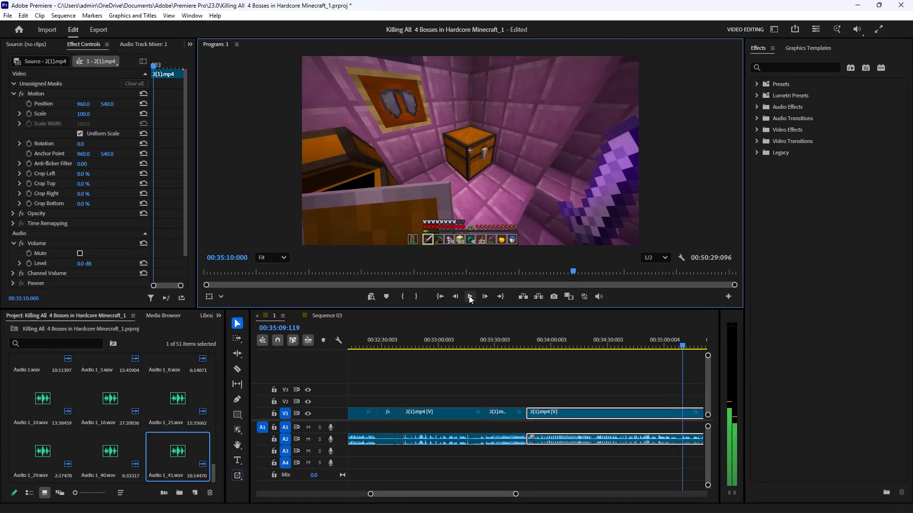
left_click(469, 295)
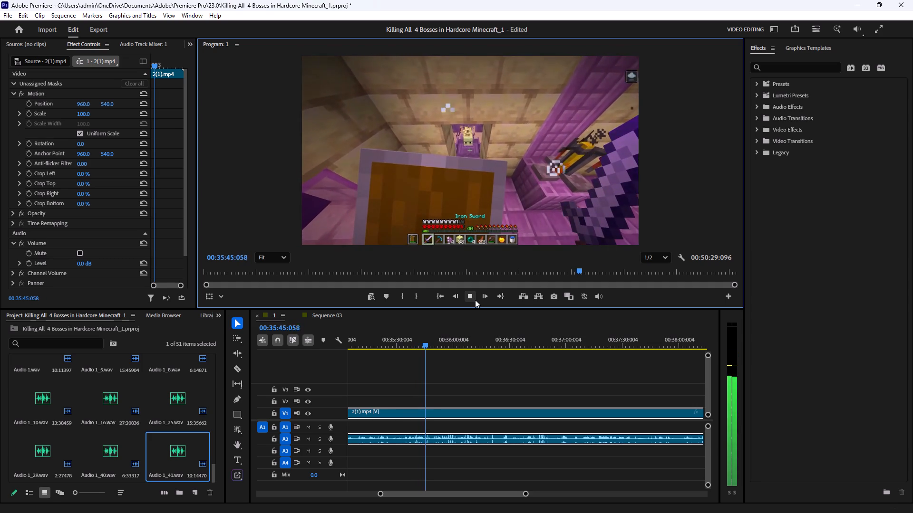
left_click(475, 300)
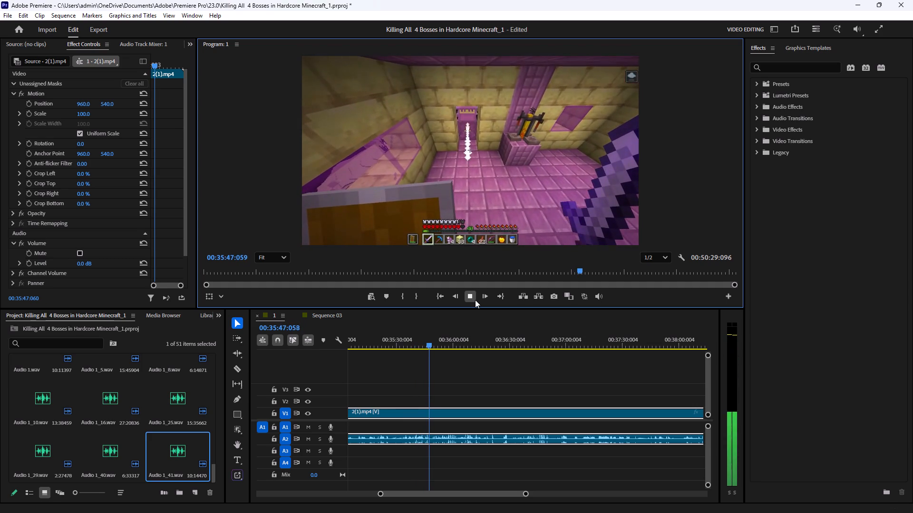
left_click_drag(420, 343, 407, 347)
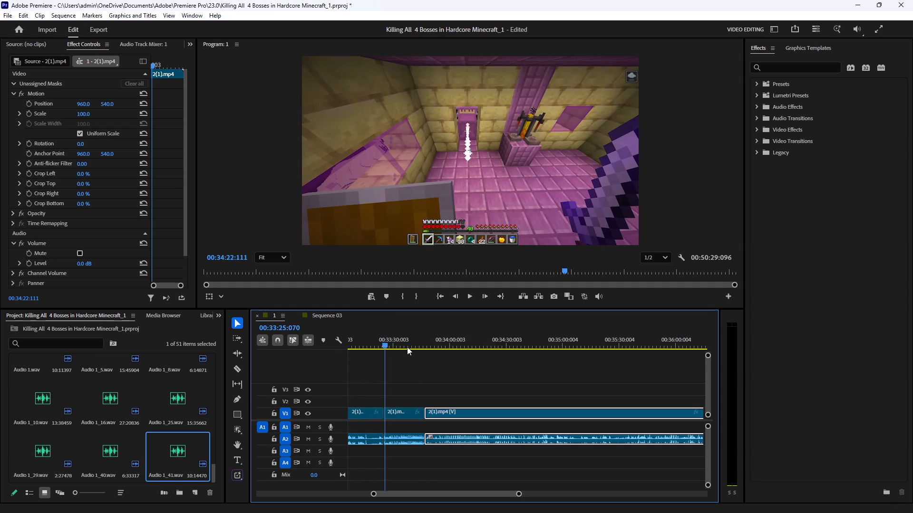
left_click_drag(407, 347, 576, 362)
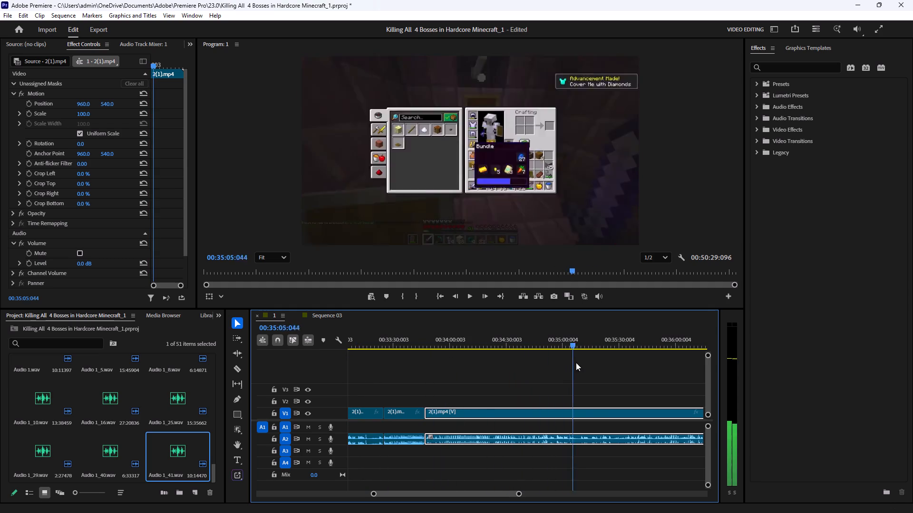
left_click_drag(576, 362, 631, 367)
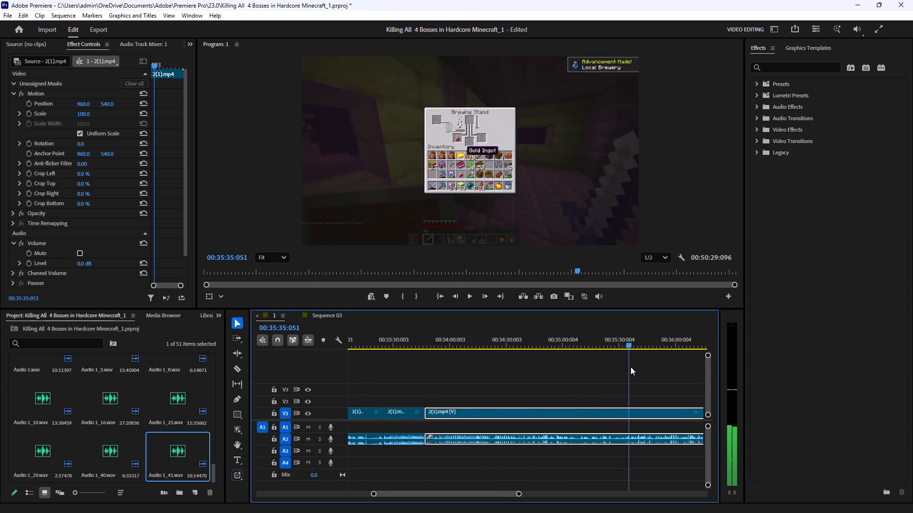
left_click_drag(631, 367, 617, 371)
left_click(235, 370)
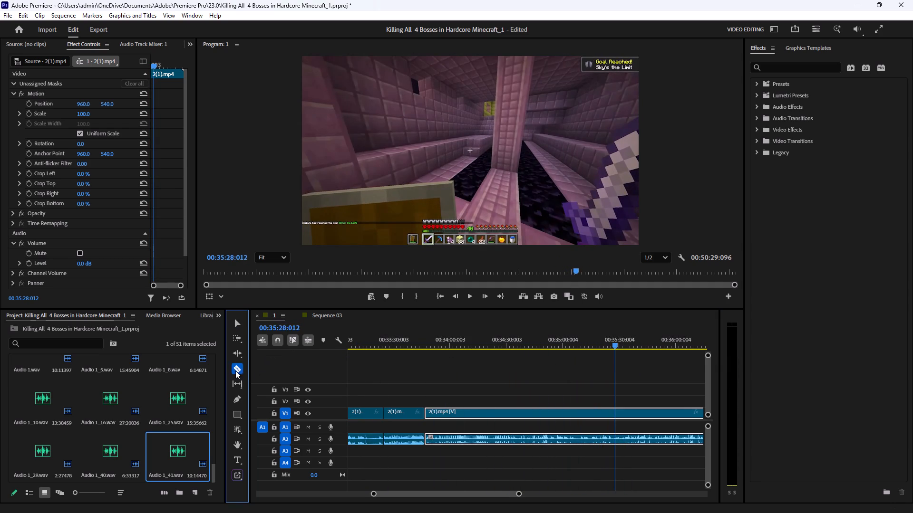
left_click(615, 410)
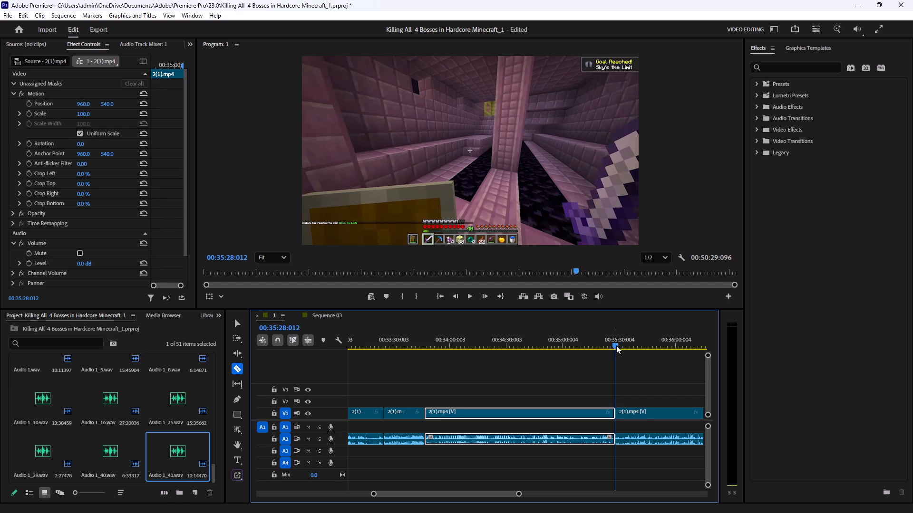
Skim the following End city footage and split the gameplay clip again at 00:37:15:116.
left_click_drag(616, 345, 669, 351)
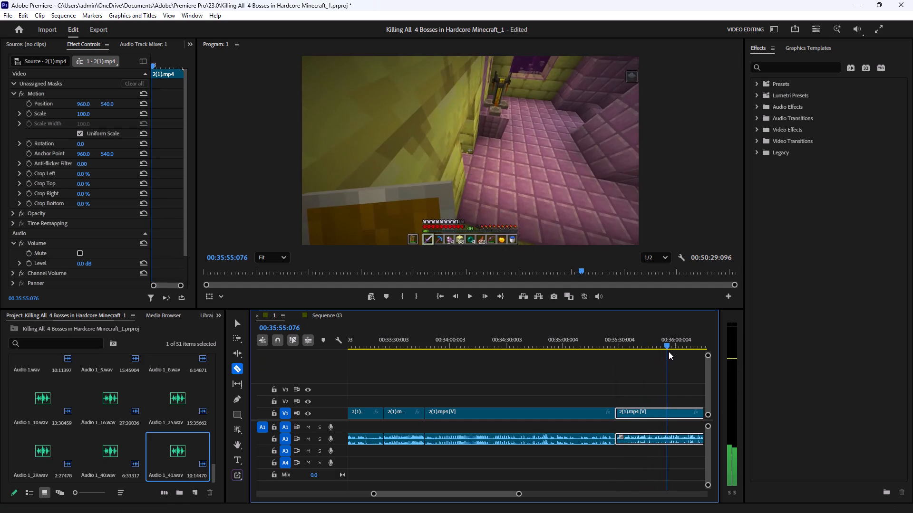
left_click_drag(669, 351, 684, 352)
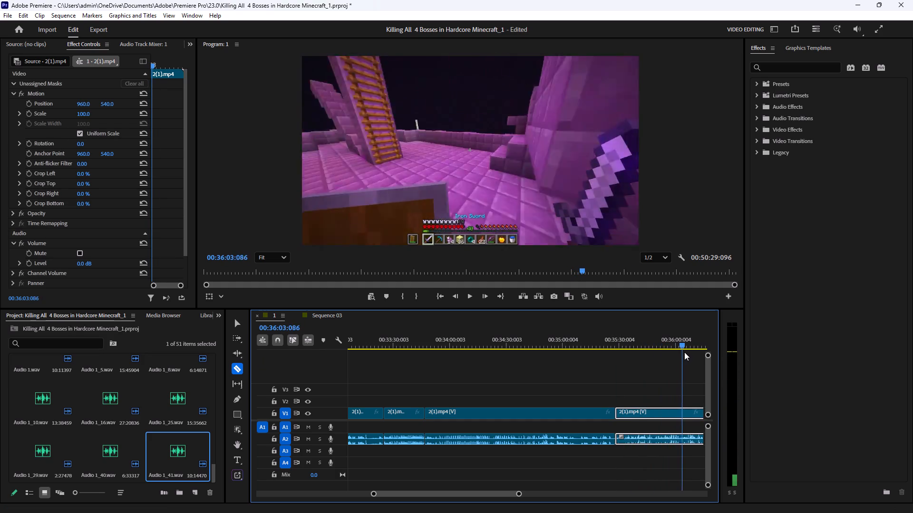
left_click_drag(684, 352, 693, 352)
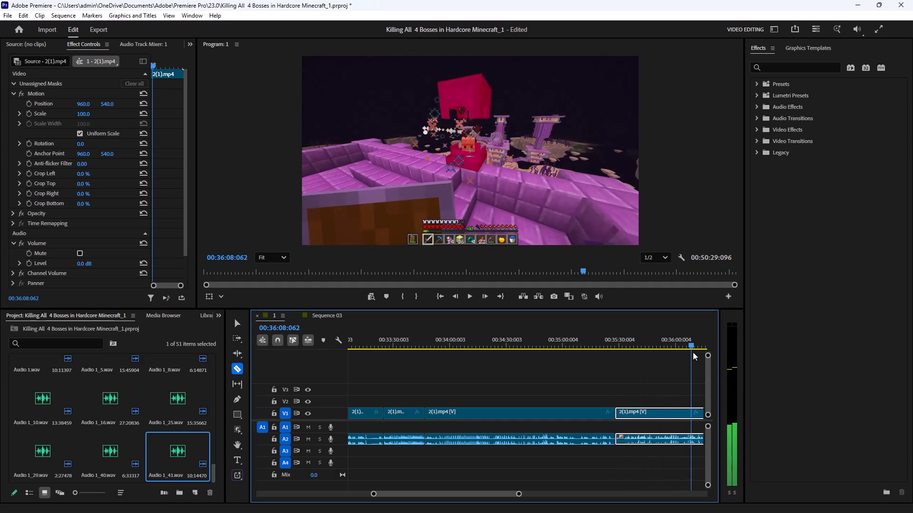
left_click_drag(693, 352, 690, 353)
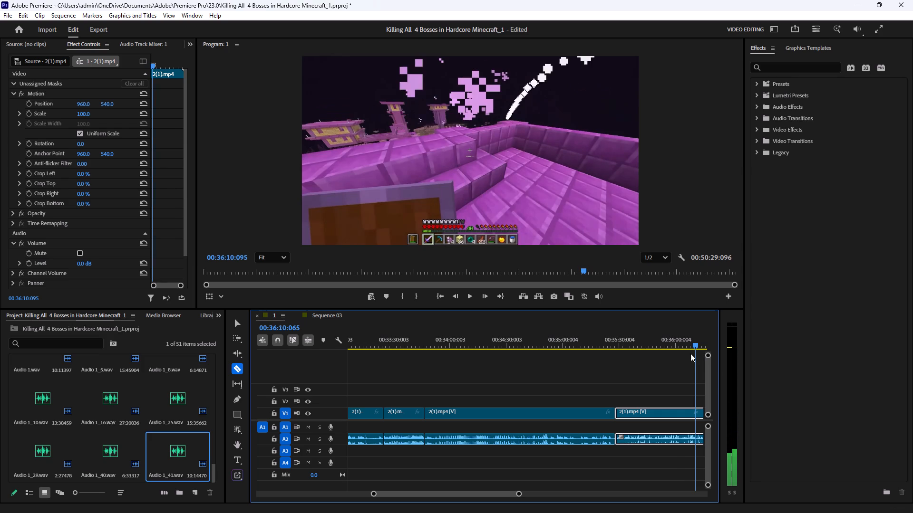
left_click_drag(690, 353, 711, 355)
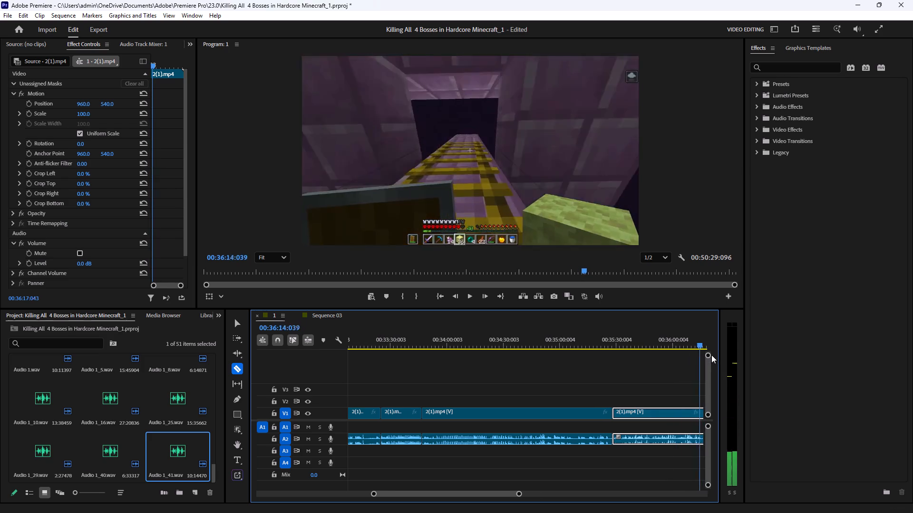
left_click_drag(711, 355, 611, 359)
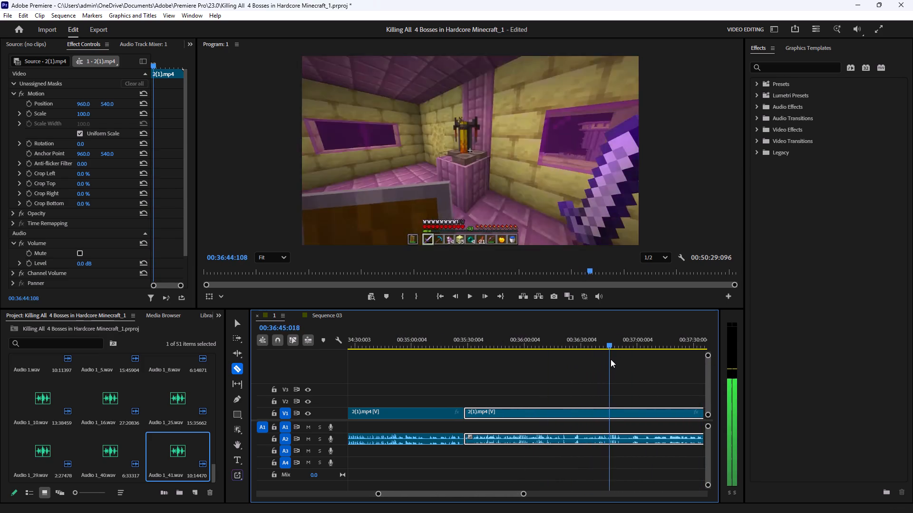
left_click_drag(611, 359, 654, 357)
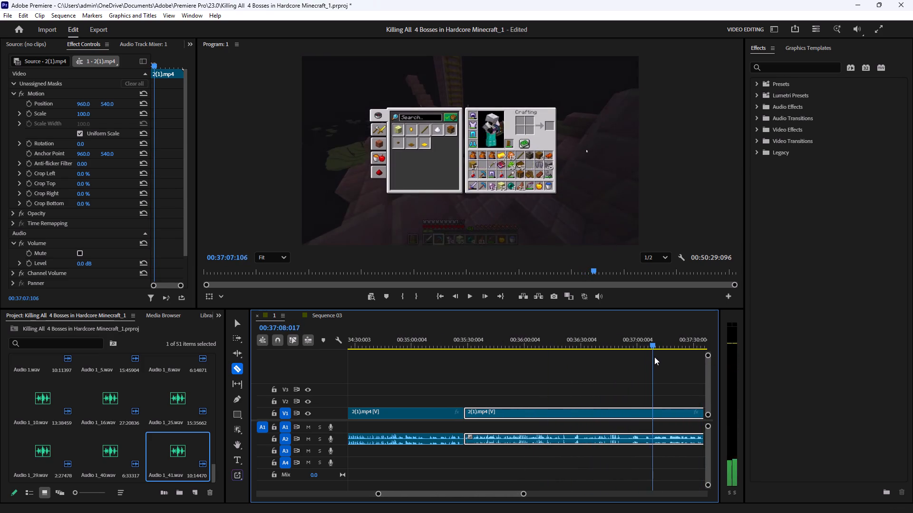
left_click_drag(654, 357, 691, 357)
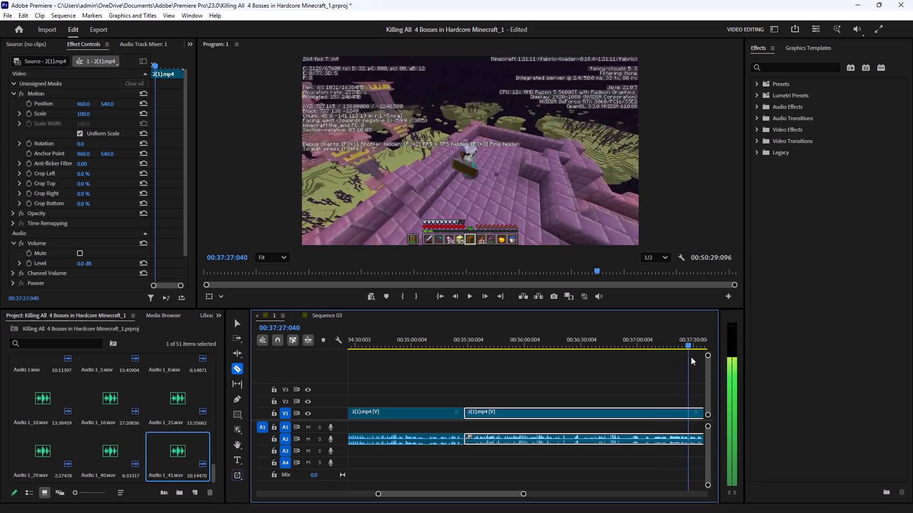
left_click_drag(691, 357, 672, 361)
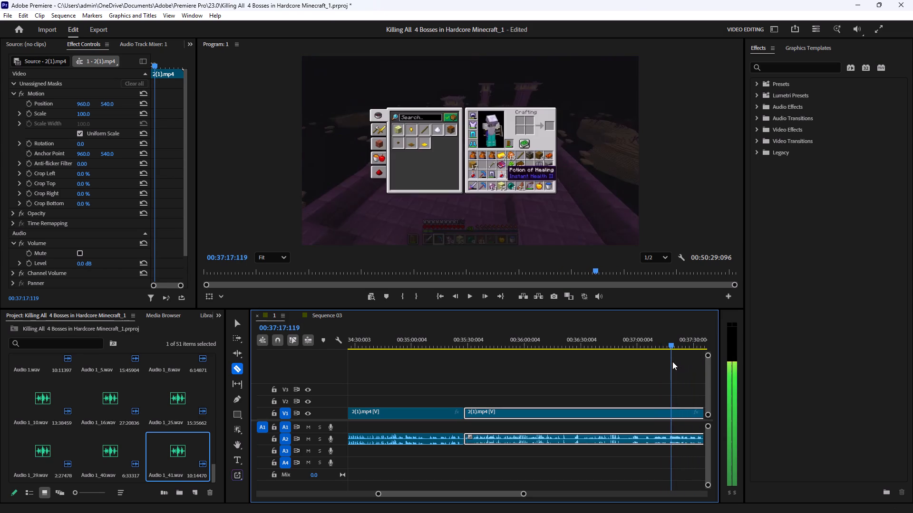
left_click_drag(672, 361, 669, 363)
left_click(669, 410)
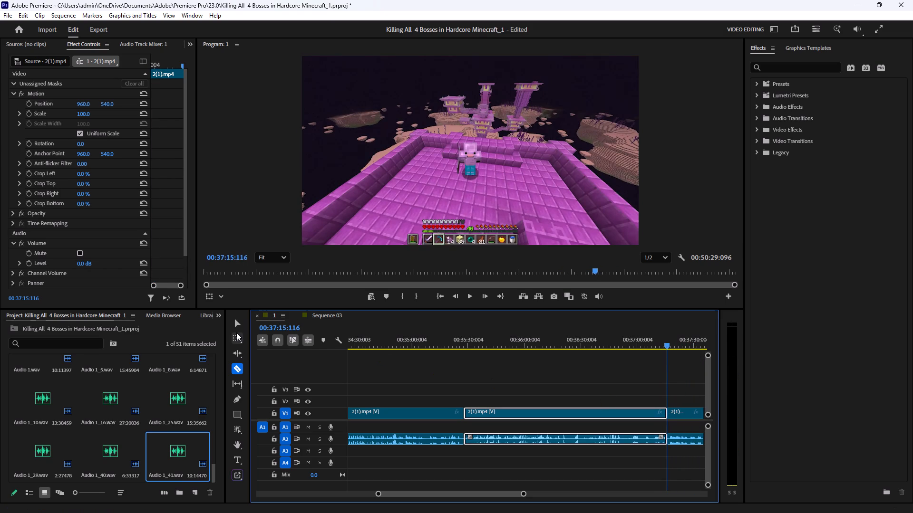
Delete the gameplay section between 00:35:28:012 and 00:37:15:116 and close the gap it leaves.
left_click(236, 326)
left_click_drag(610, 380, 594, 467)
key("BackSpace")
left_click(606, 415)
key("BackSpace")
Skim and play the gameplay from the new join at about 00:35:28 to about 00:35:50.
left_click_drag(473, 340, 470, 341)
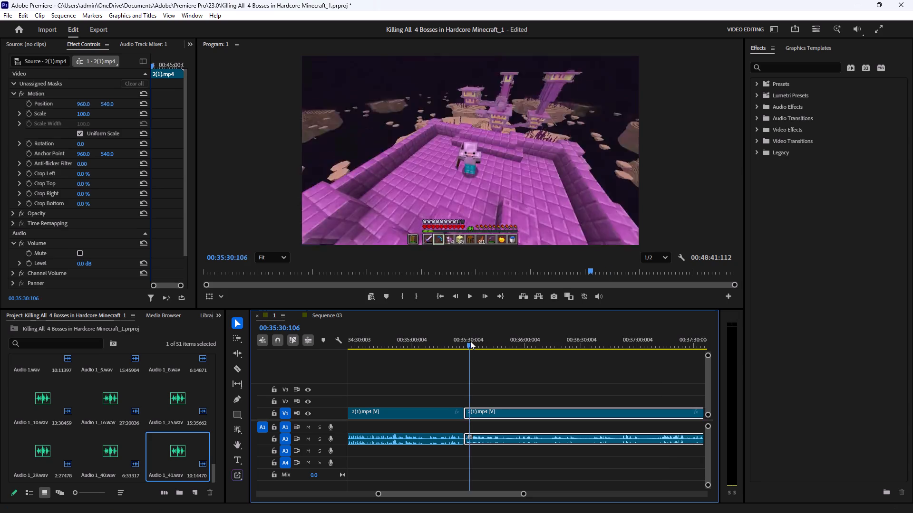
left_click_drag(470, 341, 525, 353)
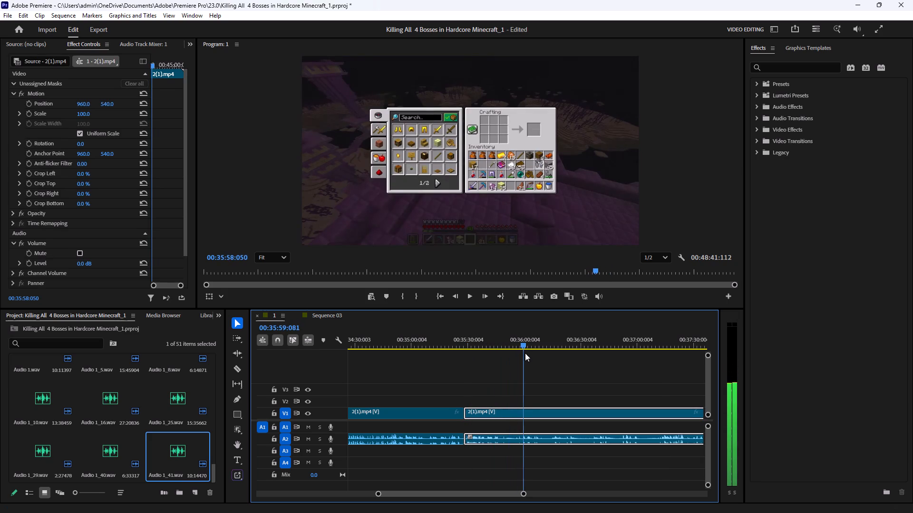
left_click_drag(525, 353, 466, 364)
left_click(475, 293)
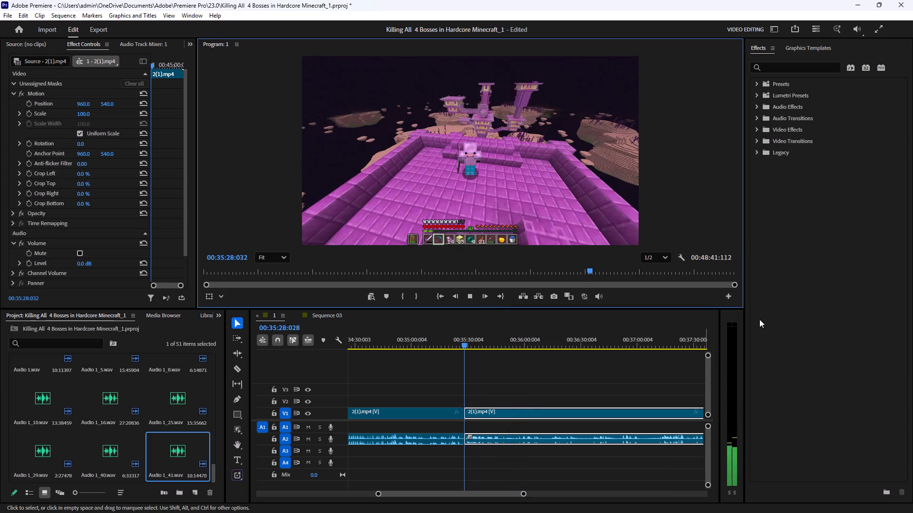
left_click(845, 315)
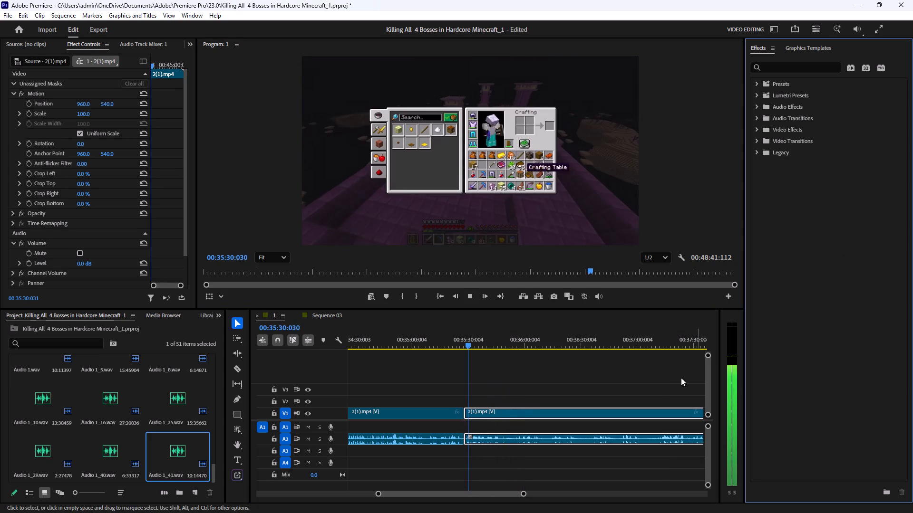
left_click(634, 380)
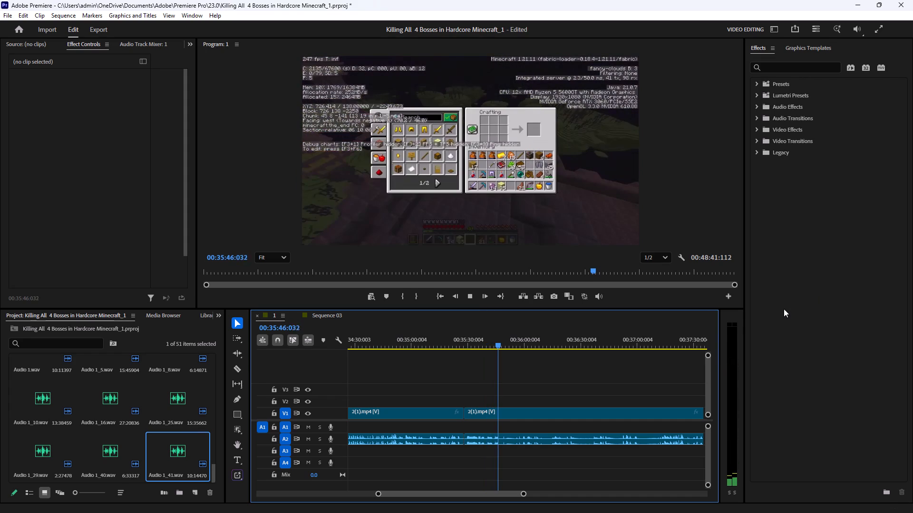
left_click(468, 298)
At 00:35:36:083, add a text box over the gameplay reading "There was another end city on way but it was farther then this one".
left_click_drag(492, 343, 481, 356)
left_click(560, 398)
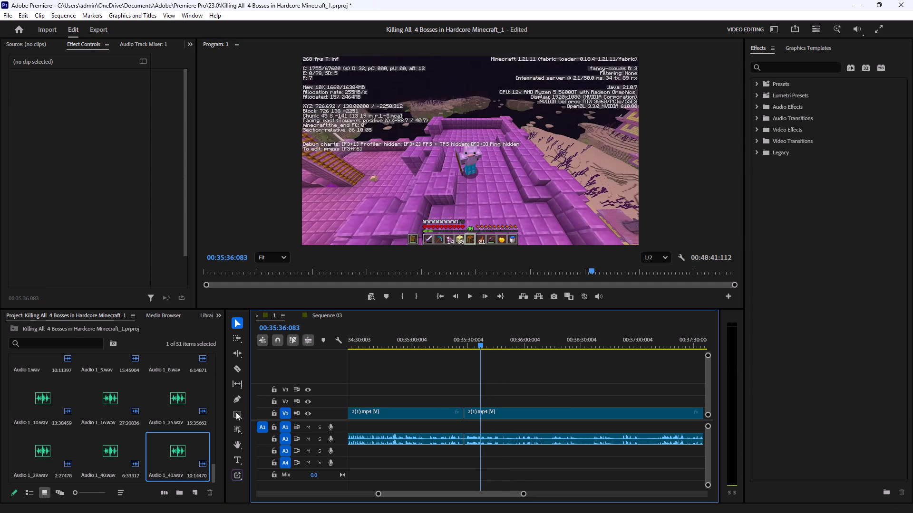
left_click(240, 459)
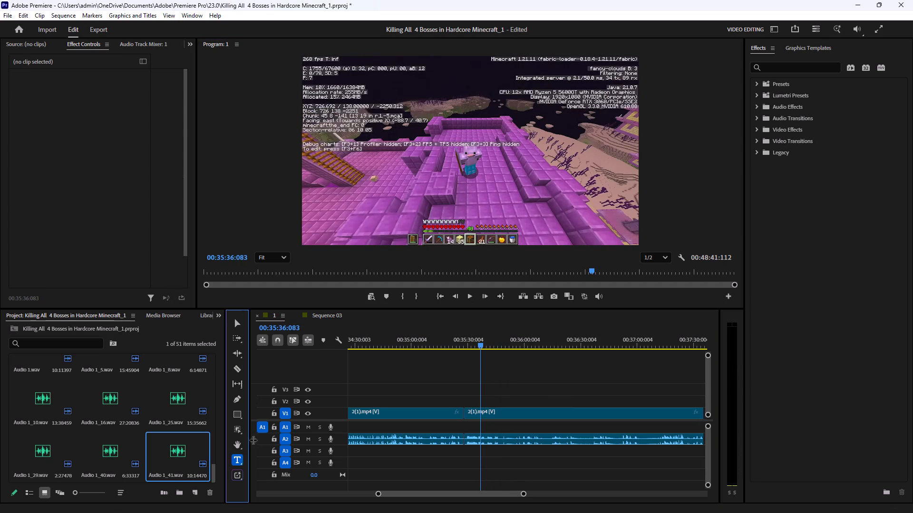
left_click_drag(408, 127, 544, 182)
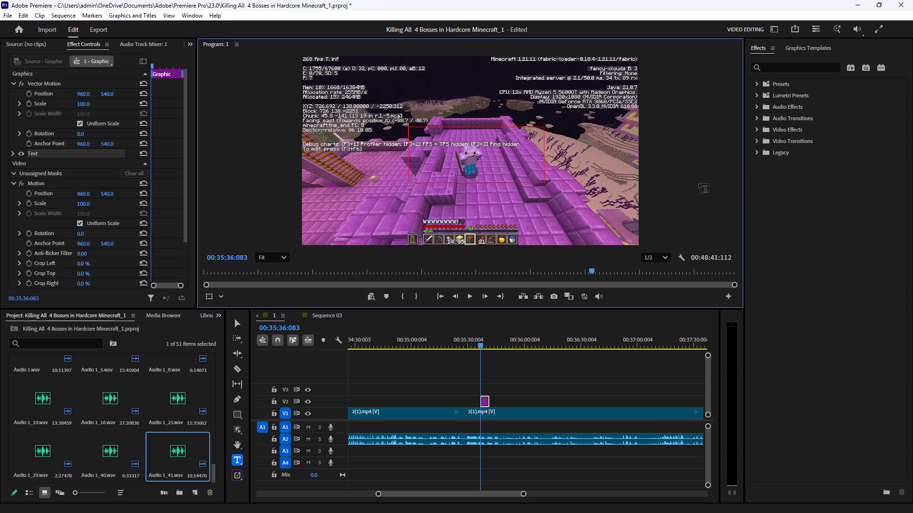
type("I sp")
key("BackSpace")
key("BackSpace")
key("BackSpace")
key("BackSpace")
key("shift+y")
key("BackSpace")
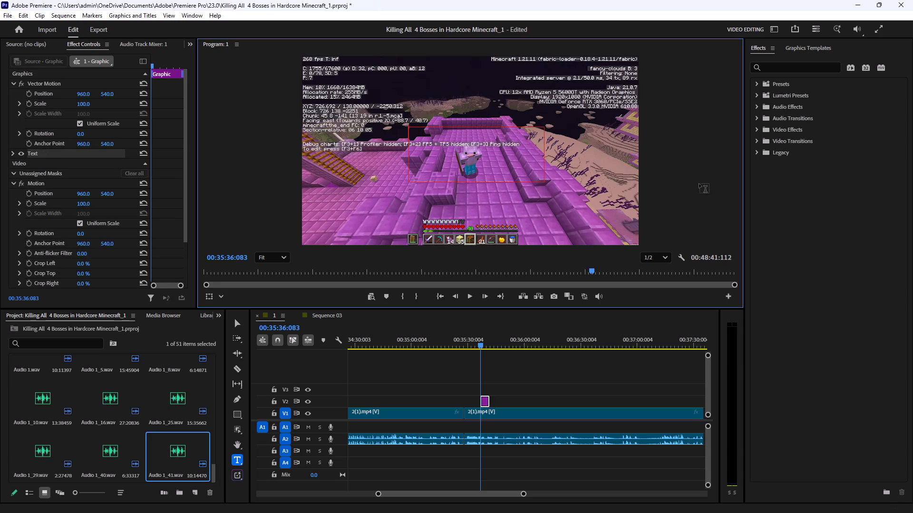
type("There was another")
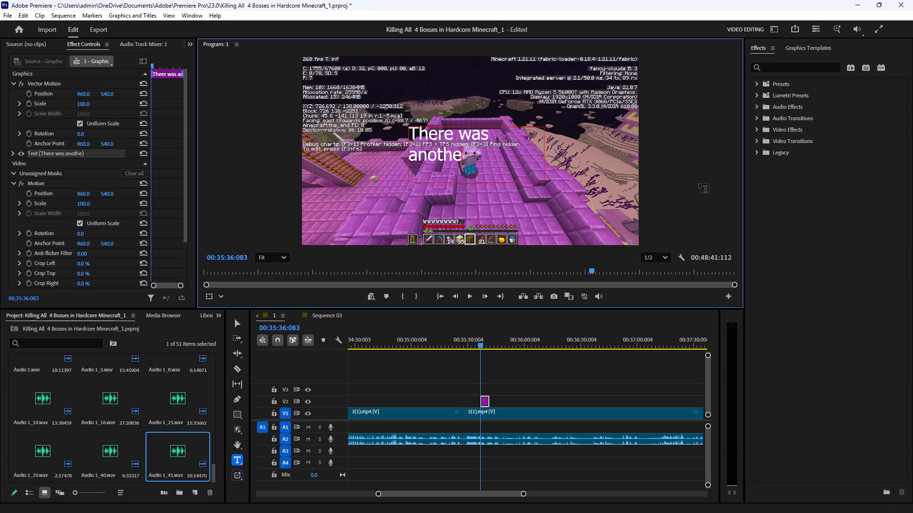
key("space")
type("end city")
key("space")
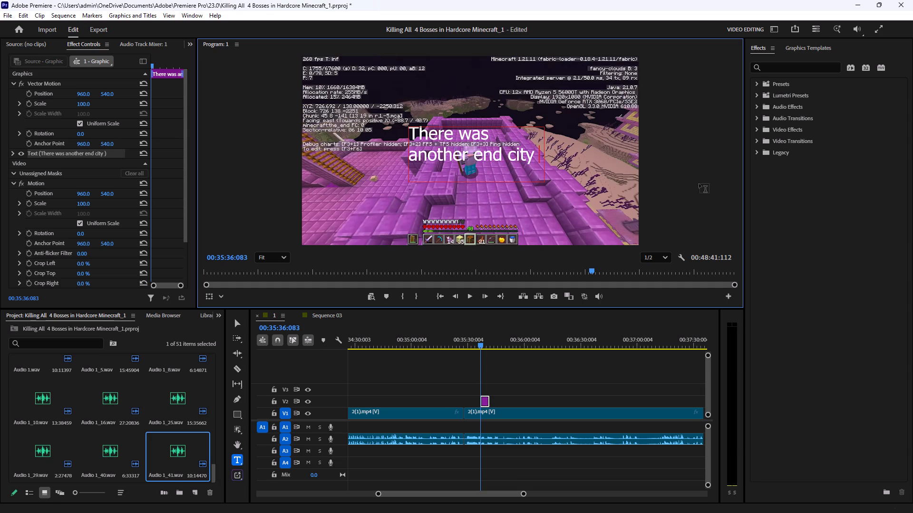
type("on way")
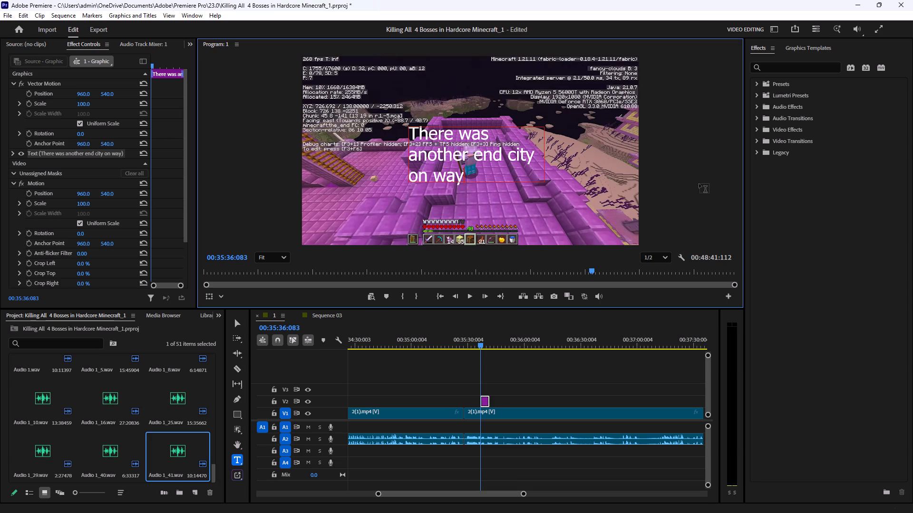
key("space")
type("but it was far")
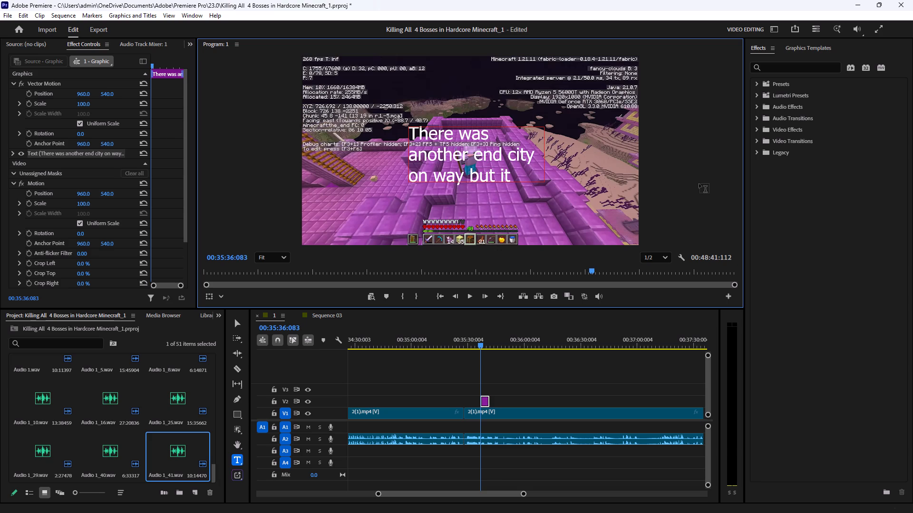
type("ther then this one")
Widen the caption's text box so the whole sentence fits on three lines, and move it to the middle of the frame.
left_click(239, 326)
left_click_drag(408, 183, 333, 194)
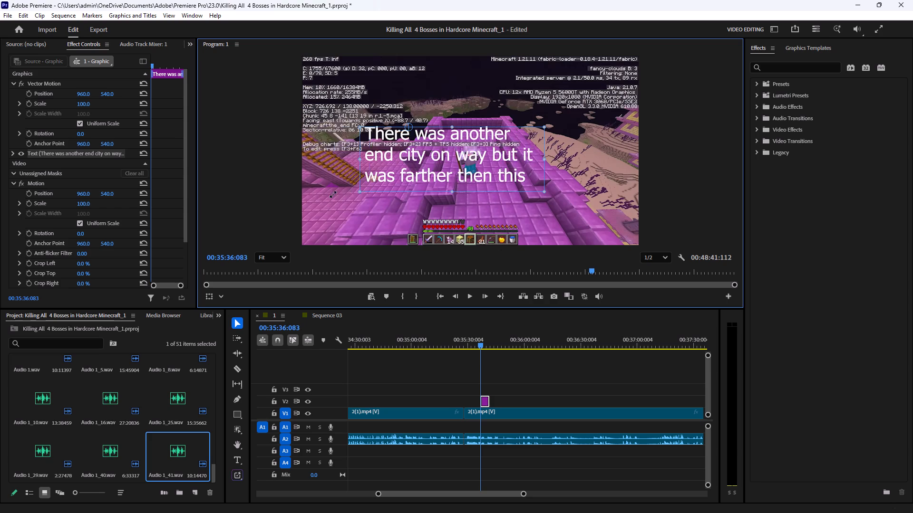
left_click_drag(333, 194, 311, 193)
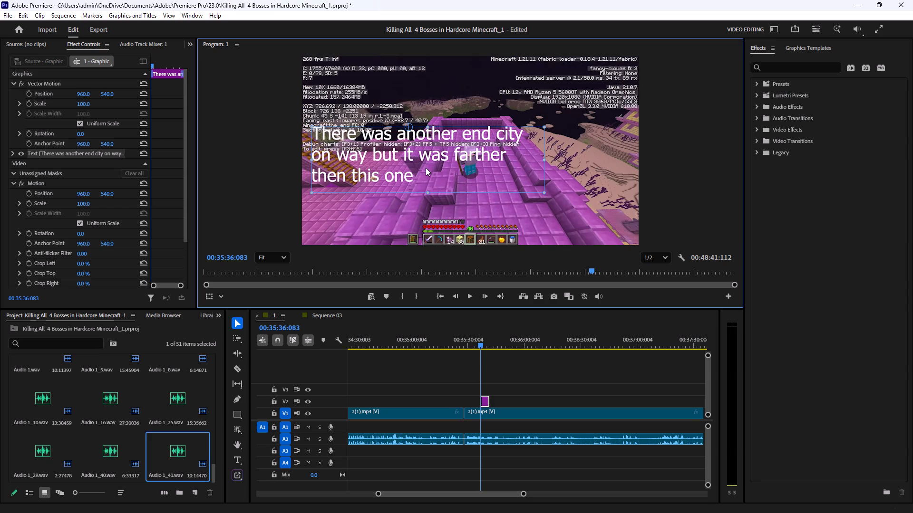
left_click_drag(426, 165, 484, 162)
left_click(686, 177)
left_click(529, 375)
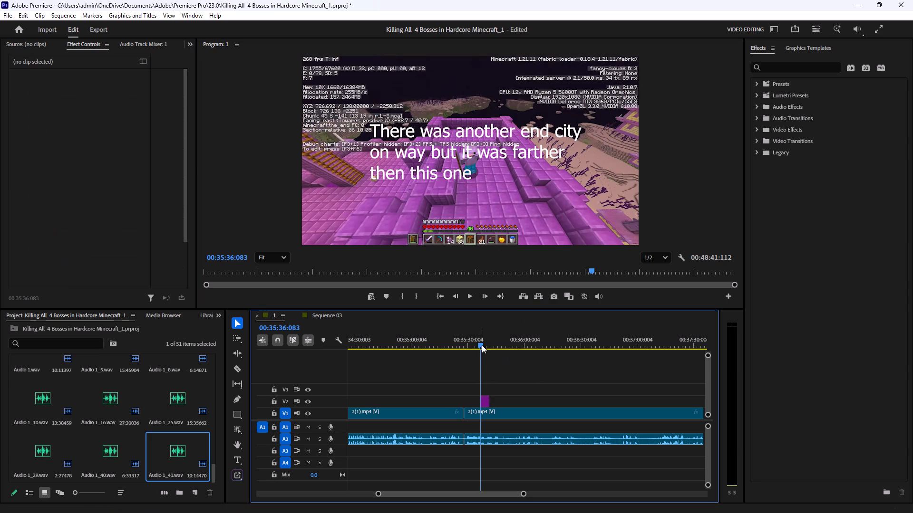
Play the captioned section and correct the caption's wording to "There was another end city on the way but it was further then this one".
left_click(473, 297)
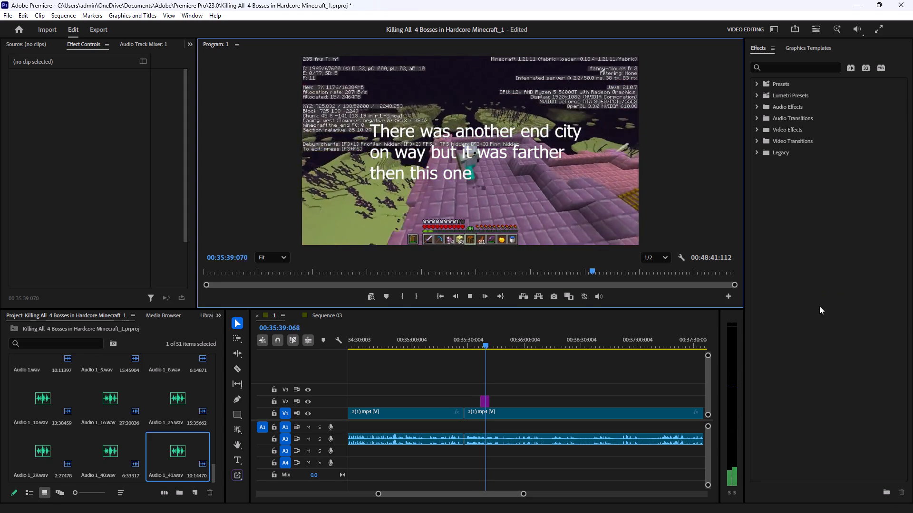
key("space")
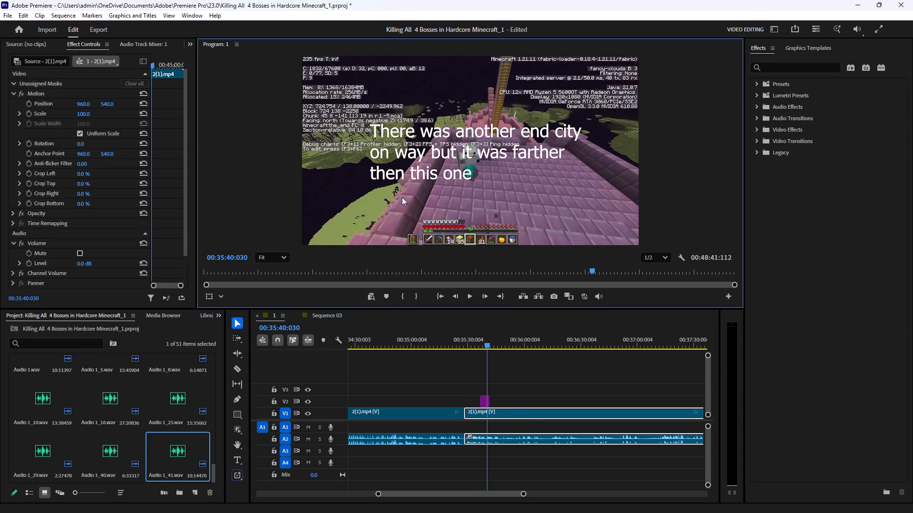
double_click(430, 157)
left_click(398, 154)
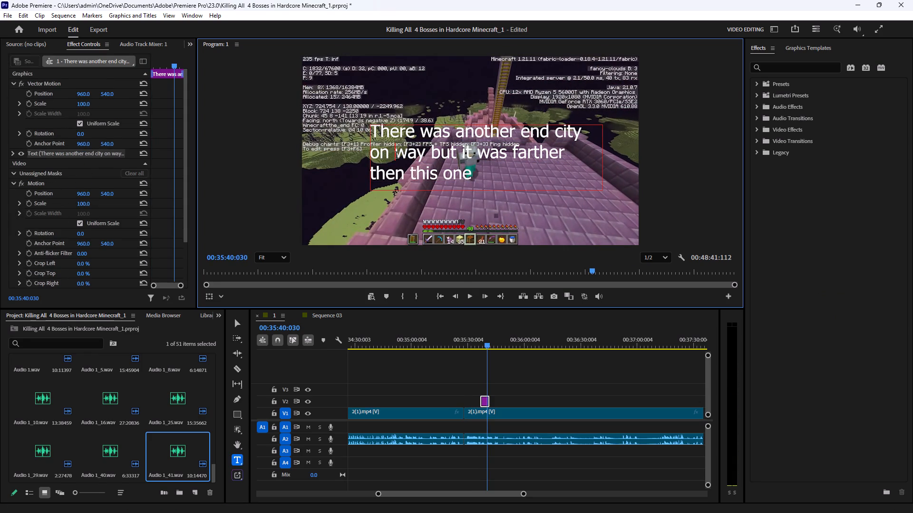
type("the")
key("space")
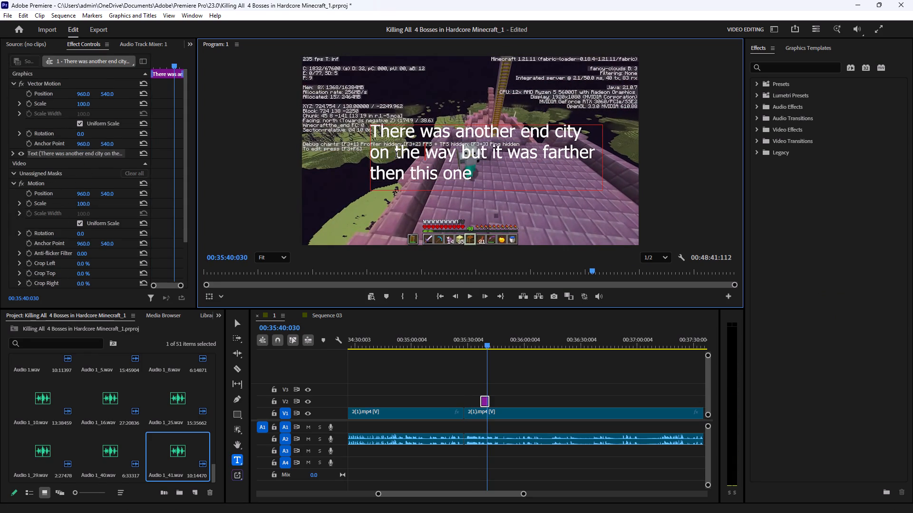
left_click(558, 154)
key("BackSpace")
key("u")
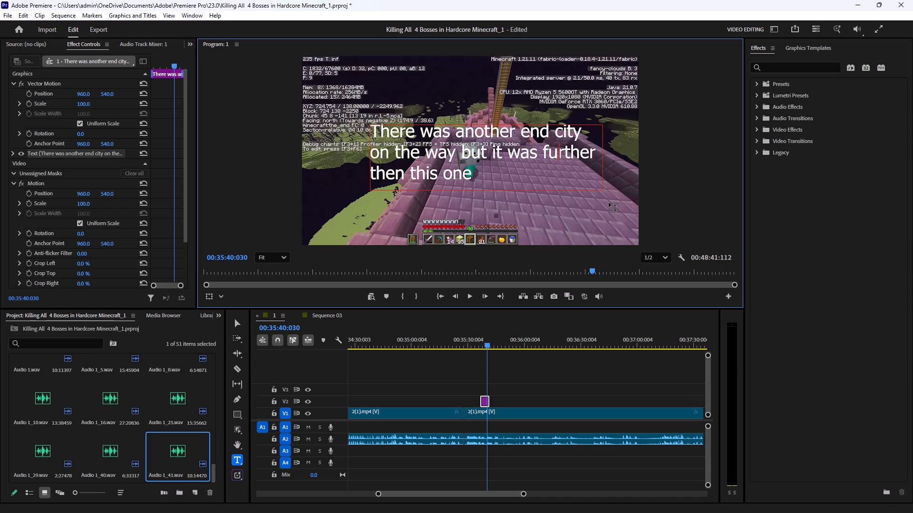
left_click(802, 270)
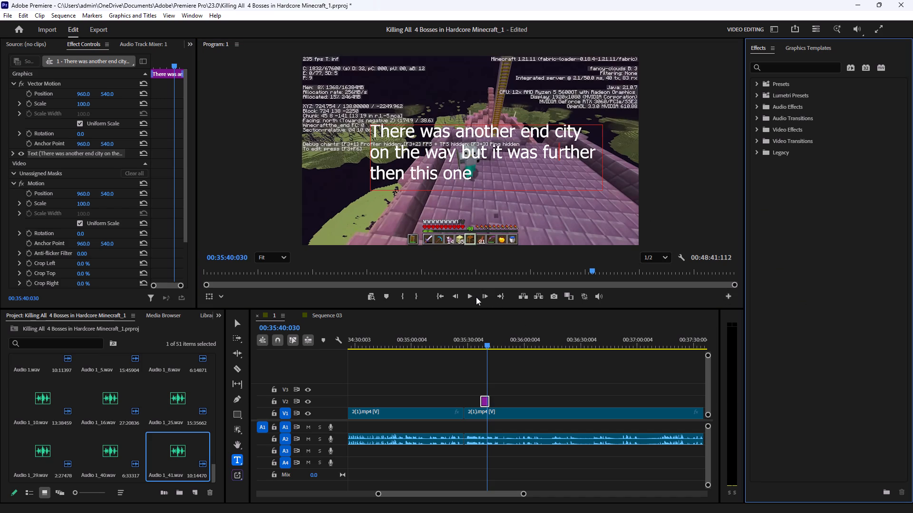
Play the gameplay from 00:35:40:030 to about 00:37:02 while browsing the project's media.
left_click(469, 296)
left_click(559, 375)
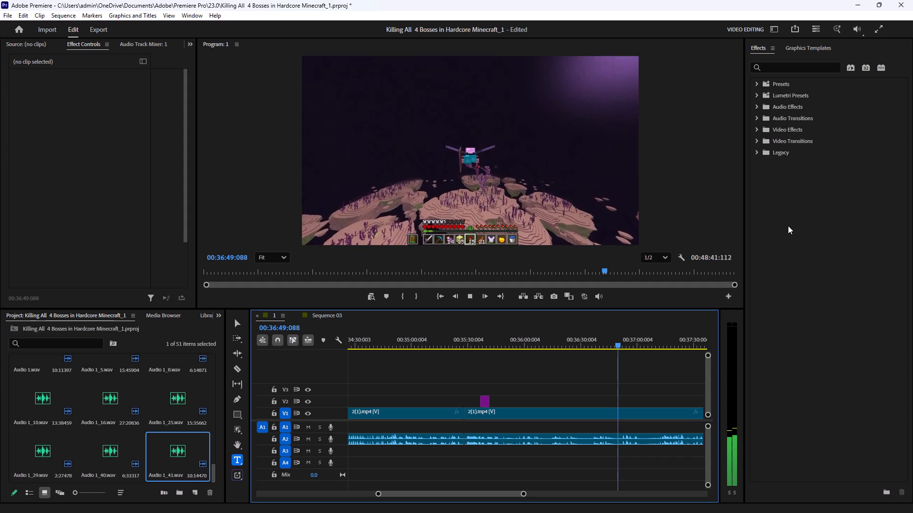
scroll(92, 396, "down", 5)
scroll(100, 420, "up", 5)
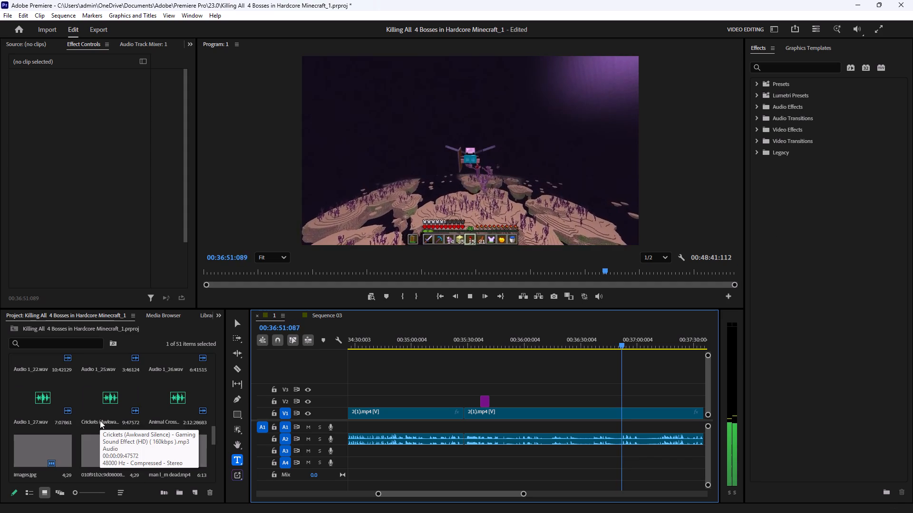
scroll(100, 420, "up", 9)
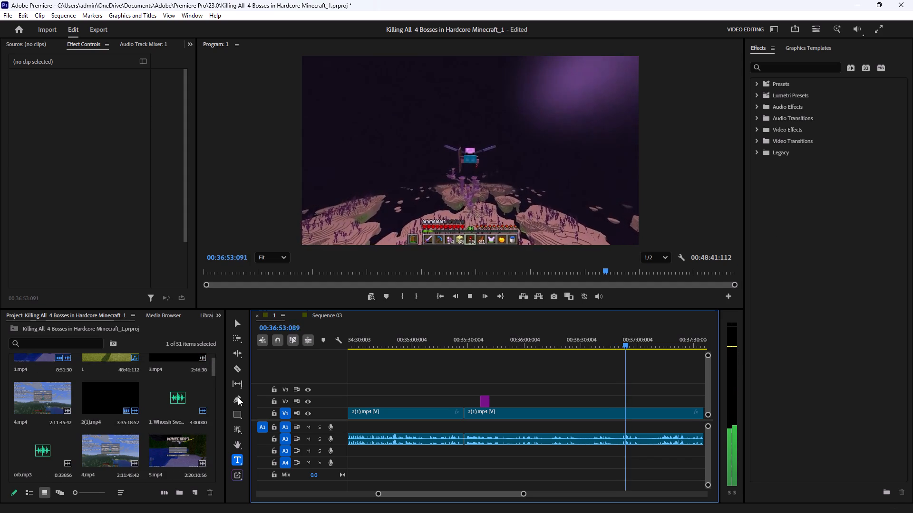
scroll(108, 394, "up", 2)
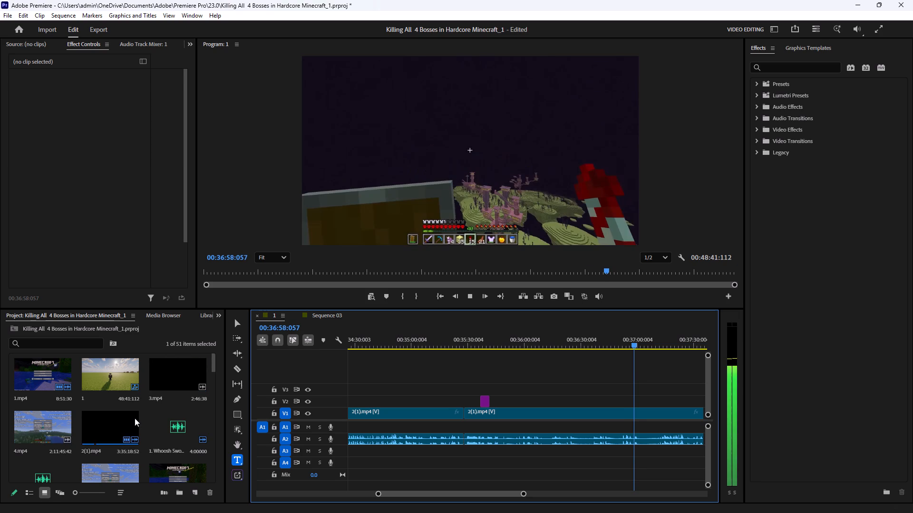
scroll(135, 418, "down", 2)
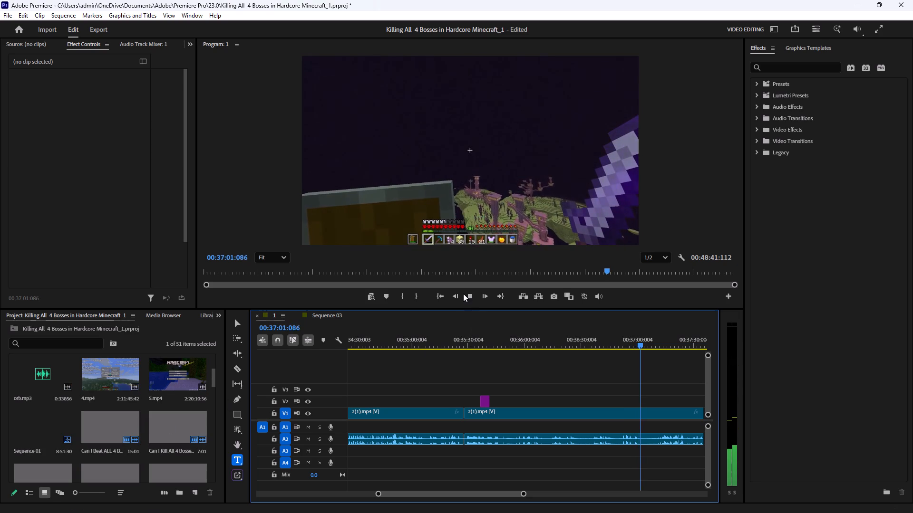
left_click(476, 293)
left_click(473, 293)
left_click(443, 373)
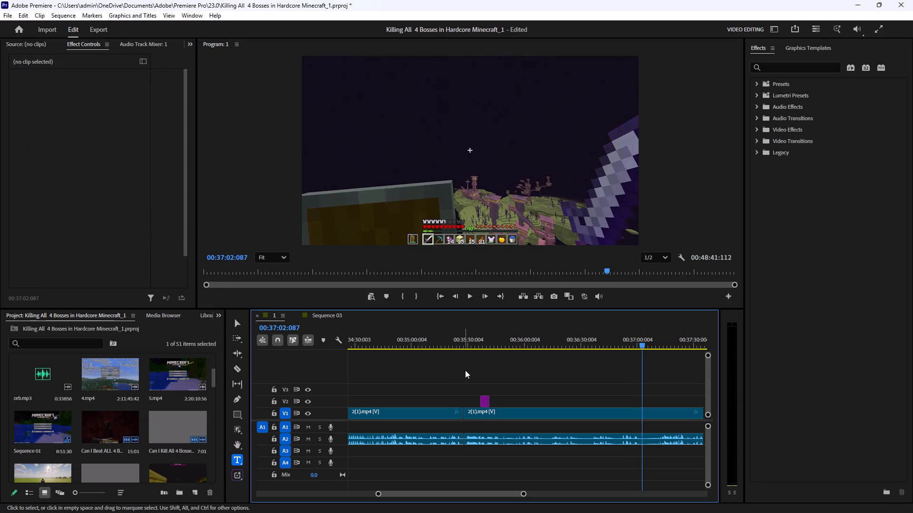
Save the project.
key("ctrl+s")
key("ctrl+d")
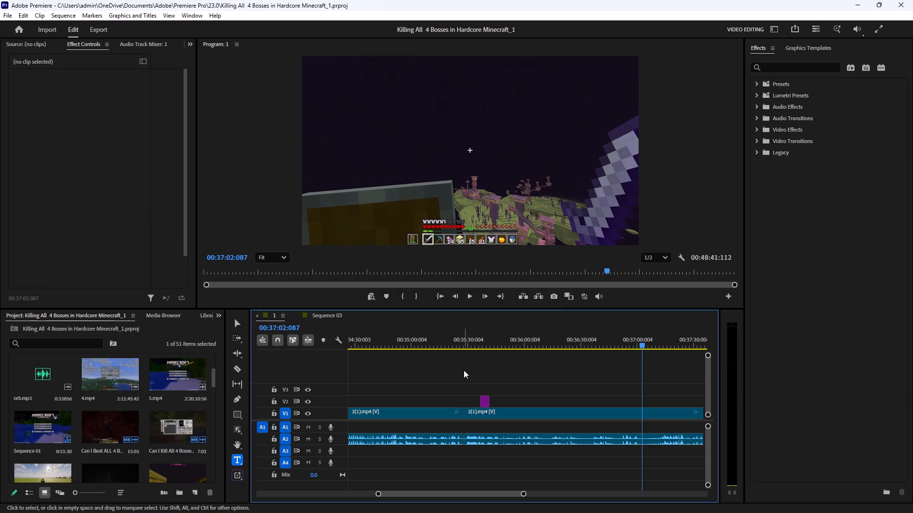
key("ctrl+s")
Play the gameplay on from 00:37:02:087 and split the clip at 00:38:29:031, while the shulker box is open.
left_click(466, 298)
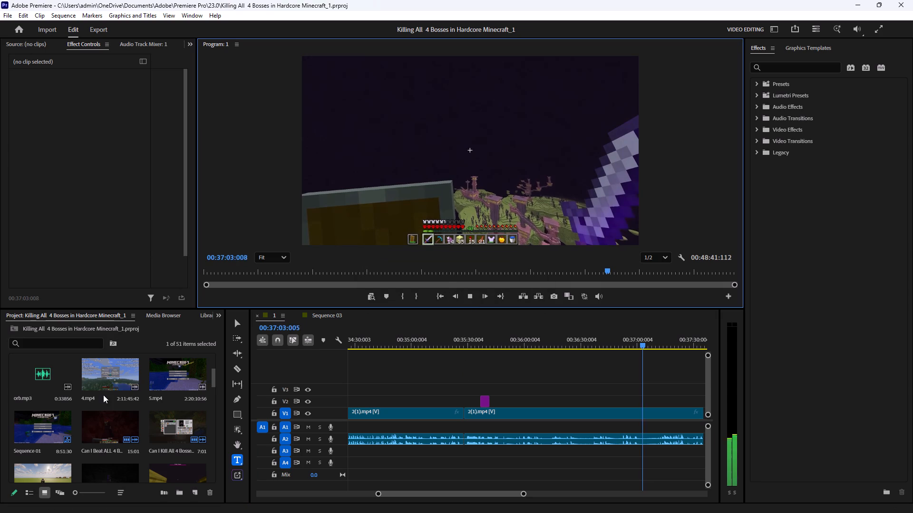
scroll(103, 395, "up", 1)
scroll(46, 376, "up", 6)
scroll(65, 393, "down", 3)
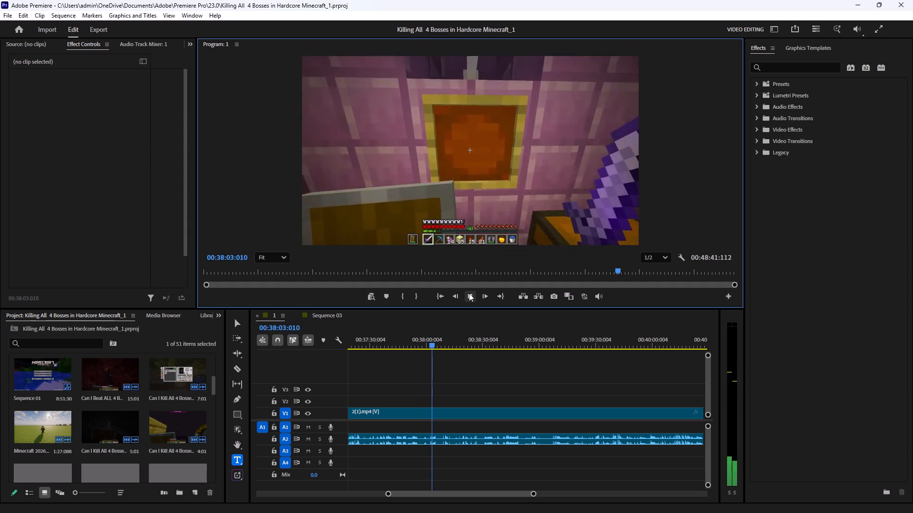
double_click(469, 293)
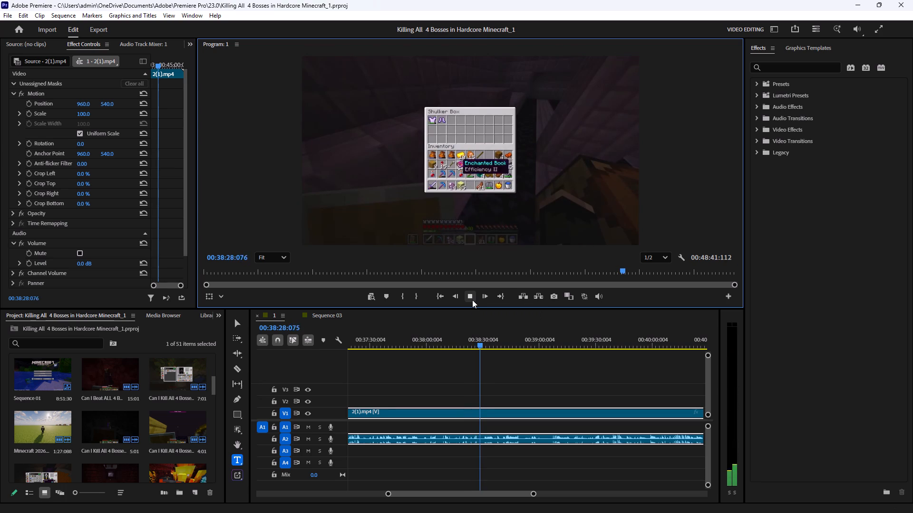
left_click(472, 300)
double_click(472, 300)
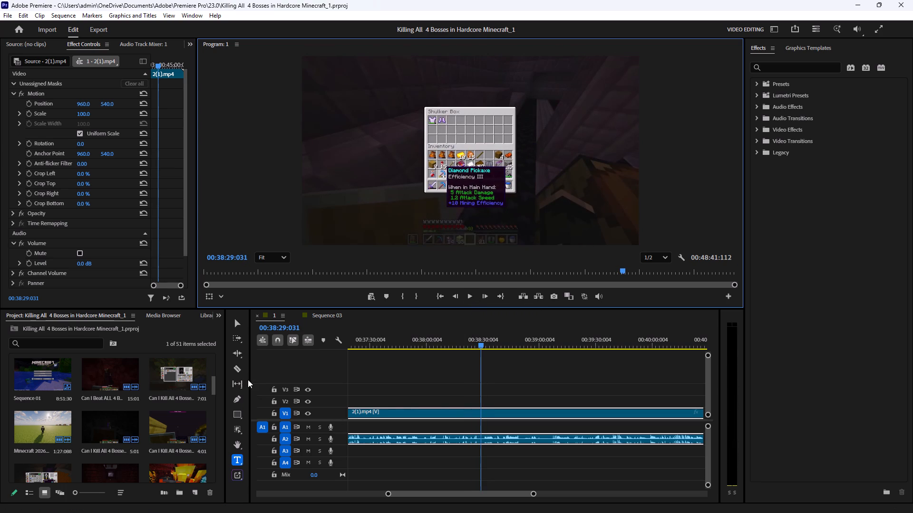
left_click(238, 370)
left_click(481, 411)
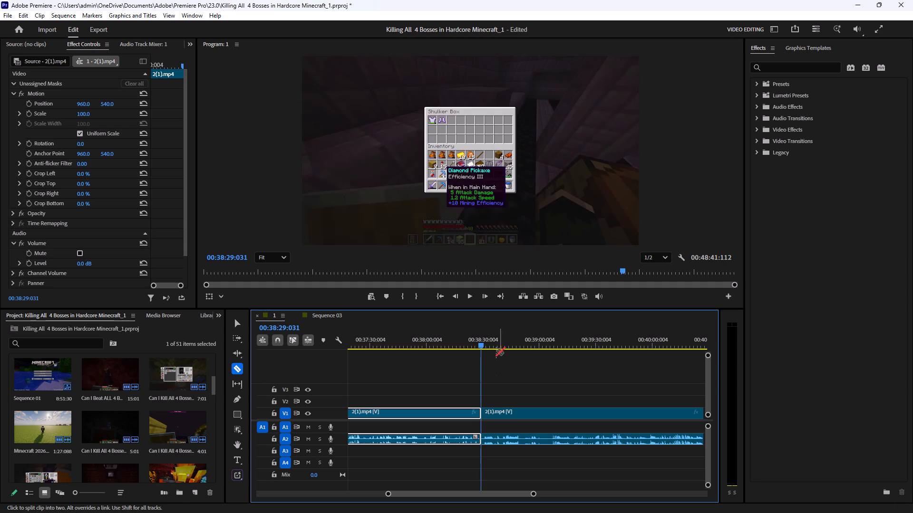
Skim the following End city footage and split the gameplay clip again at 00:39:45:012.
left_click_drag(480, 343, 507, 344)
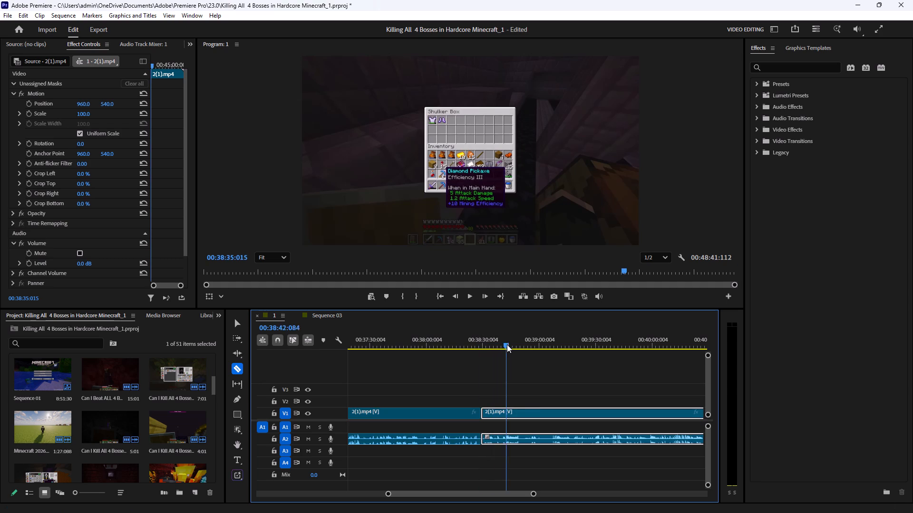
left_click_drag(507, 344, 573, 345)
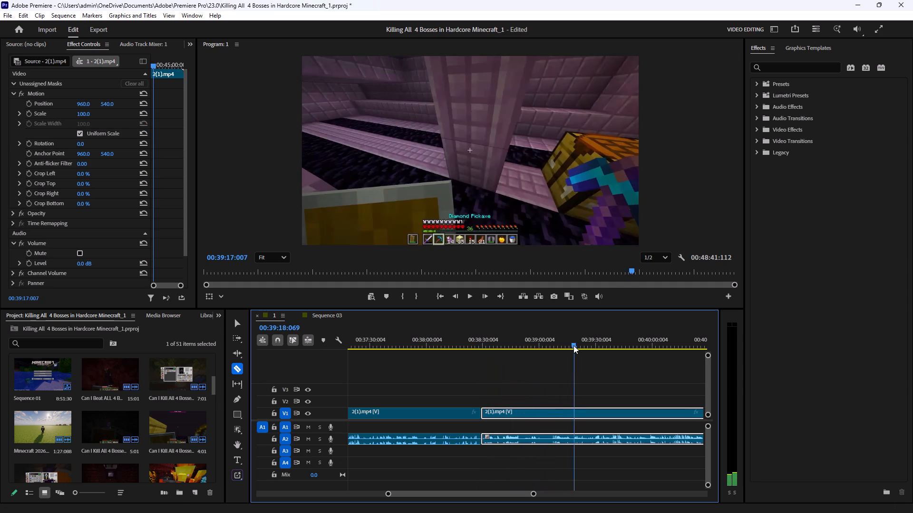
left_click_drag(573, 345, 588, 346)
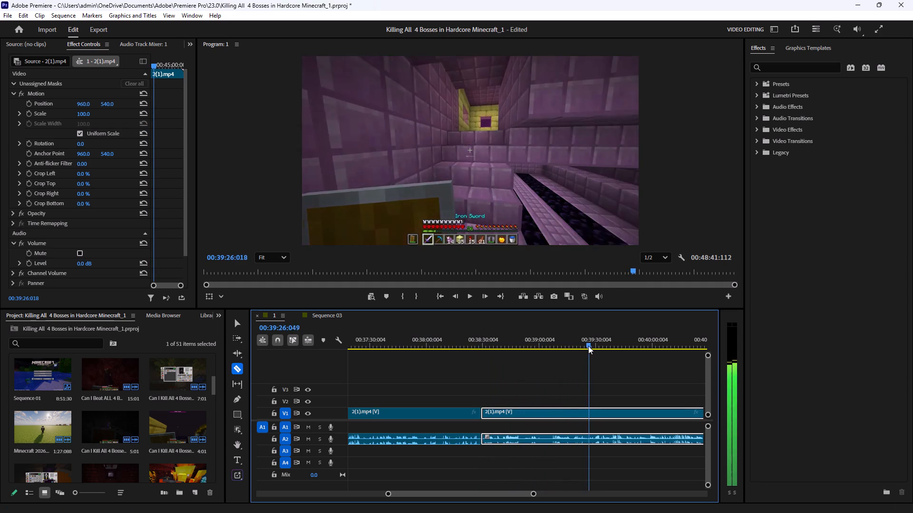
left_click_drag(588, 346, 606, 347)
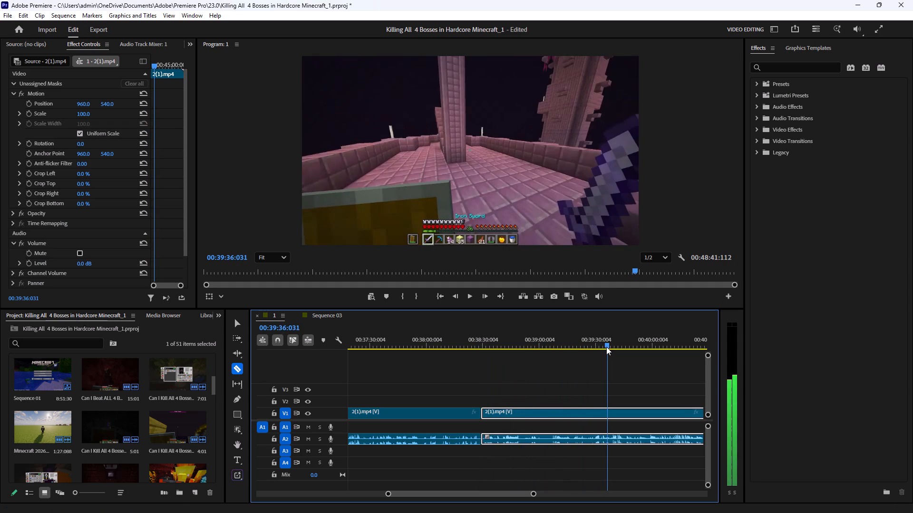
left_click_drag(606, 347, 618, 347)
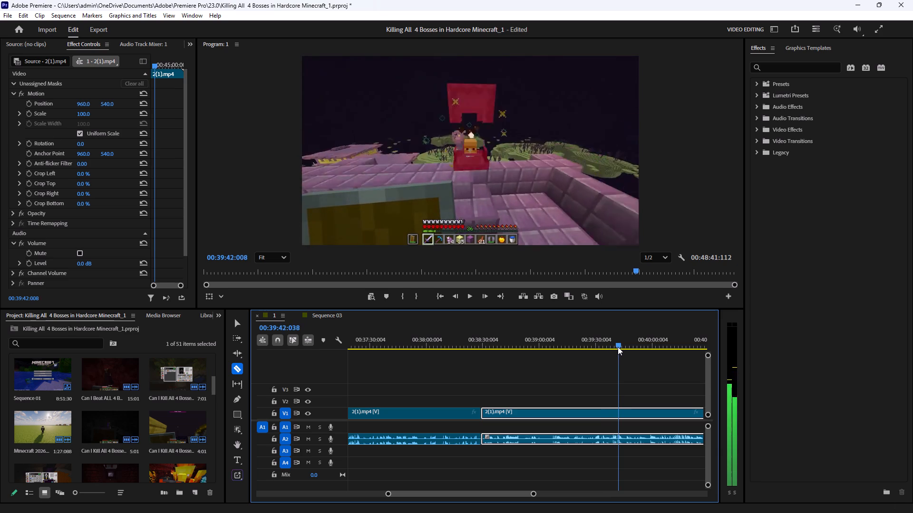
left_click_drag(618, 347, 629, 347)
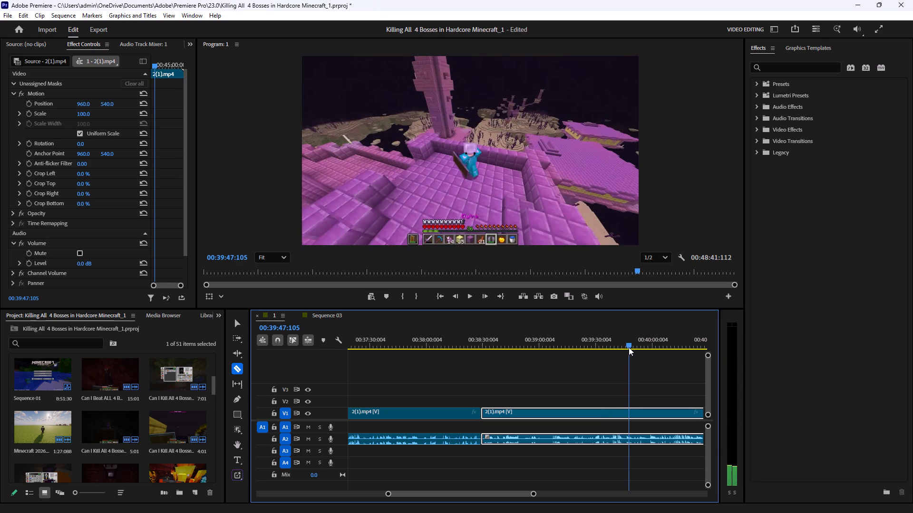
left_click_drag(629, 347, 623, 352)
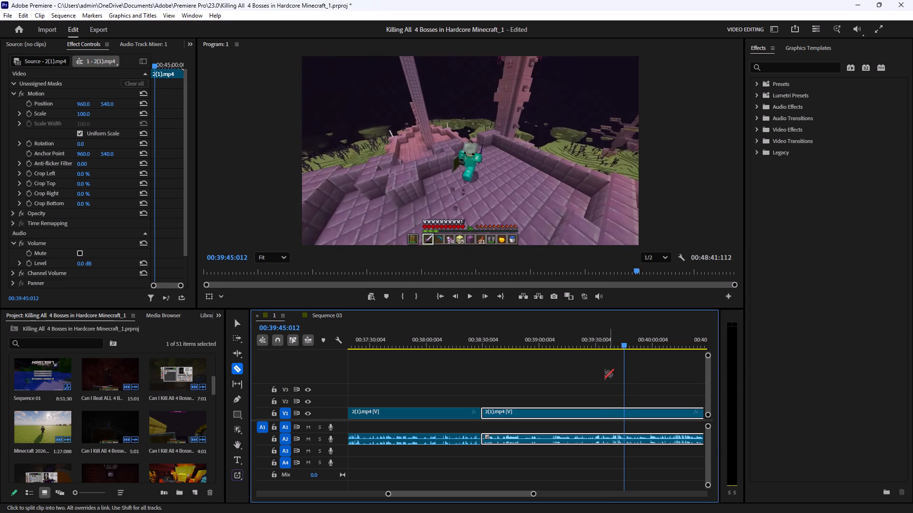
left_click(626, 414)
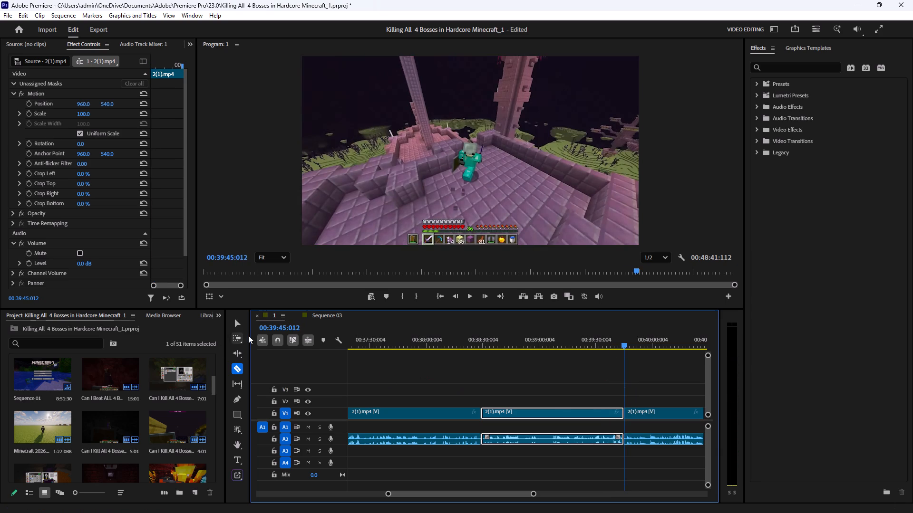
Delete the gameplay section between 00:38:29:031 and 00:39:45:012 and close the gap it leaves.
left_click(256, 322)
left_click(236, 321)
left_click_drag(542, 384, 537, 462)
key("BackSpace")
left_click(538, 413)
key("BackSpace")
Play the gameplay from just after the new join, at about 00:38:30.
left_click(484, 341)
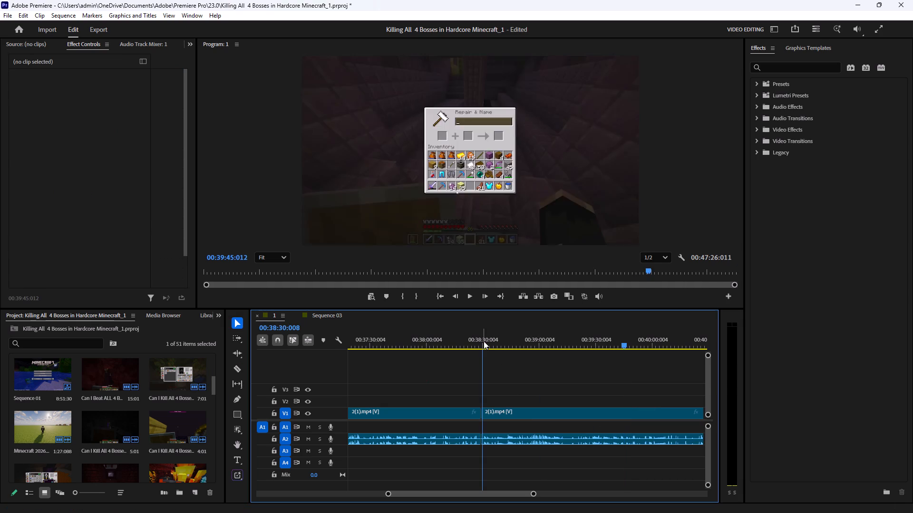
left_click(473, 298)
left_click(582, 384)
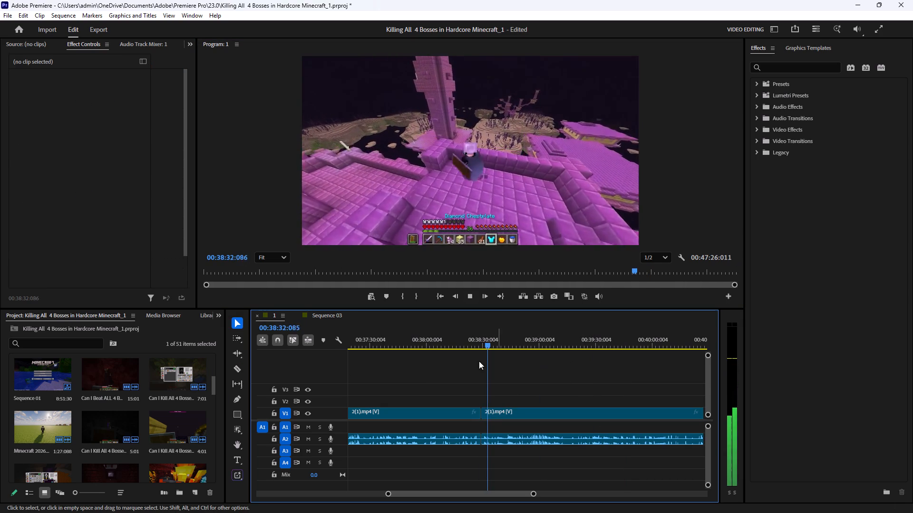
scroll(49, 415, "down", 1)
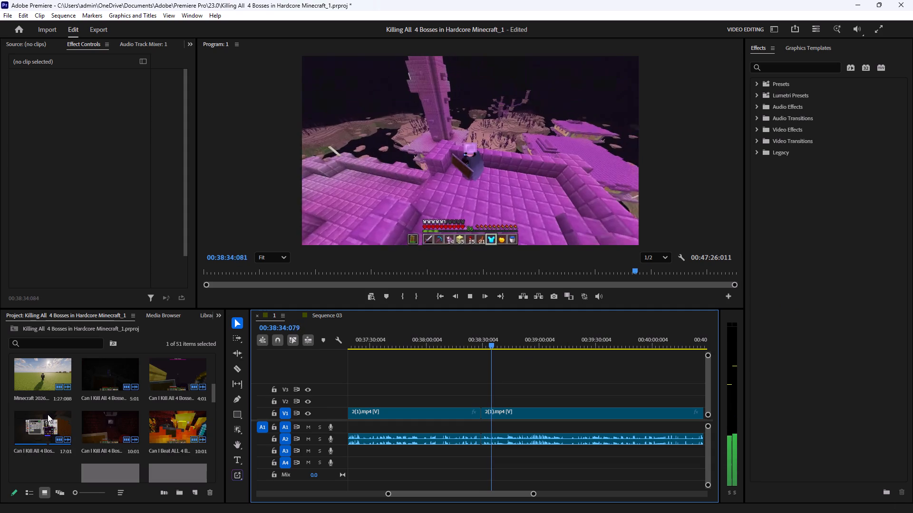
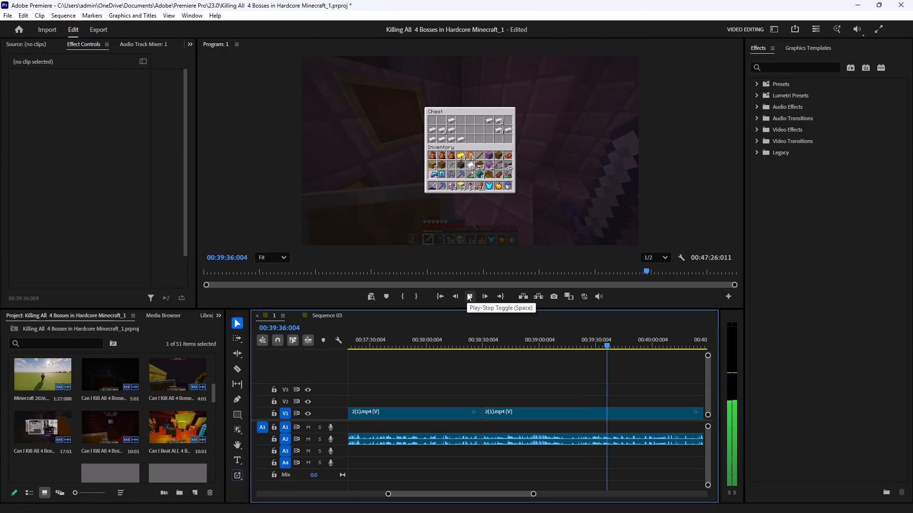
Play on briefly through the chest looting and split the gameplay clip at 00:39:37:092, while the chest of iron ingots is open.
left_click(467, 293)
left_click(467, 293)
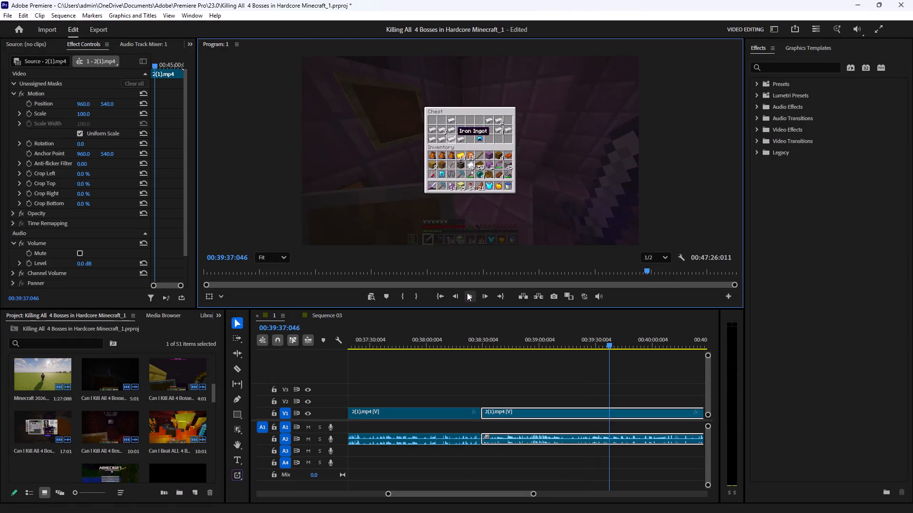
left_click(467, 293)
left_click(233, 370)
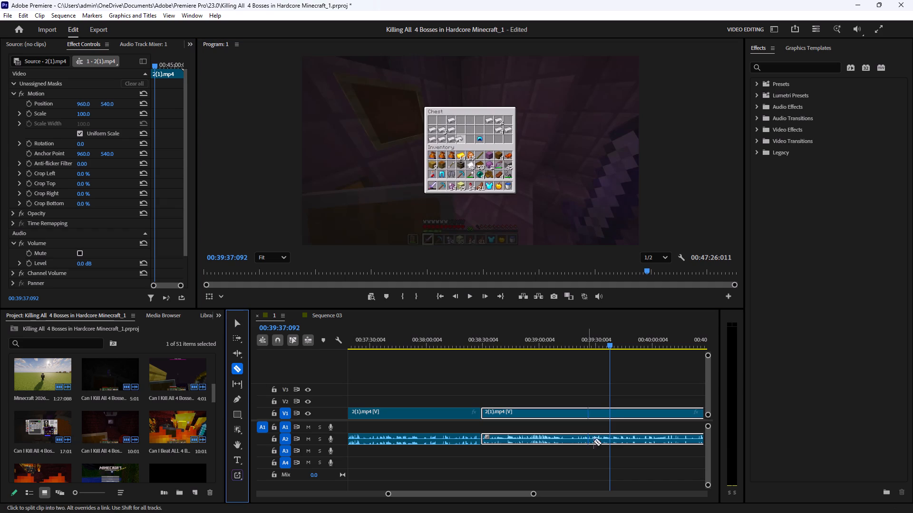
left_click(610, 411)
Skim the chest and anvil footage after the new split up to about 00:39:51, and replay it from 00:39:39:004.
left_click_drag(611, 345, 633, 347)
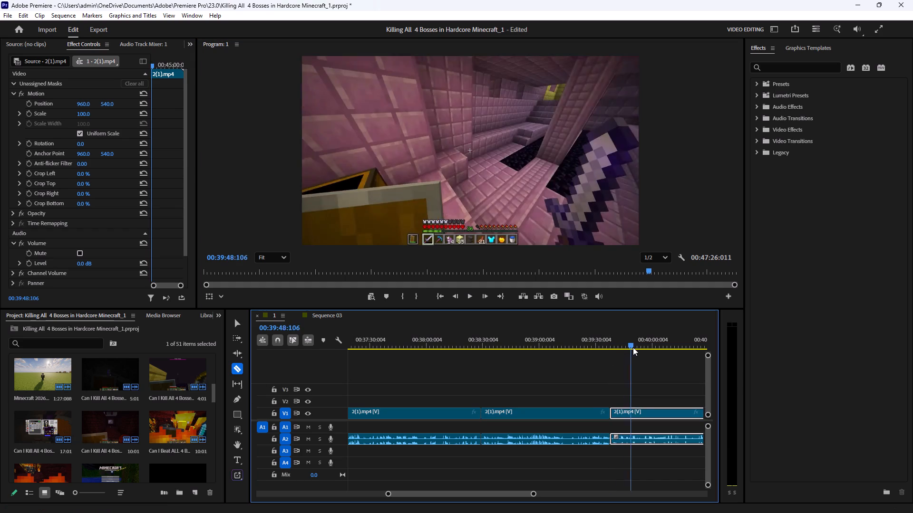
left_click_drag(633, 347, 637, 356)
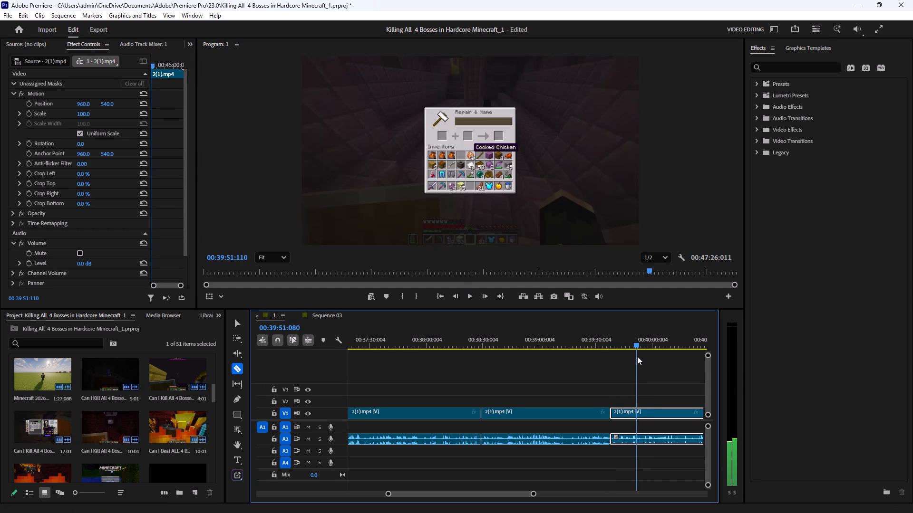
left_click_drag(637, 356, 625, 370)
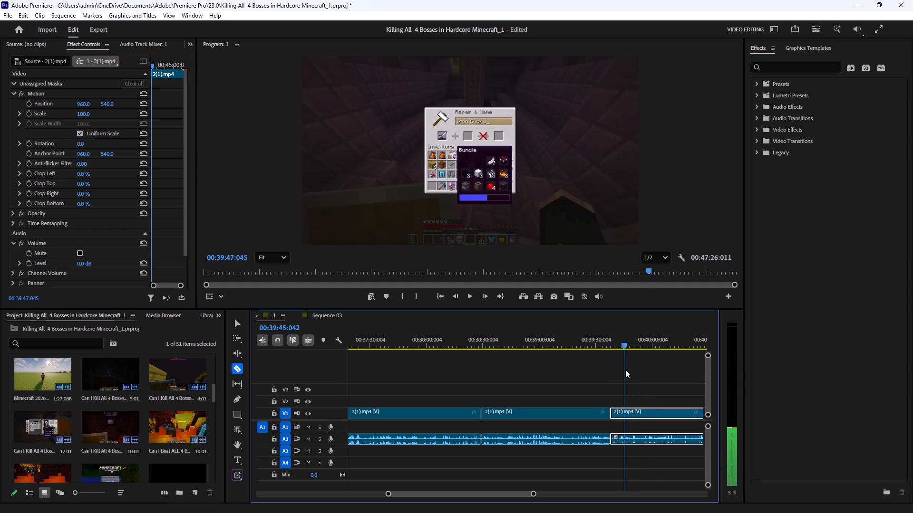
left_click_drag(625, 370, 626, 370)
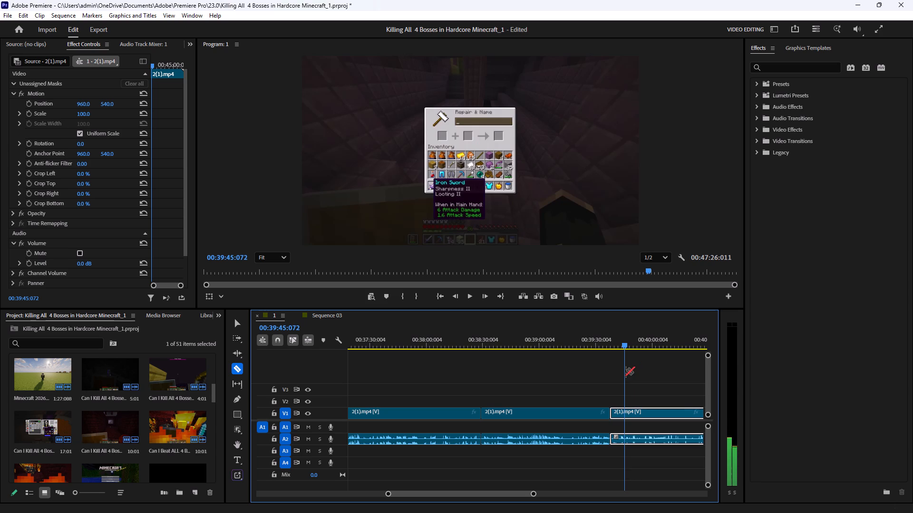
left_click(626, 370)
left_click_drag(624, 345, 612, 351)
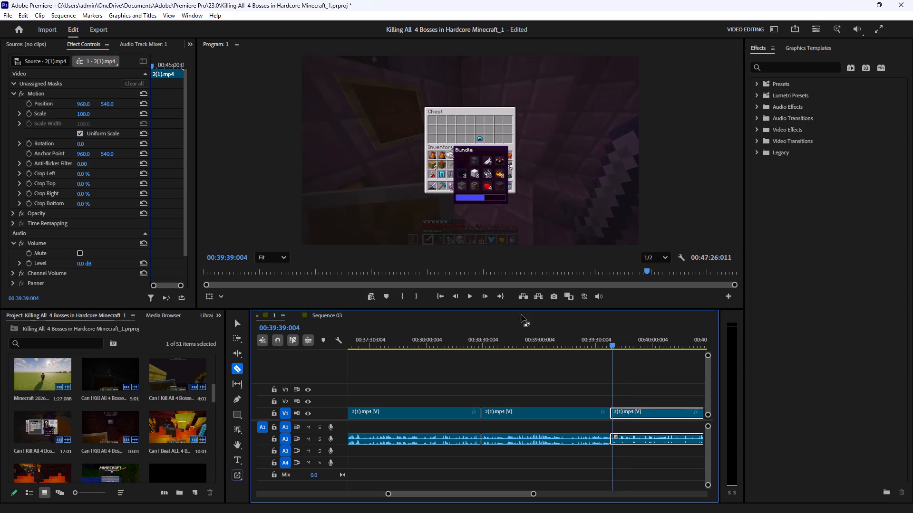
left_click(469, 299)
left_click(594, 374)
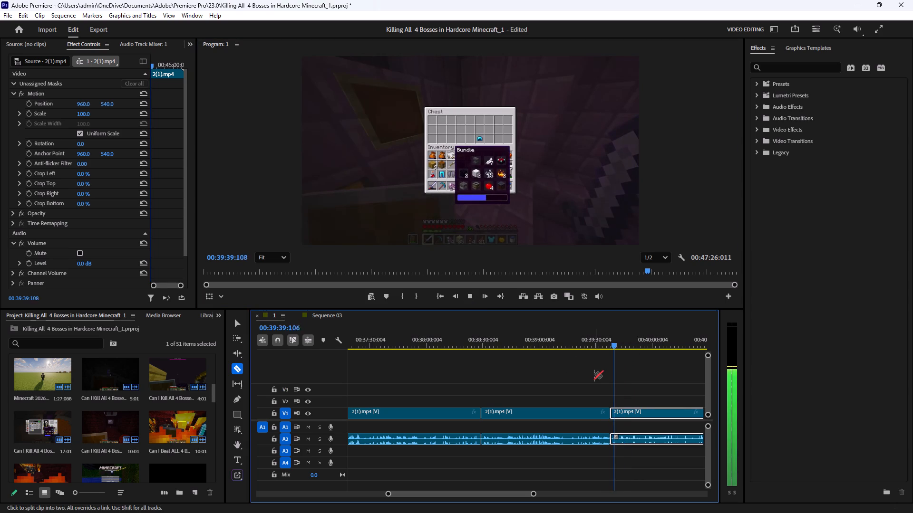
left_click(236, 326)
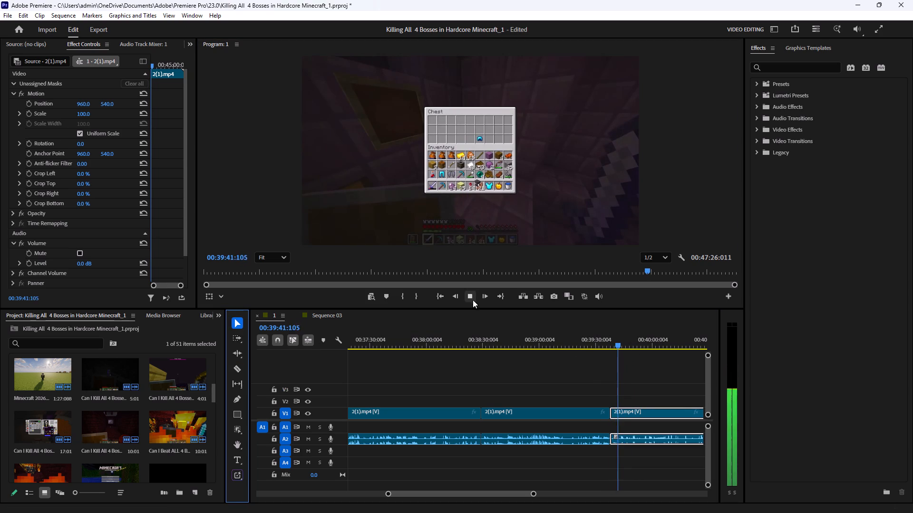
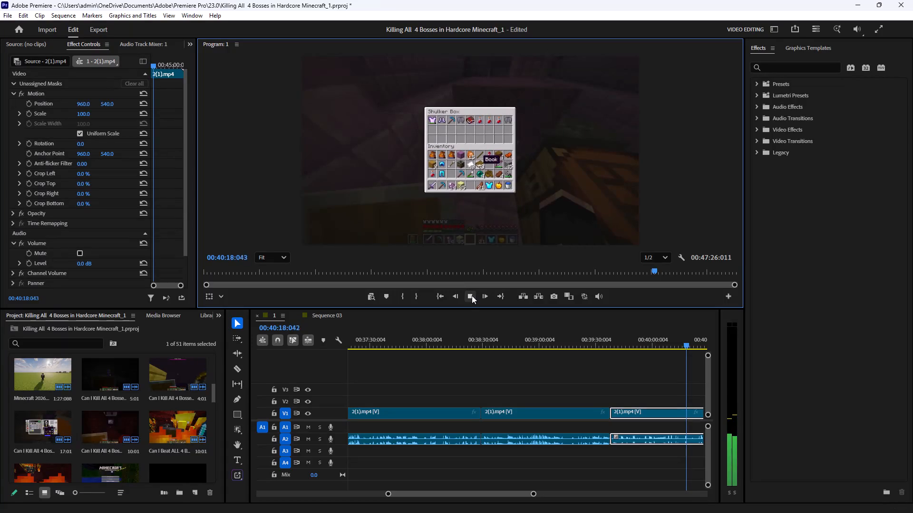
Play on briefly through the shulker box sorting and split the gameplay clip at 00:40:22:118.
left_click(472, 295)
left_click(472, 295)
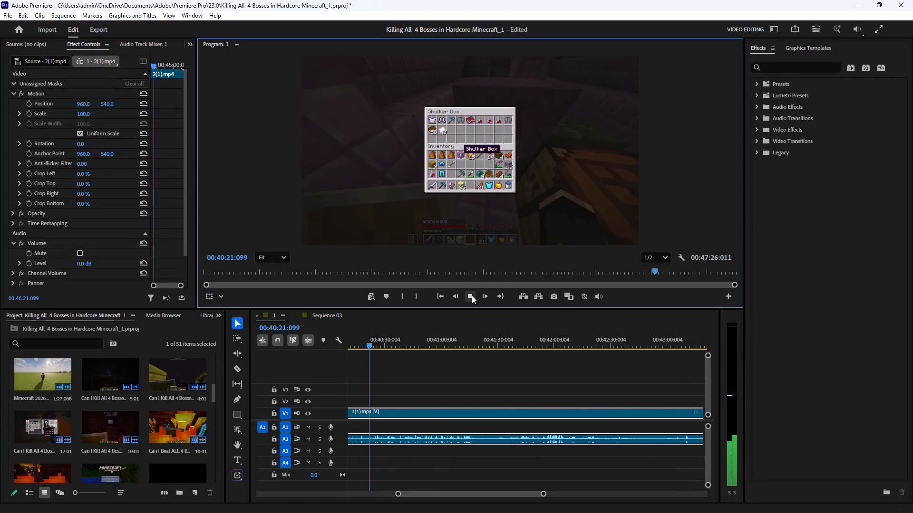
left_click(472, 295)
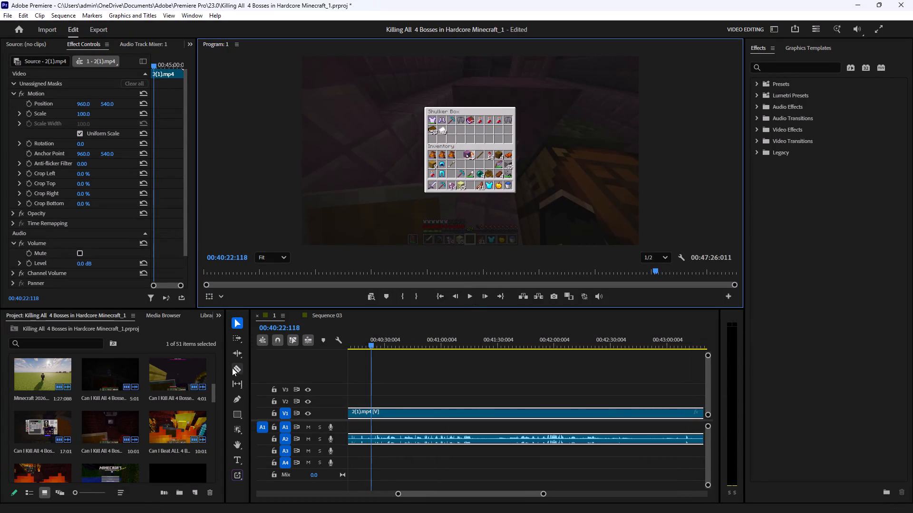
left_click(232, 368)
left_click(370, 411)
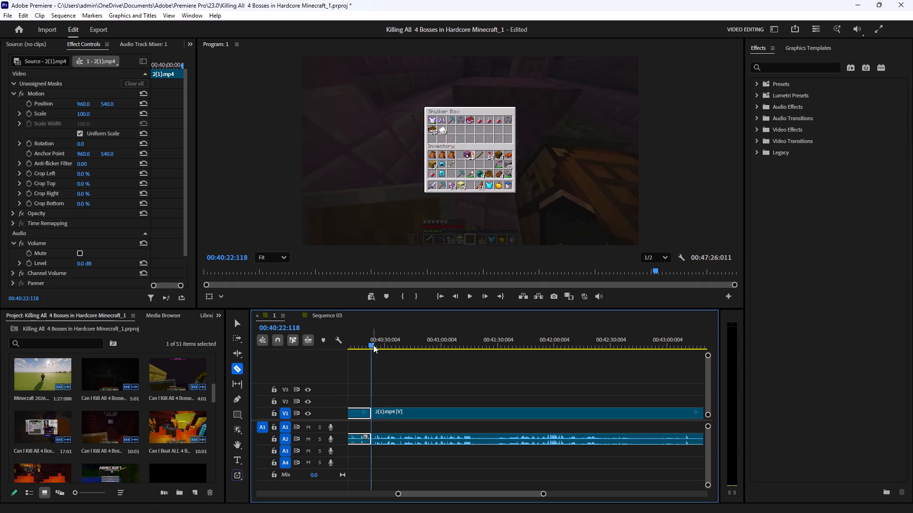
Skim ahead through the inventory and End city footage and split the gameplay clip again at 00:42:30:017.
left_click_drag(373, 345, 519, 357)
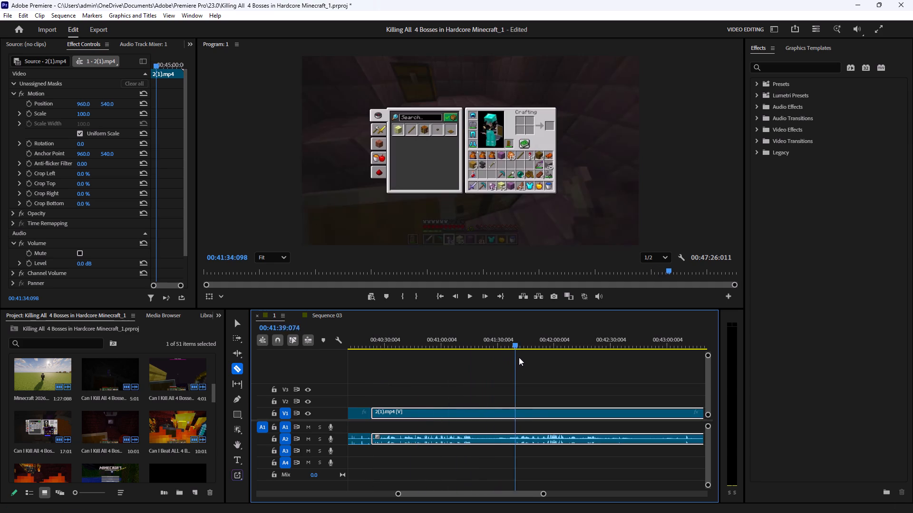
left_click_drag(519, 357, 574, 361)
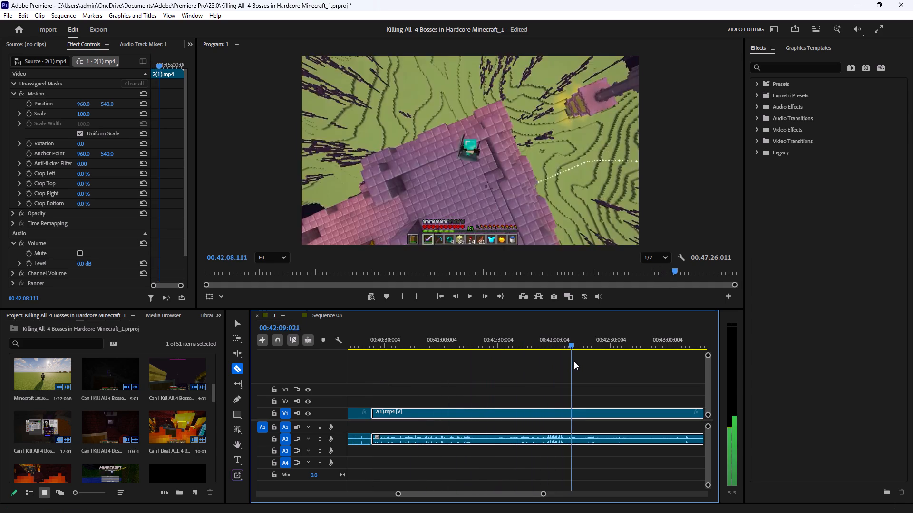
left_click_drag(574, 361, 600, 361)
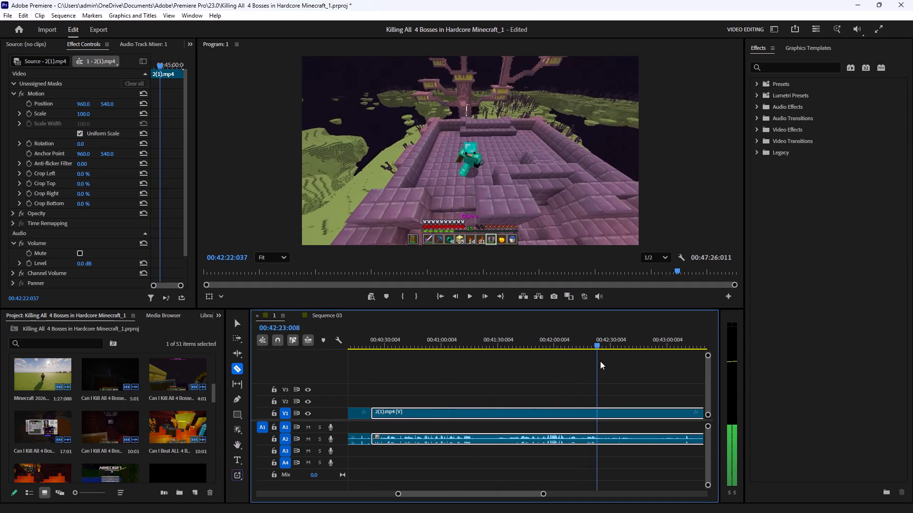
left_click_drag(600, 361, 626, 363)
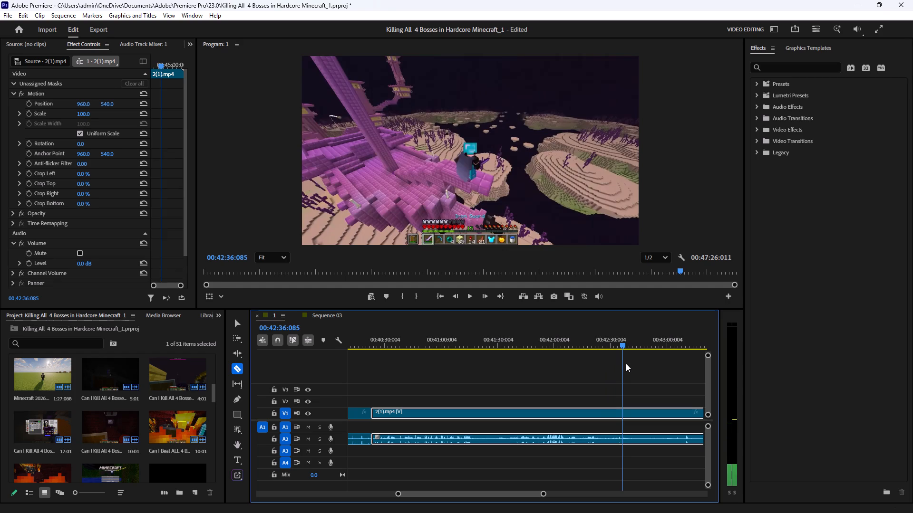
left_click_drag(626, 363, 613, 368)
left_click(610, 410)
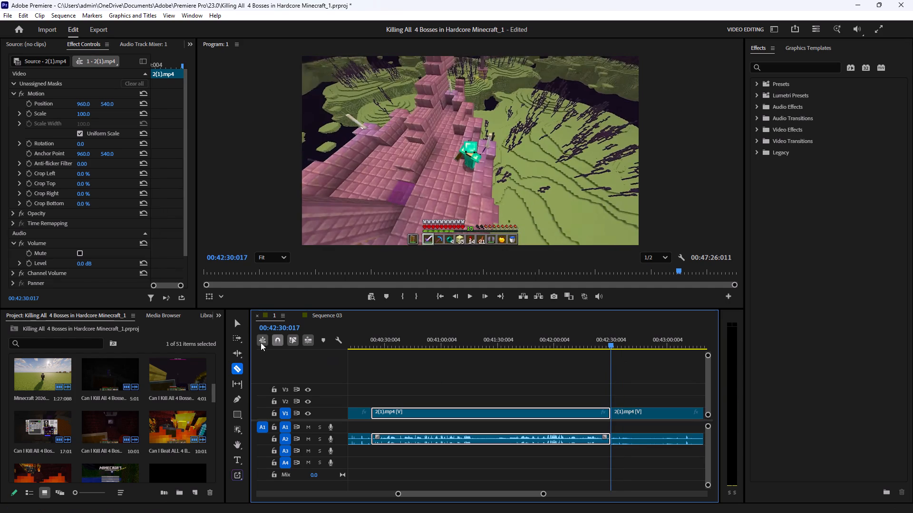
Delete the gameplay segment between the two splits at 00:40:22:118 and 00:42:30:017, and close the gap it leaves.
left_click(238, 326)
left_click_drag(512, 371, 505, 465)
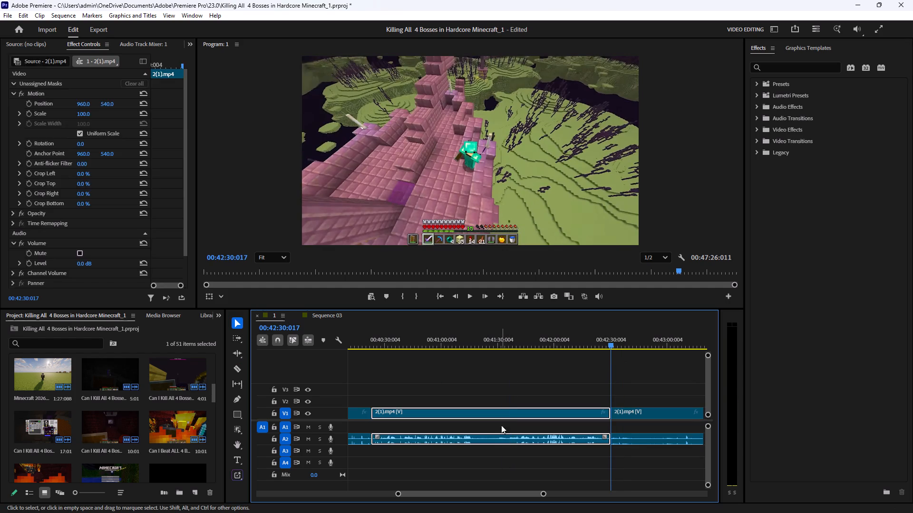
key("BackSpace")
left_click(509, 408)
key("BackSpace")
Replay from the new cut, trim about 32 seconds off the start of the following clip, and move it back against the shulker box clip.
left_click_drag(386, 338, 375, 346)
left_click(467, 298)
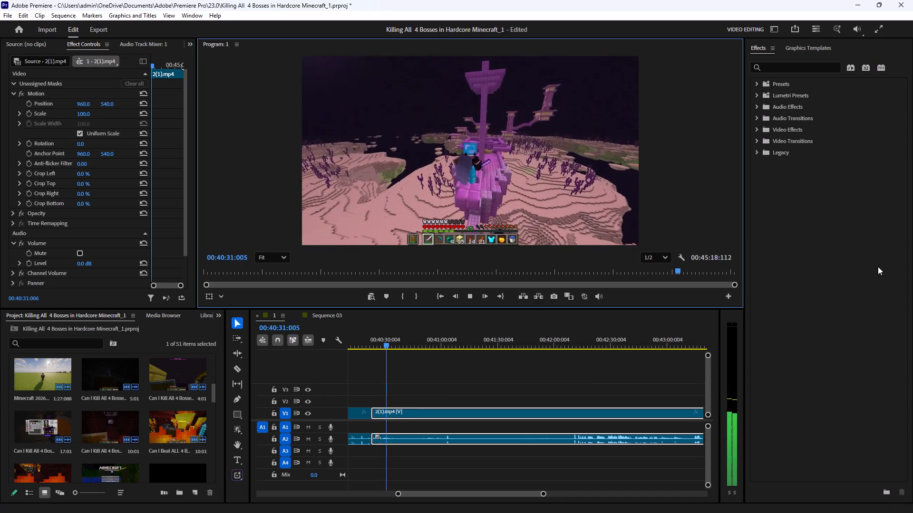
left_click(516, 369)
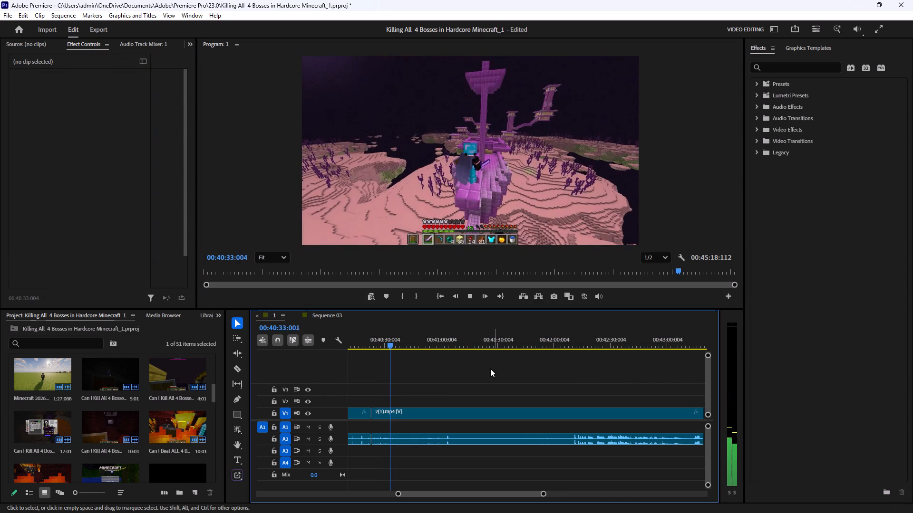
left_click_drag(373, 412, 433, 413)
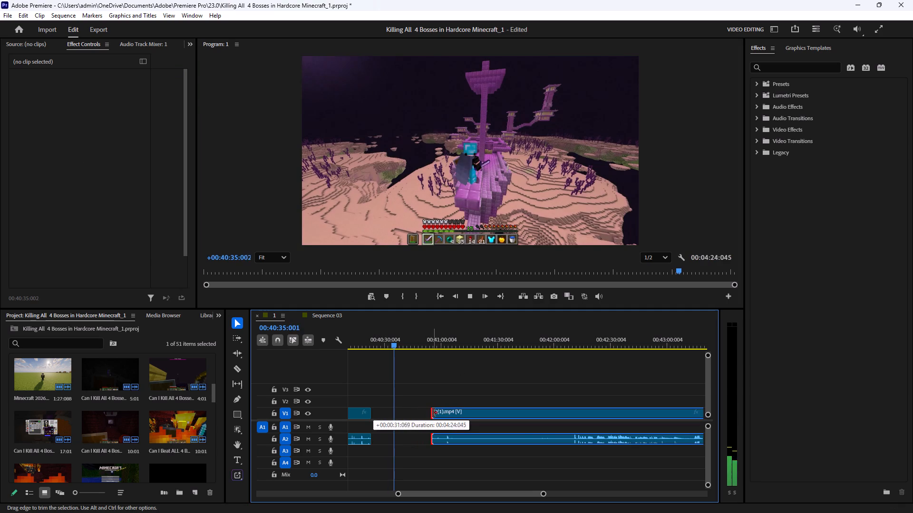
left_click_drag(433, 413, 435, 413)
left_click_drag(469, 411, 408, 419)
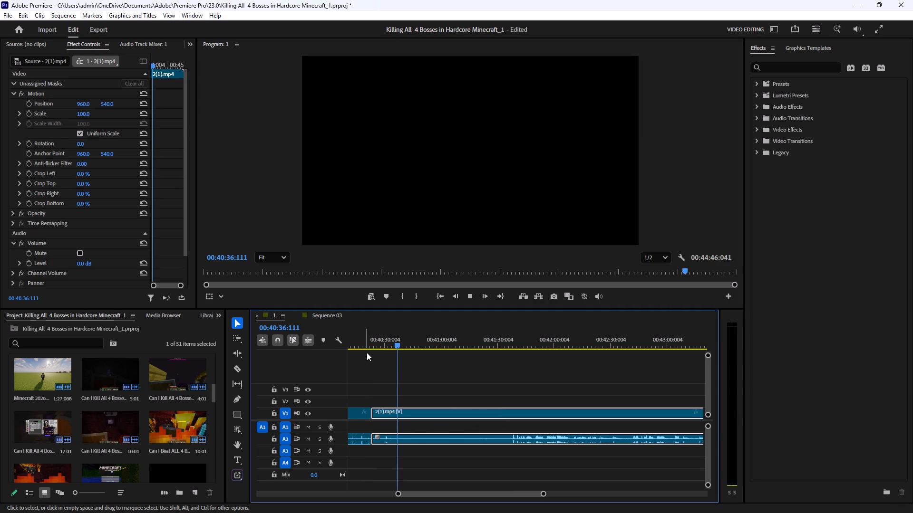
Skim the footage after the cut, trim the following clip's start to 00:41:55:034, and move the clip back to close the gap.
left_click(375, 343)
left_click(469, 296)
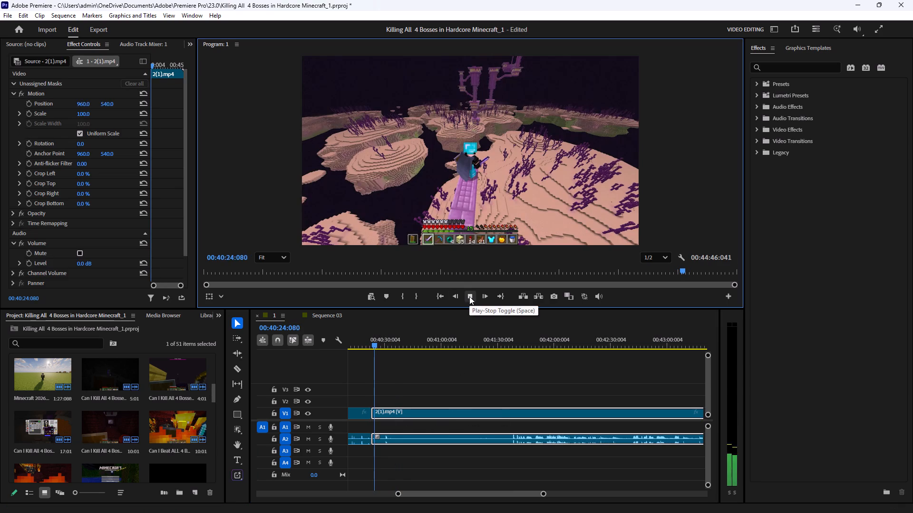
left_click(469, 296)
left_click_drag(378, 345, 378, 346)
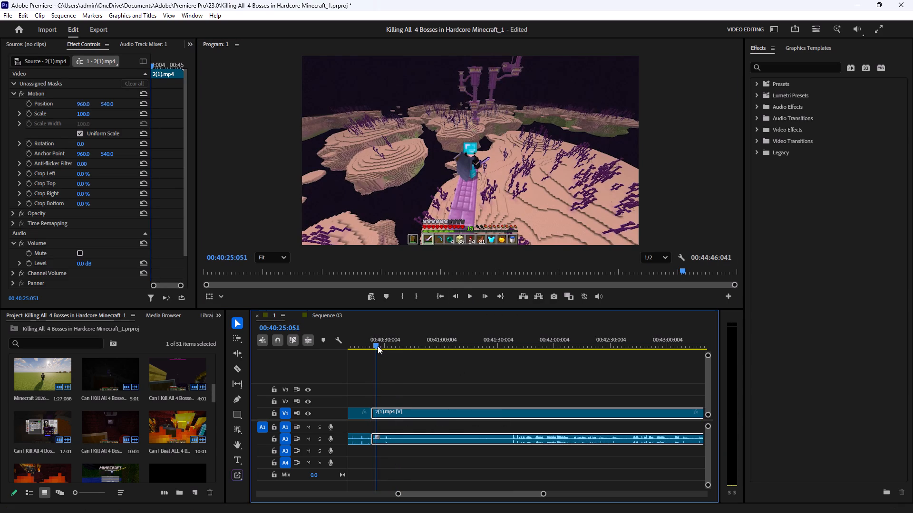
left_click_drag(378, 346, 524, 358)
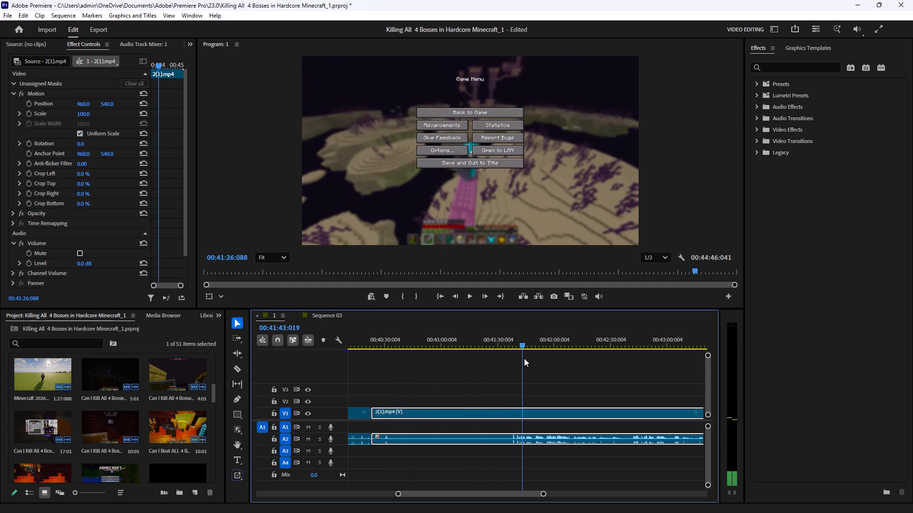
left_click_drag(524, 358, 513, 364)
left_click_drag(513, 345, 657, 353)
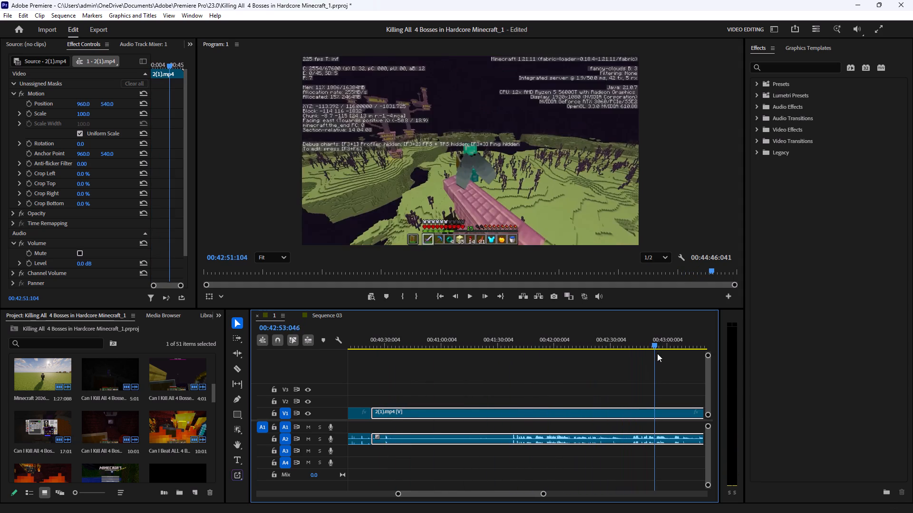
left_click_drag(657, 353, 612, 368)
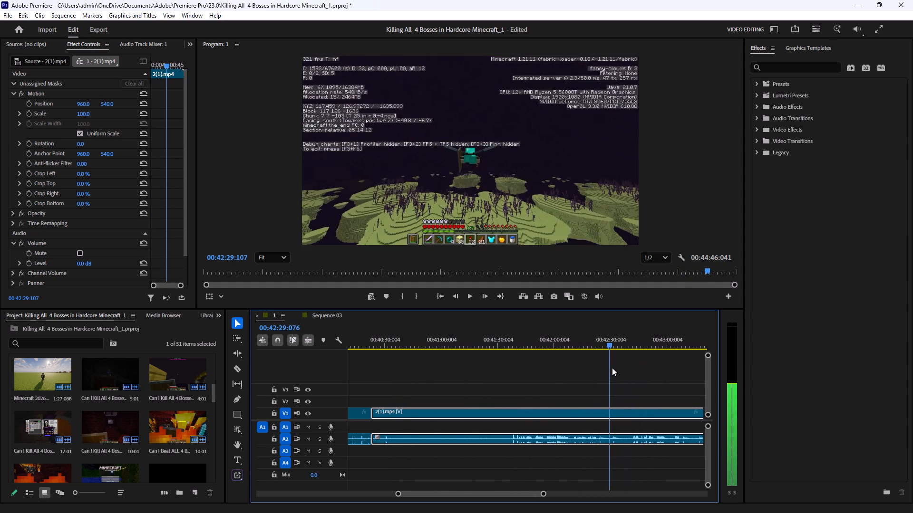
left_click_drag(612, 368, 573, 377)
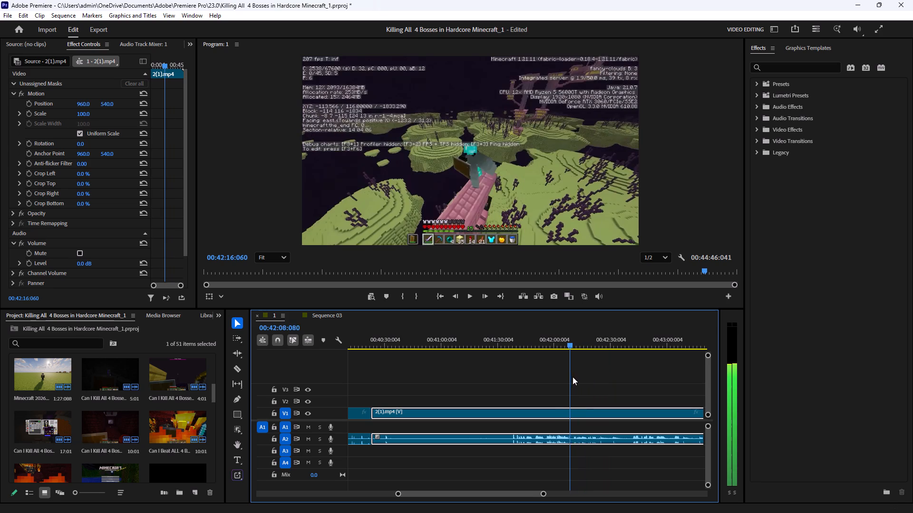
left_click_drag(573, 377, 547, 382)
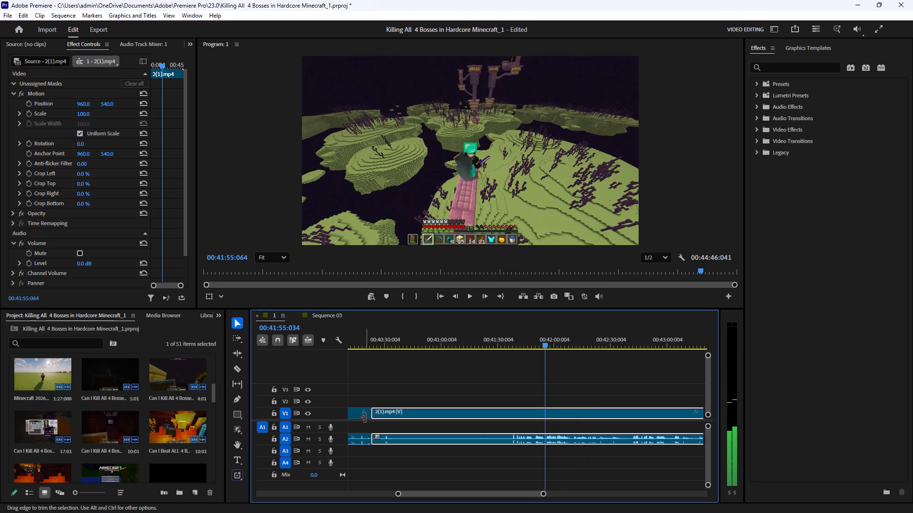
left_click_drag(373, 412, 544, 409)
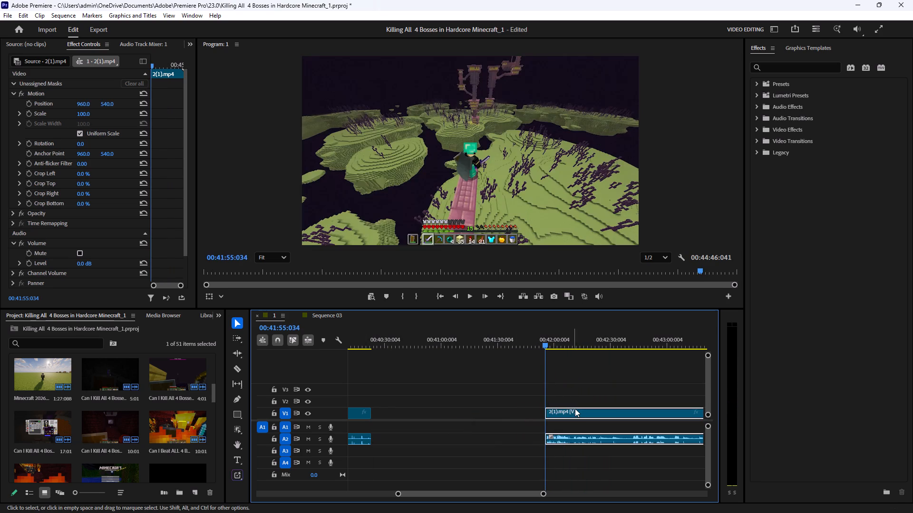
left_click_drag(578, 409, 402, 414)
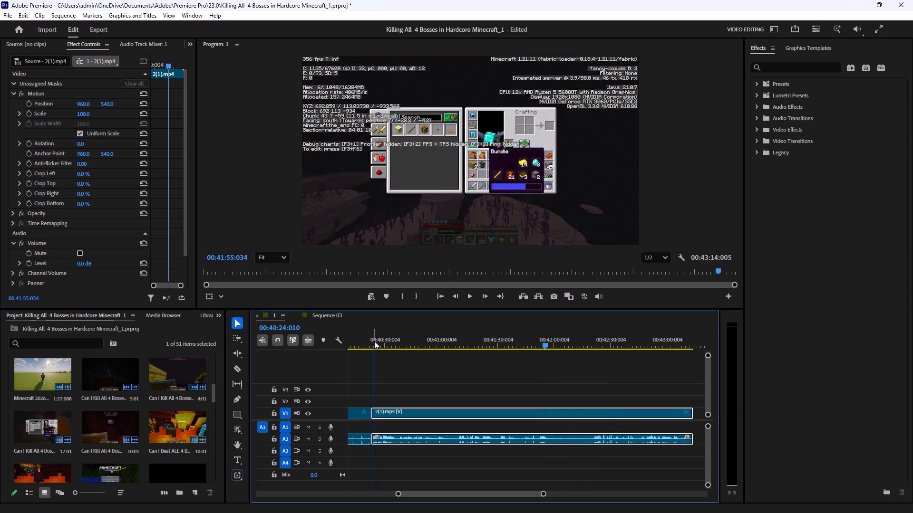
Replay from the cut, trim the following clip's start to 00:40:36:013, and move the clip back to close the gap.
left_click(374, 341)
left_click(467, 298)
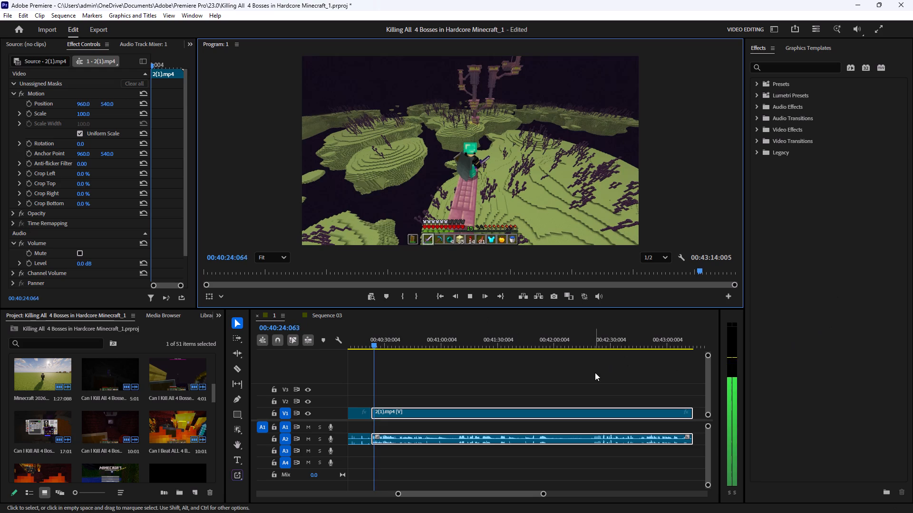
left_click(595, 372)
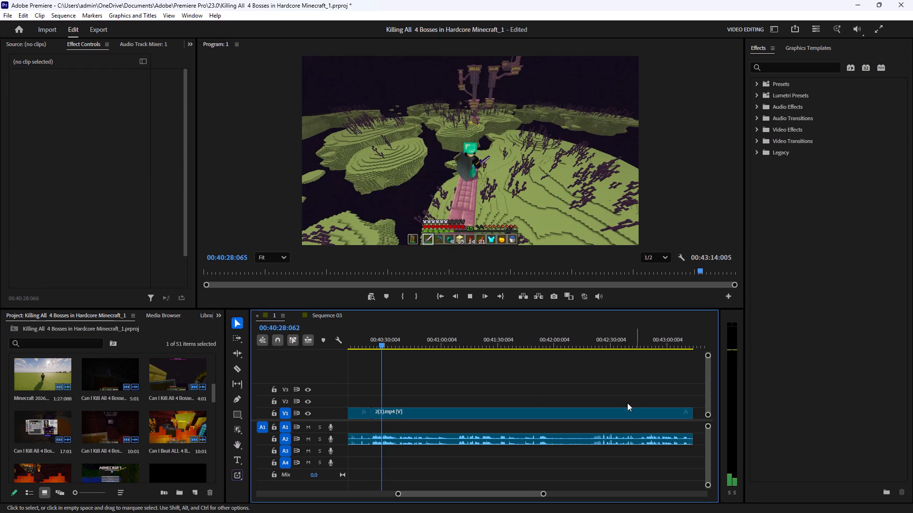
left_click(635, 378)
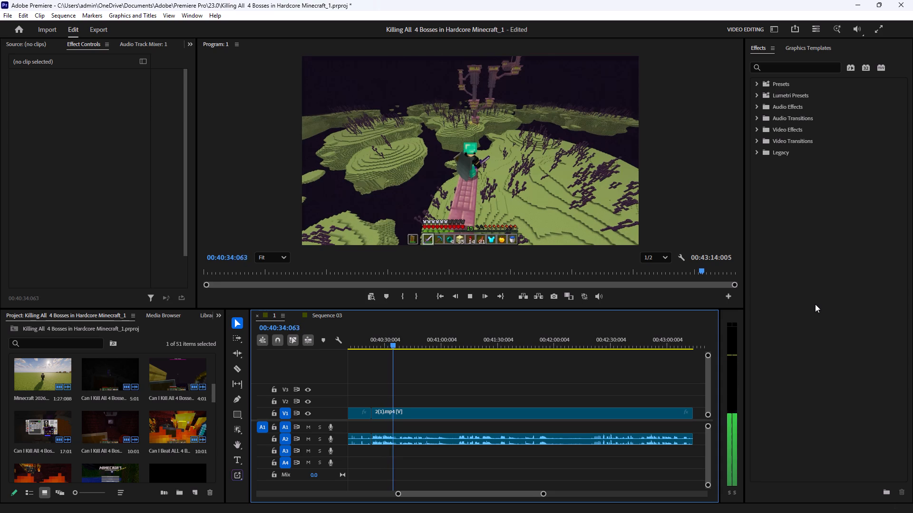
key("space")
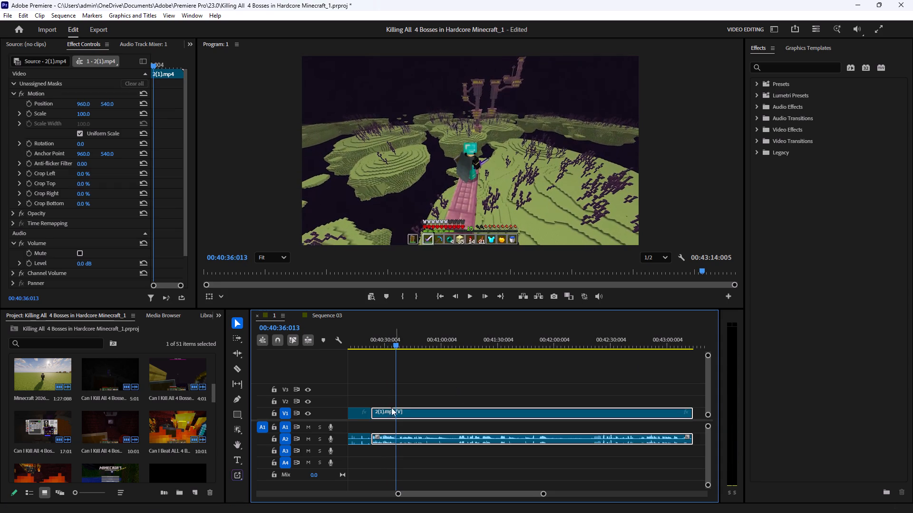
left_click_drag(374, 415, 397, 415)
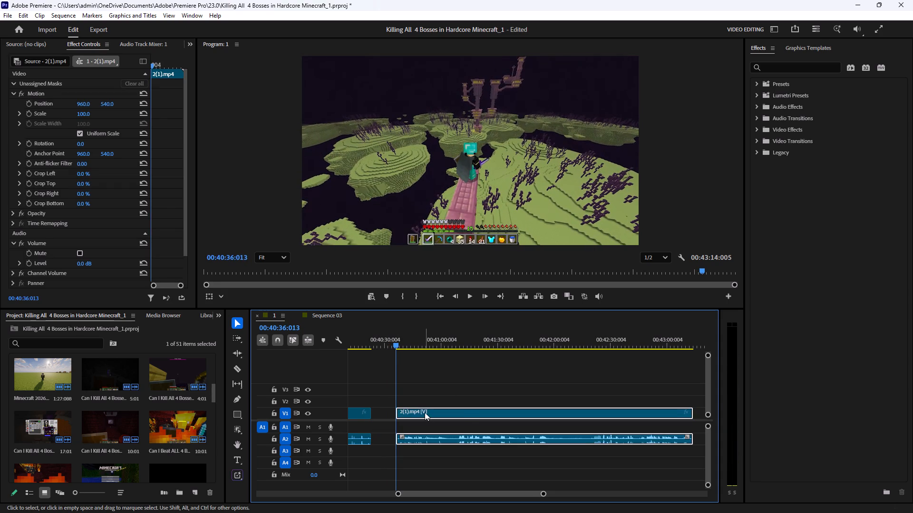
left_click_drag(425, 412, 401, 414)
Replay the debug-screen footage from the cut, trim the clip's start to 00:40:37:005, and move the clip back to close the gap.
left_click_drag(378, 344, 373, 351)
left_click(468, 294)
left_click(823, 285)
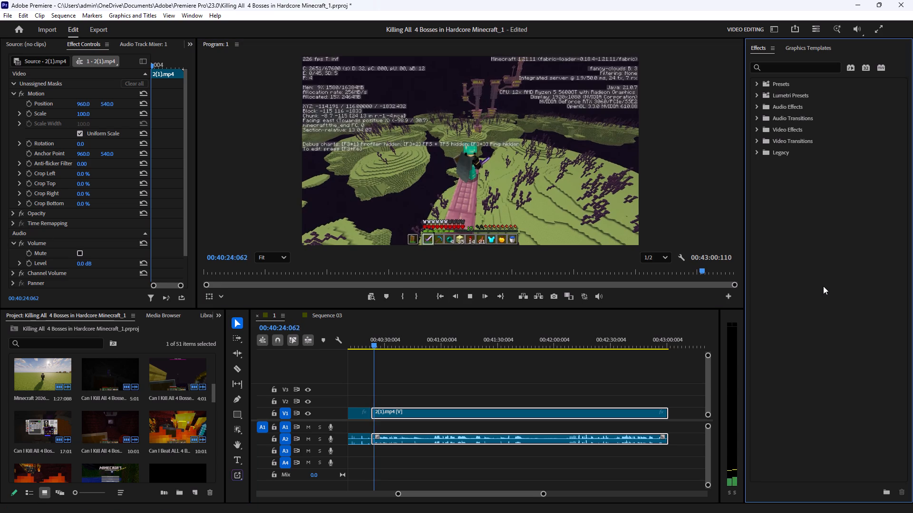
left_click(615, 380)
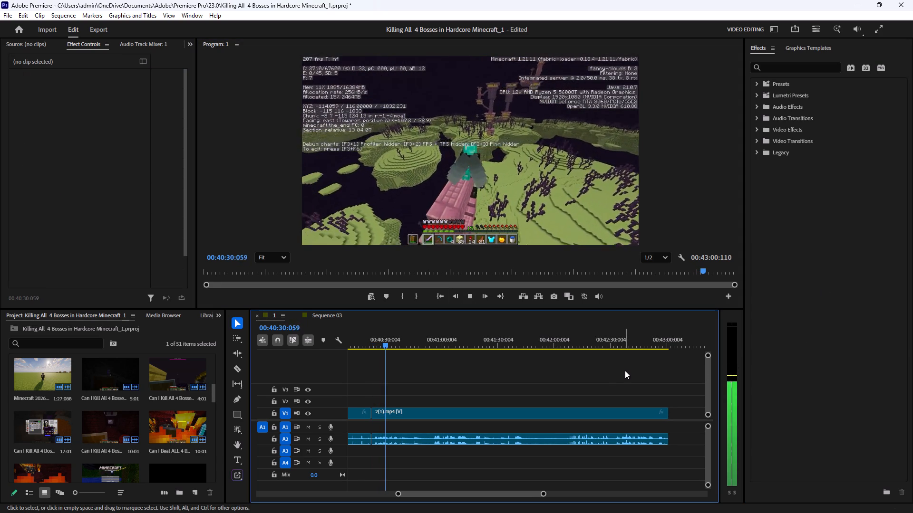
left_click(470, 295)
left_click_drag(375, 412, 394, 413)
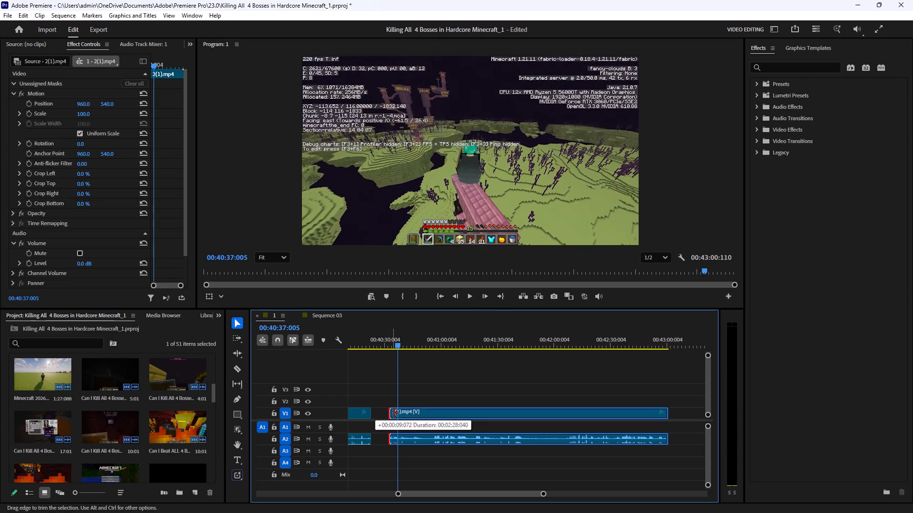
left_click_drag(394, 413, 398, 413)
left_click_drag(429, 414, 405, 417)
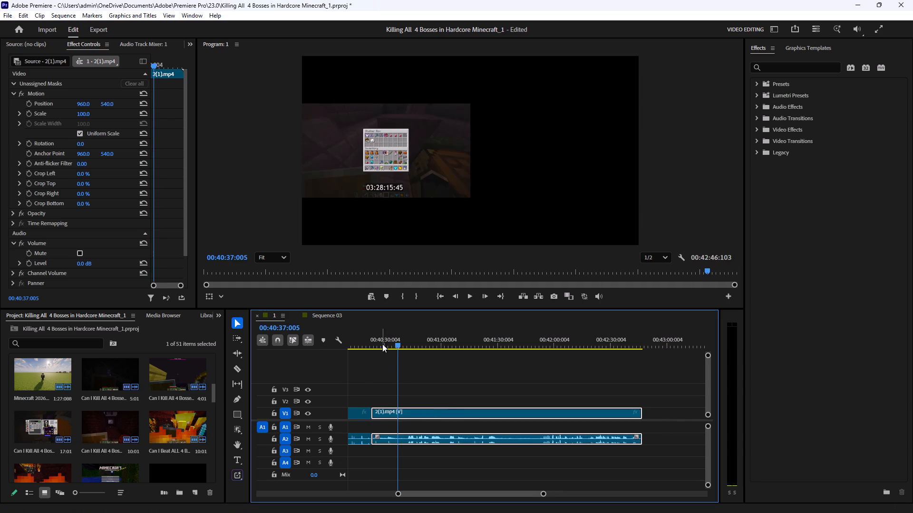
Replay the End flight footage from the last cut and split the clip at 00:40:38:072.
left_click_drag(379, 336, 374, 348)
left_click(464, 301)
left_click(466, 297)
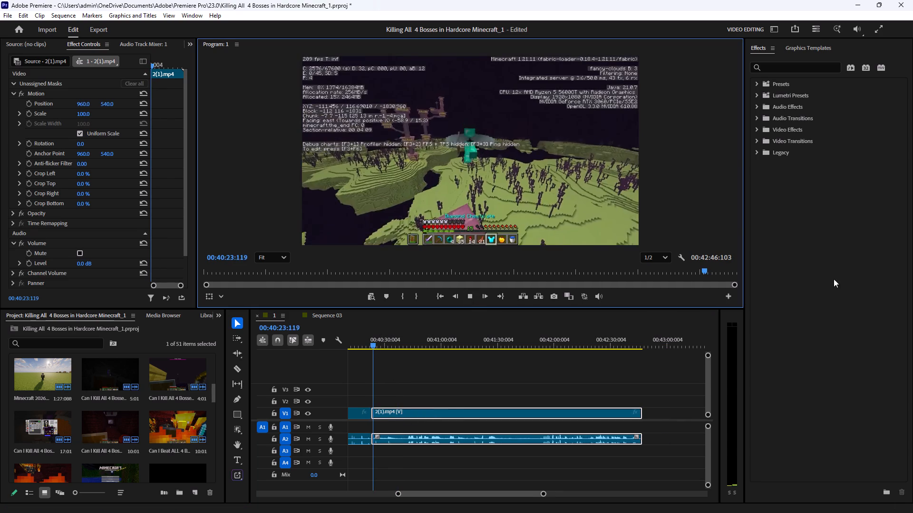
left_click(871, 277)
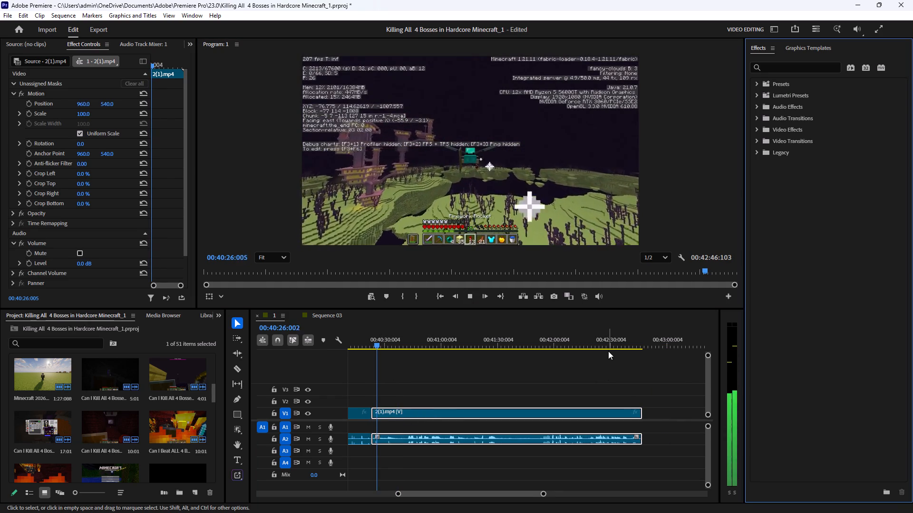
left_click(547, 358)
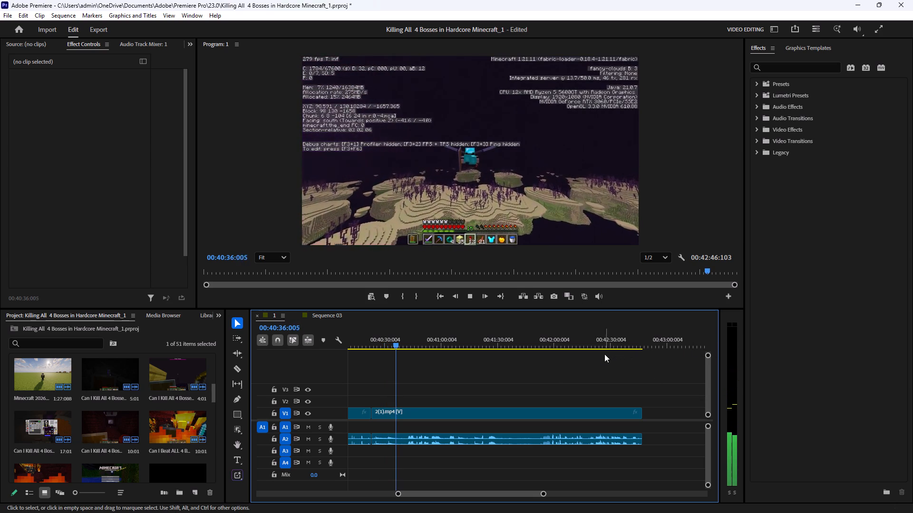
left_click(466, 297)
left_click(238, 371)
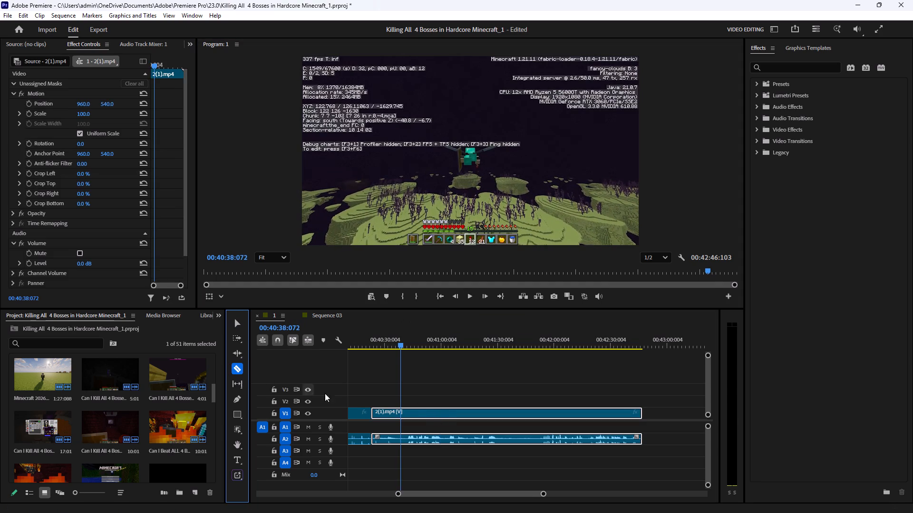
left_click(402, 409)
Skim ahead, cut out the flight footage between 00:40:38:072 and 00:40:46:068, and close the gap.
left_click_drag(400, 345, 407, 346)
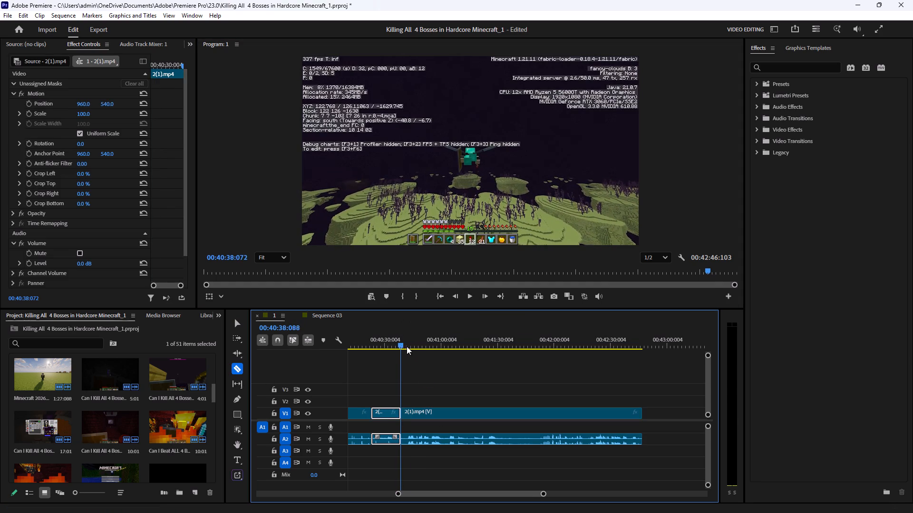
left_click_drag(407, 346, 435, 353)
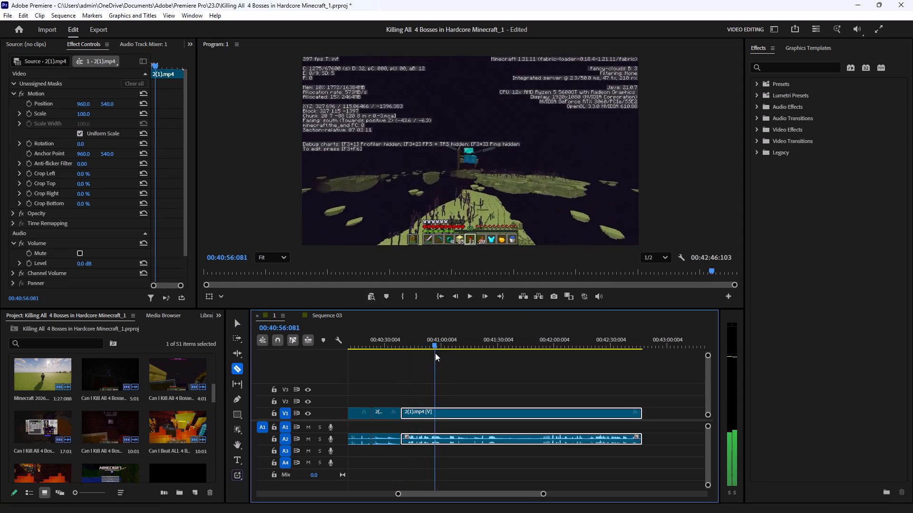
left_click_drag(435, 353, 419, 360)
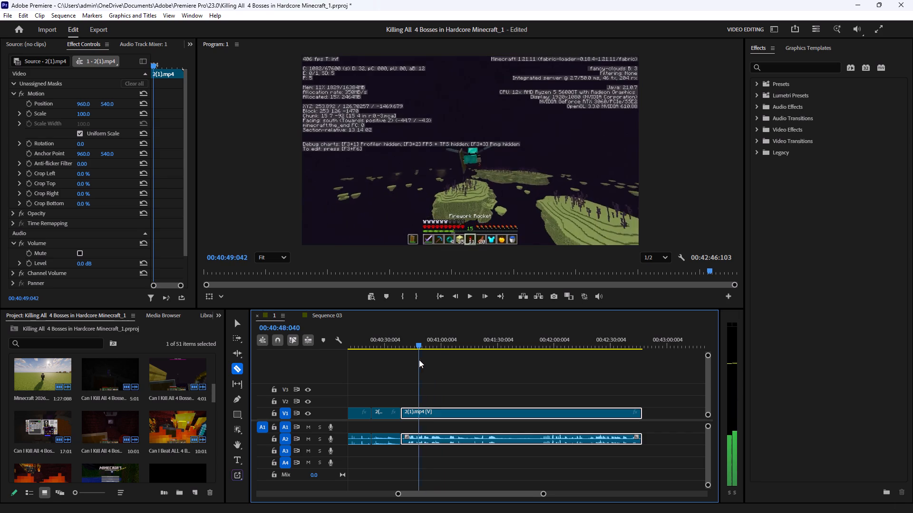
left_click_drag(419, 360, 416, 364)
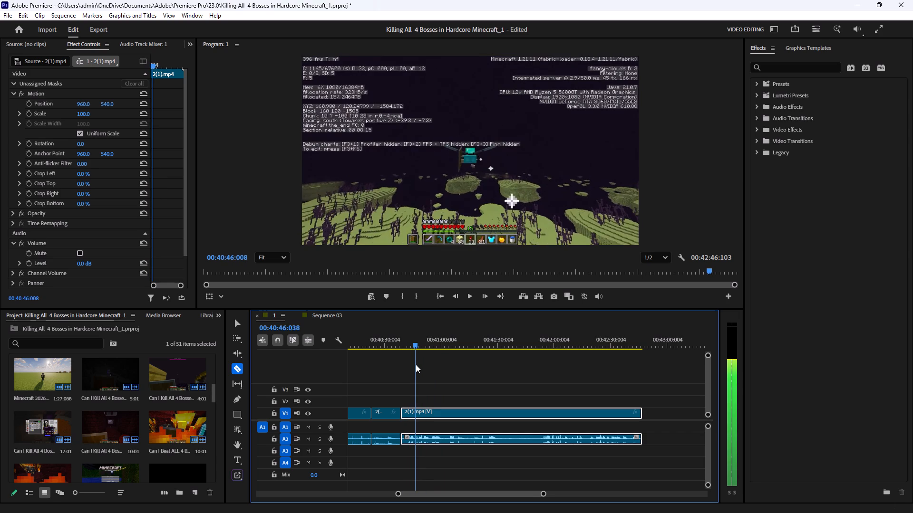
left_click_drag(416, 364, 416, 365)
left_click(416, 413)
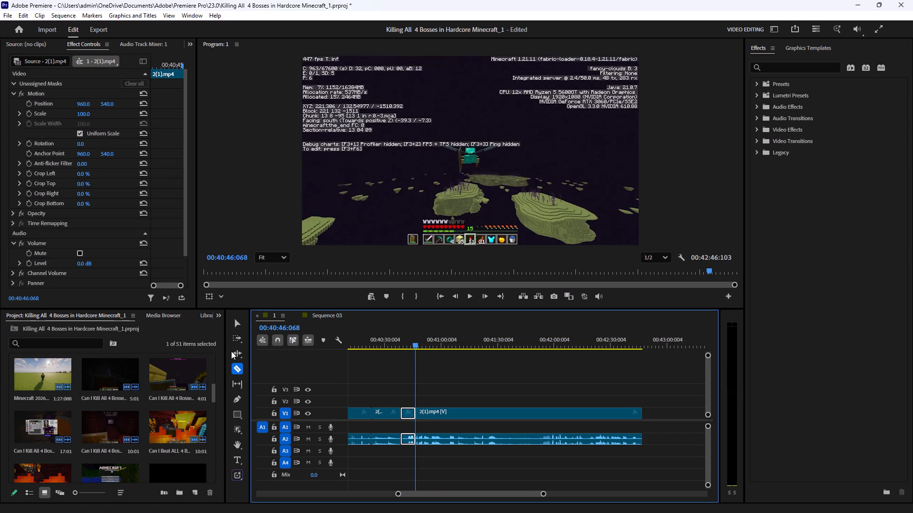
left_click(236, 325)
left_click_drag(401, 385, 404, 408)
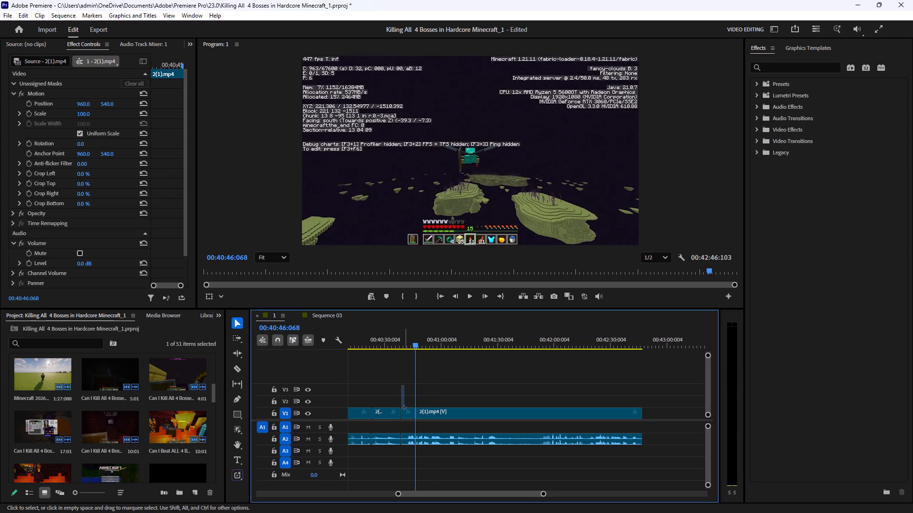
left_click_drag(404, 408, 408, 439)
key("BackSpace")
left_click(407, 412)
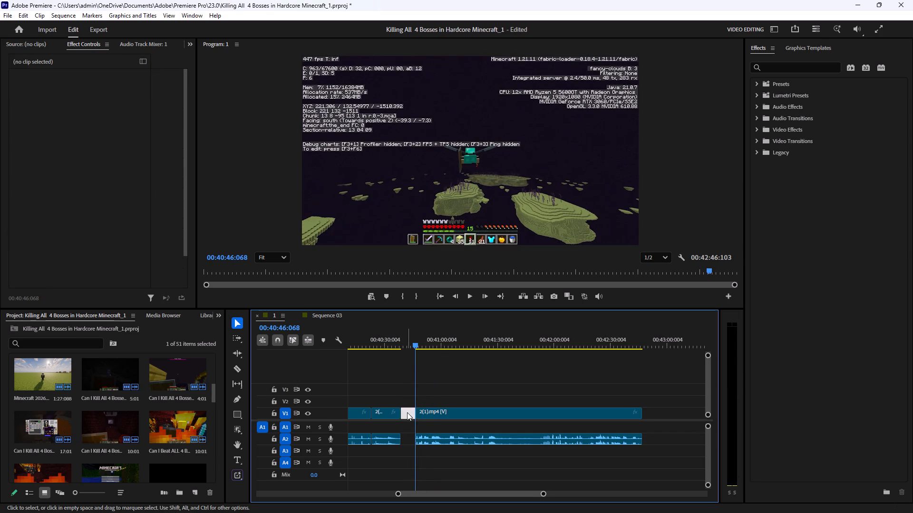
key("BackSpace")
Replay from the new cut, trim the following clip's start to 00:40:46:009, and move the clip back to close the gap.
left_click(403, 343)
left_click(472, 293)
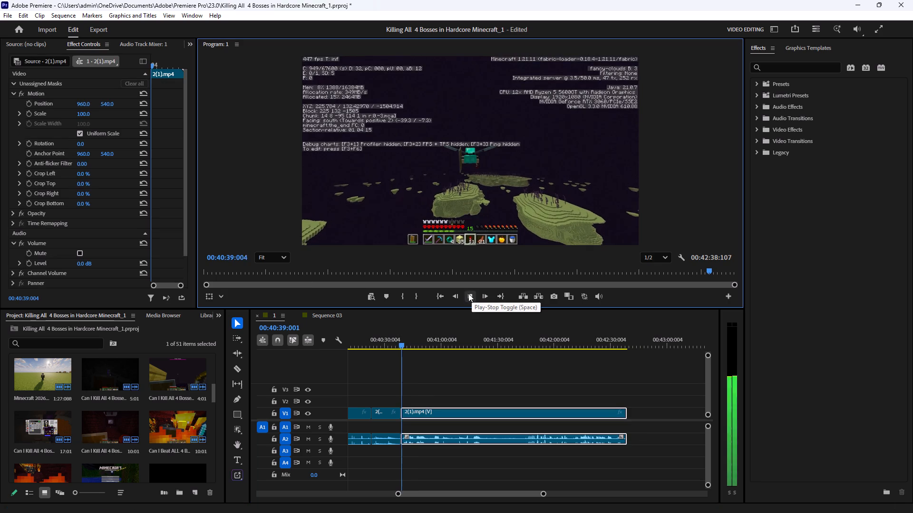
left_click(598, 381)
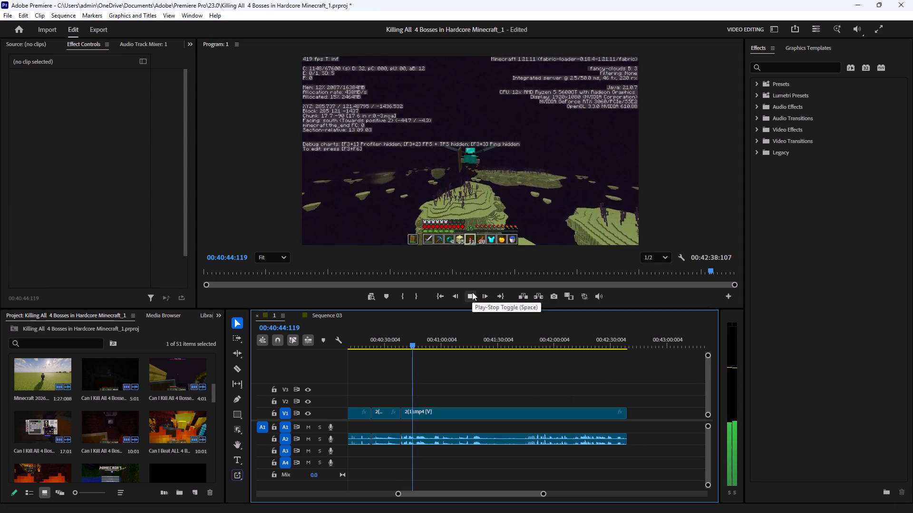
left_click(472, 292)
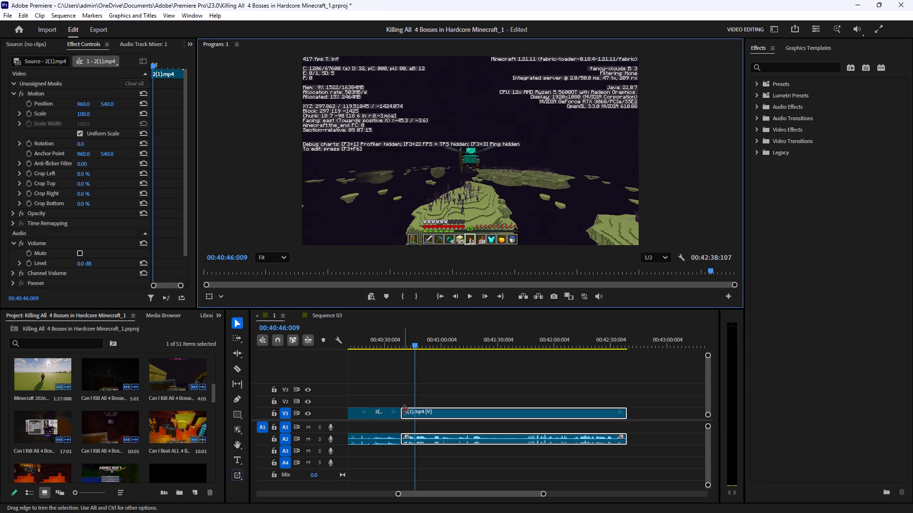
left_click_drag(404, 410, 416, 413)
left_click_drag(438, 412, 428, 412)
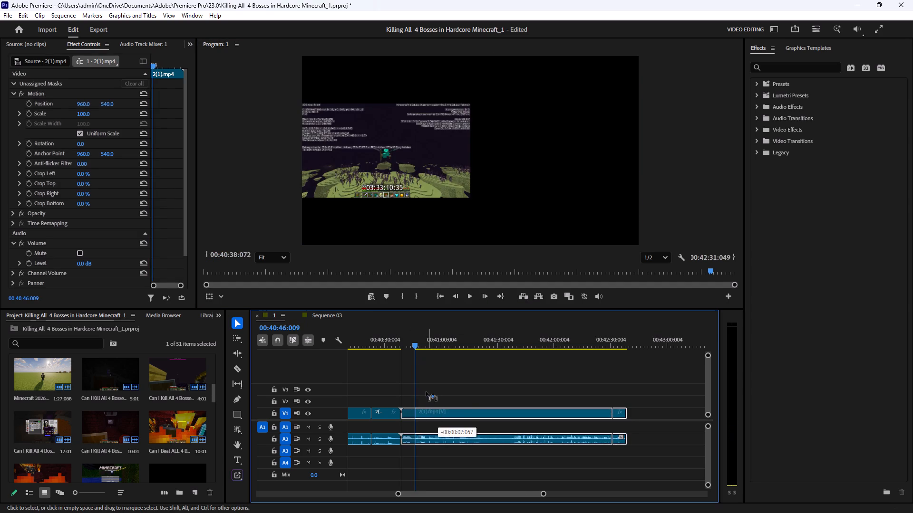
Replay from the cut, trim the following clip's start to 00:40:44:087, and move the clip back to close the gap.
left_click(403, 345)
left_click(469, 300)
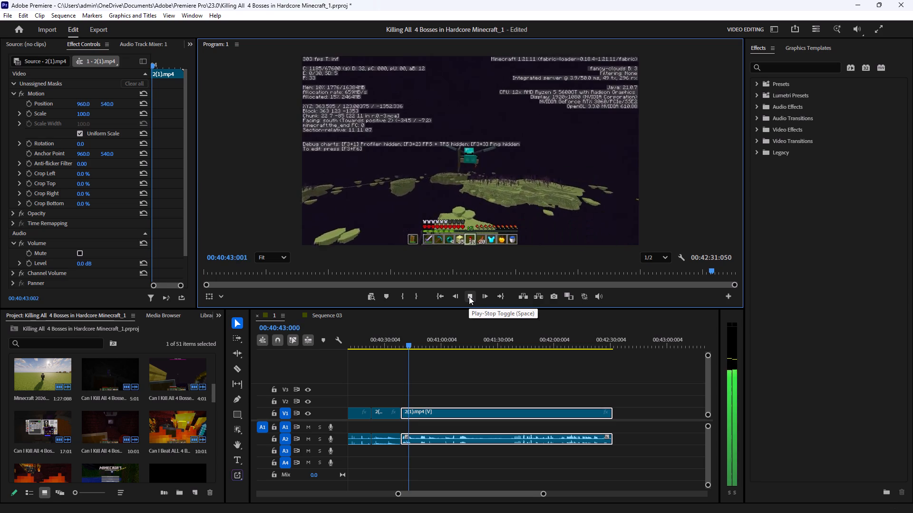
left_click(469, 296)
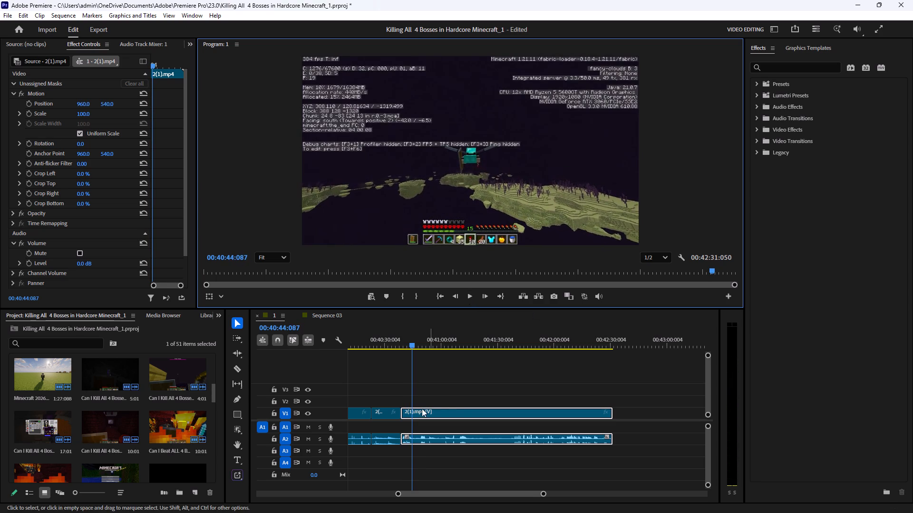
left_click_drag(403, 414, 418, 414)
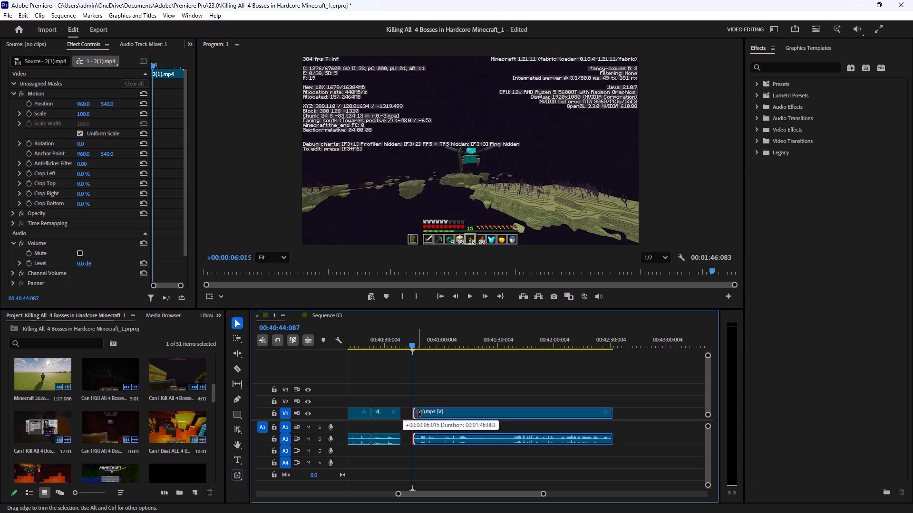
left_click_drag(418, 414, 418, 415)
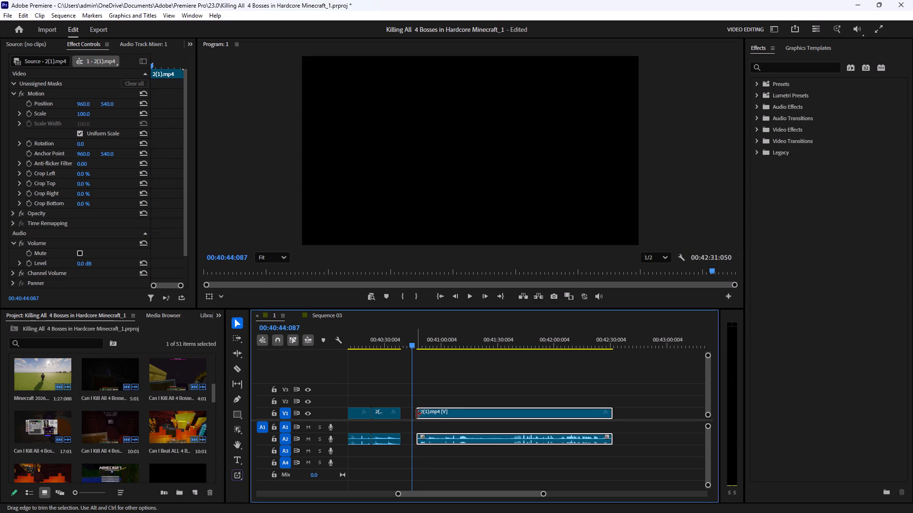
left_click(417, 414)
left_click_drag(432, 414, 422, 415)
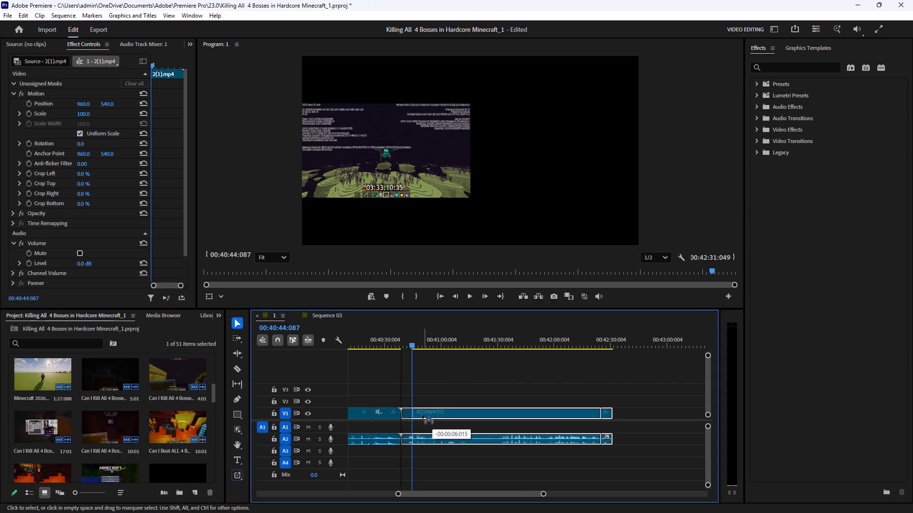
left_click_drag(422, 415, 420, 415)
Replay the flight footage from the cut and split the clip at 00:40:52:071.
left_click_drag(404, 345, 400, 358)
left_click(466, 294)
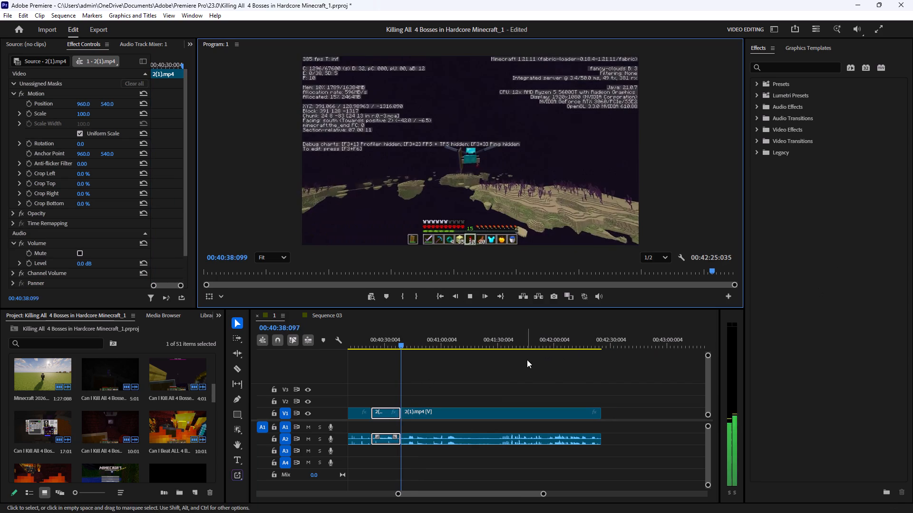
left_click(526, 360)
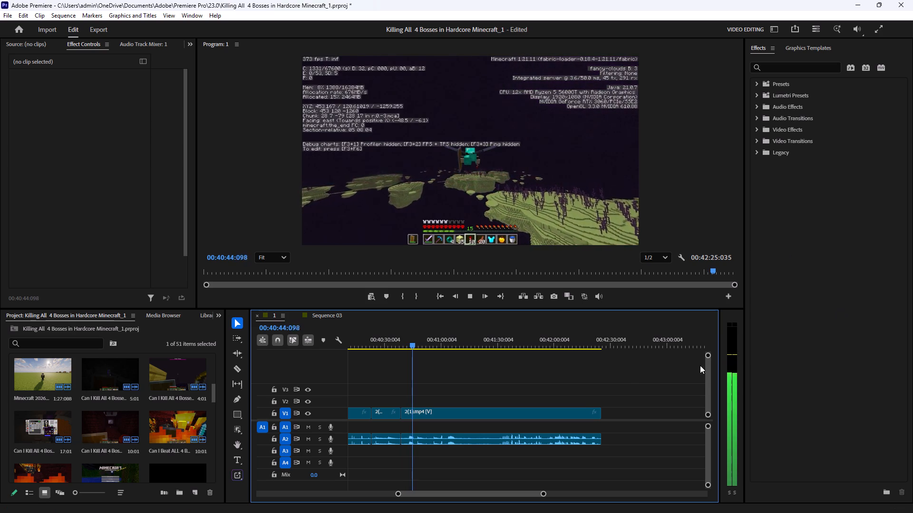
left_click(467, 296)
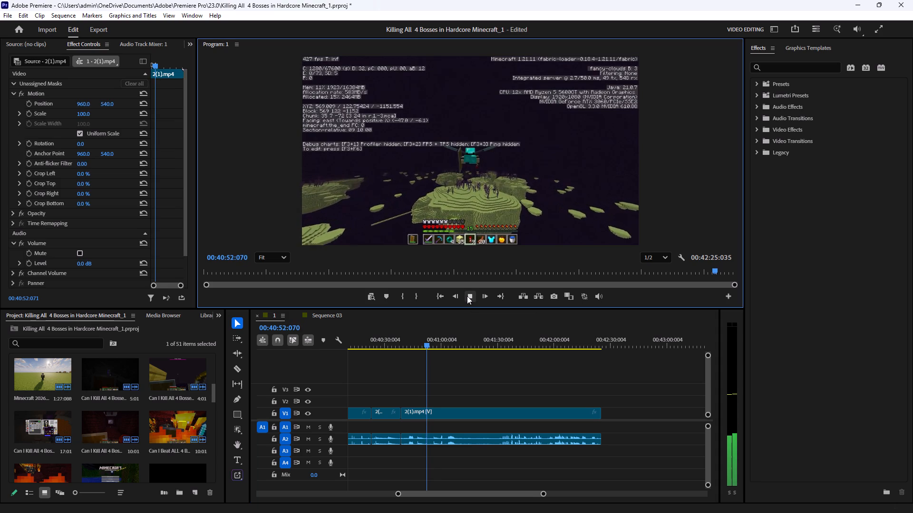
left_click(233, 371)
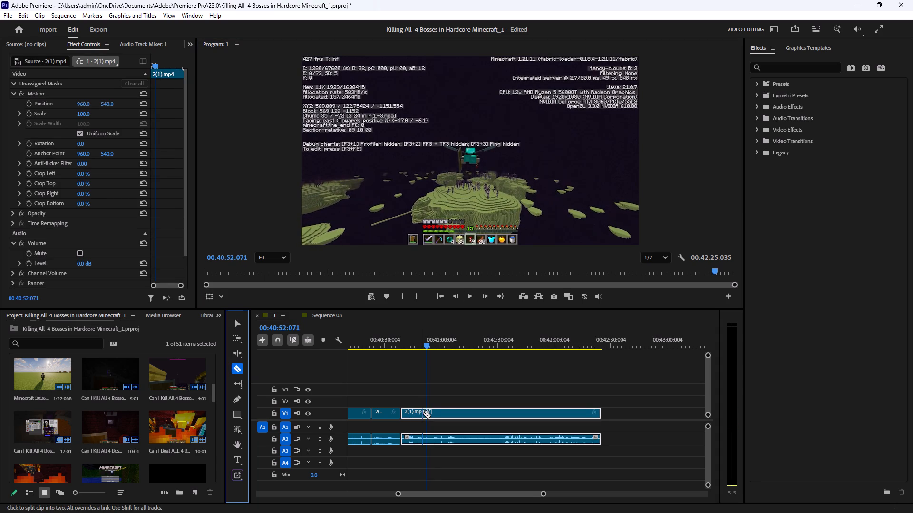
left_click(427, 410)
Skim ahead, cut out the flight and inventory footage between 00:40:52:071 and 00:41:13:041, and close the gap.
left_click_drag(427, 344, 449, 349)
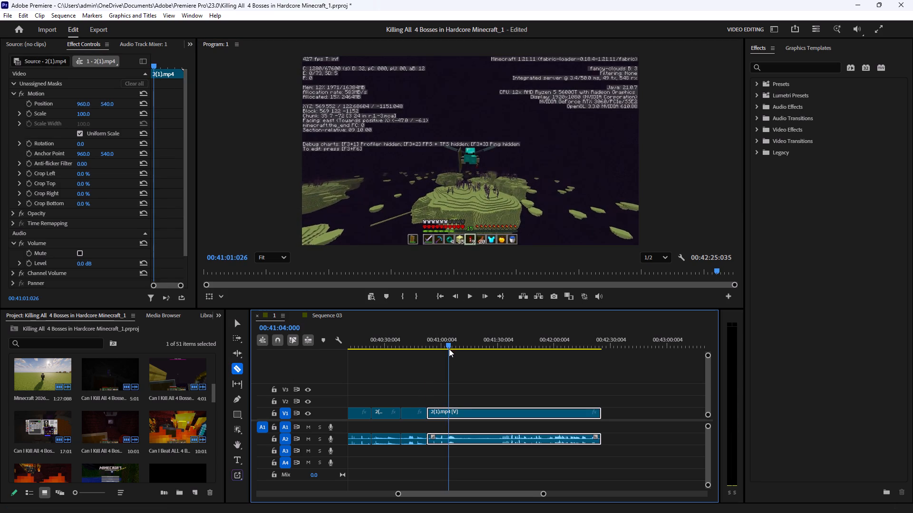
left_click_drag(449, 349, 473, 353)
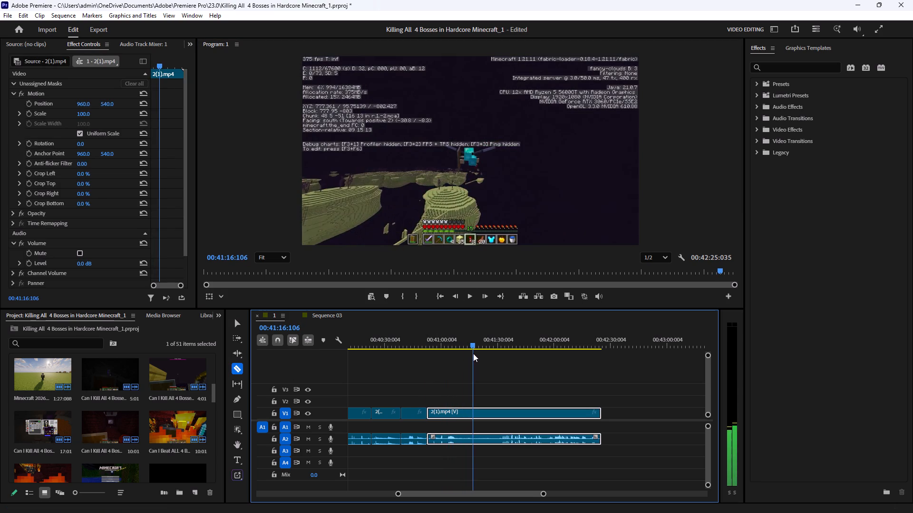
left_click_drag(473, 353, 496, 364)
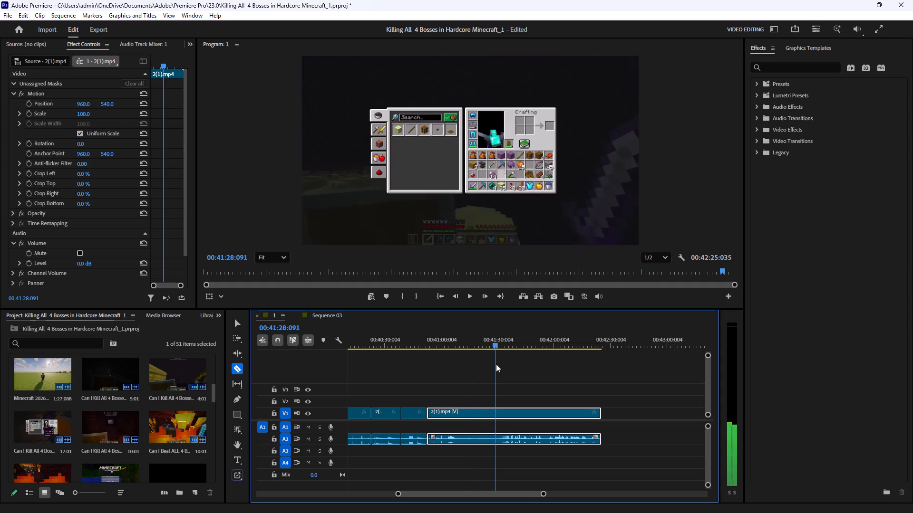
left_click_drag(496, 364, 460, 369)
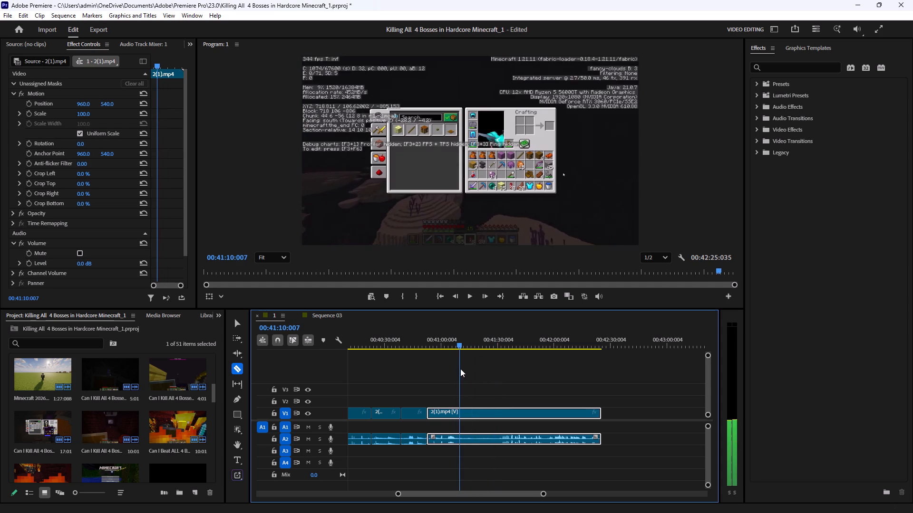
left_click_drag(460, 369, 464, 376)
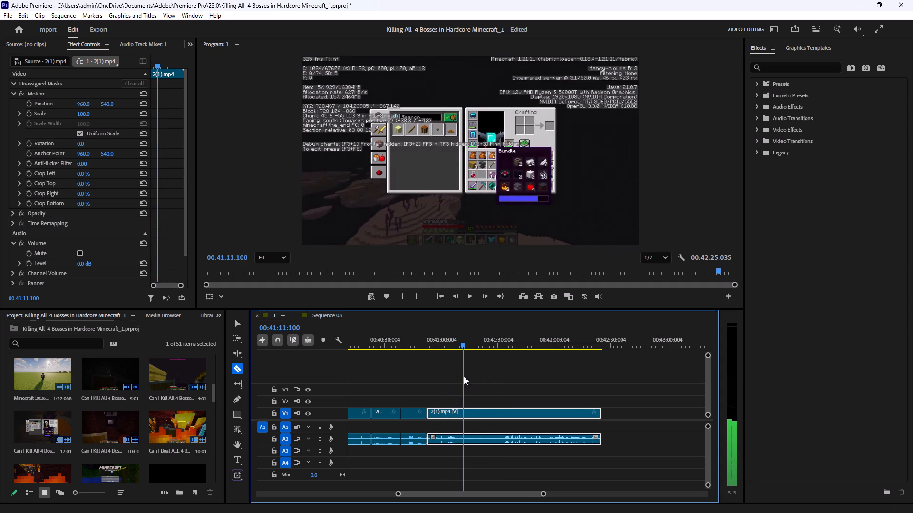
left_click_drag(464, 376, 466, 377)
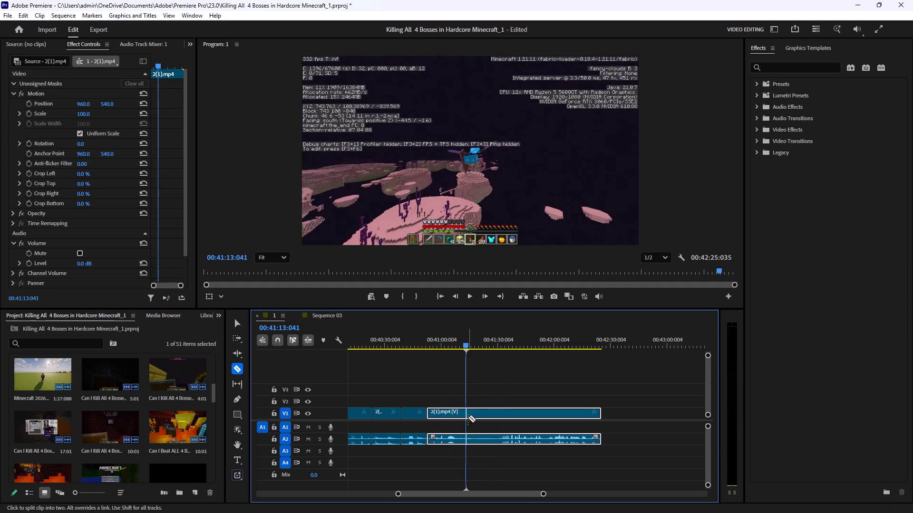
left_click(467, 413)
left_click(241, 326)
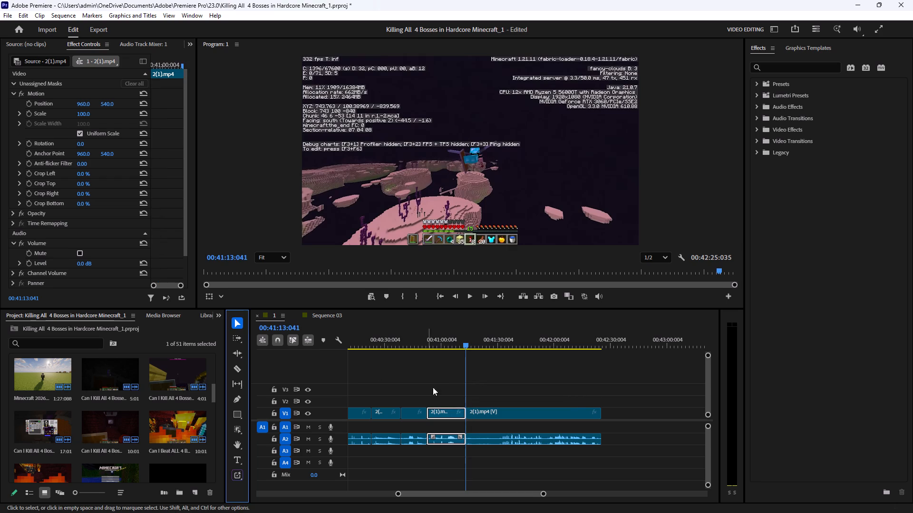
left_click_drag(450, 385, 447, 453)
key("BackSpace")
left_click(457, 414)
key("BackSpace")
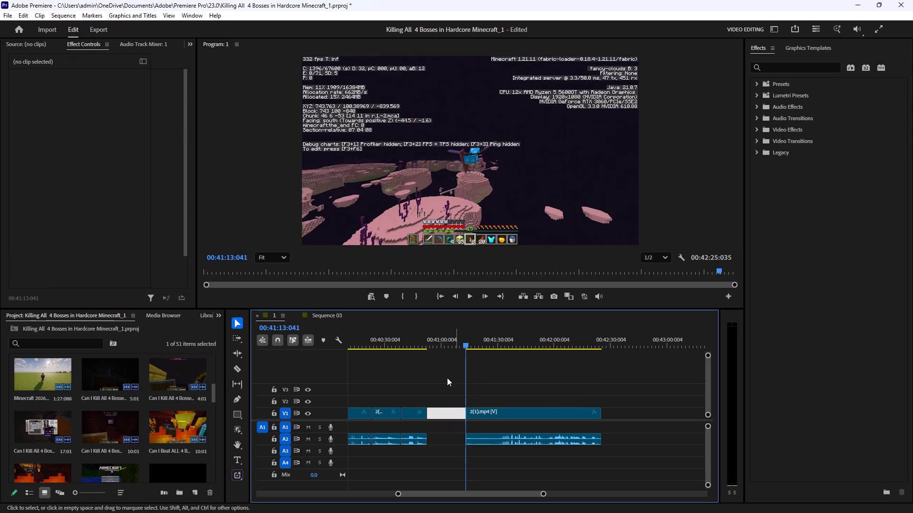
Replay the footage from the closed gap and split the last clip at 00:41:39:029, where the inventory is open.
left_click(430, 344)
left_click(465, 294)
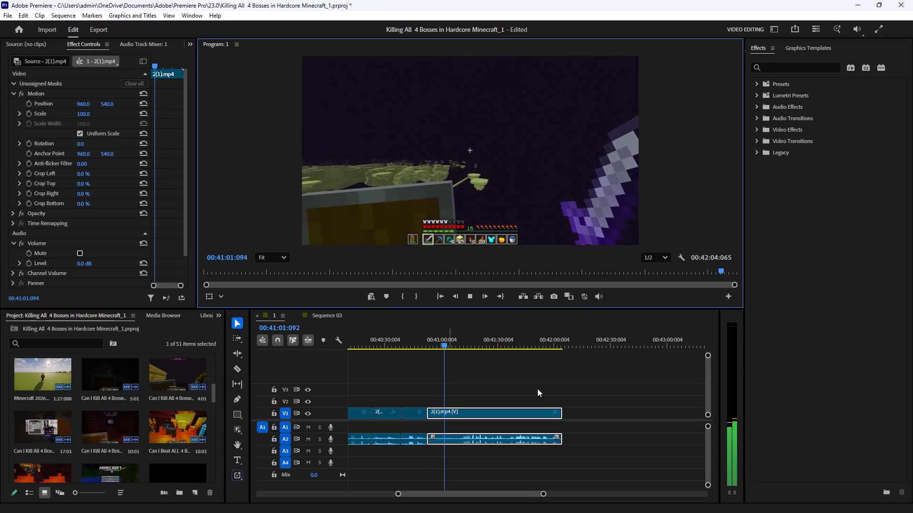
left_click(660, 380)
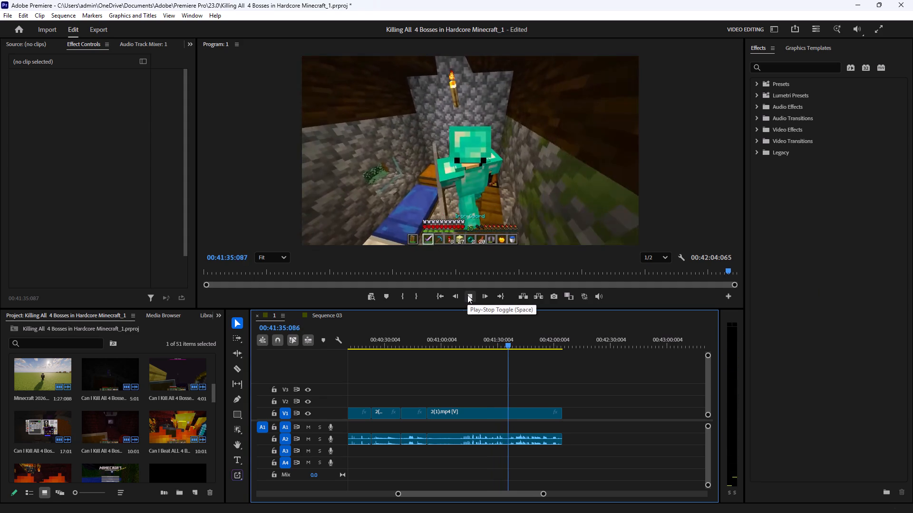
left_click(467, 295)
left_click(467, 295)
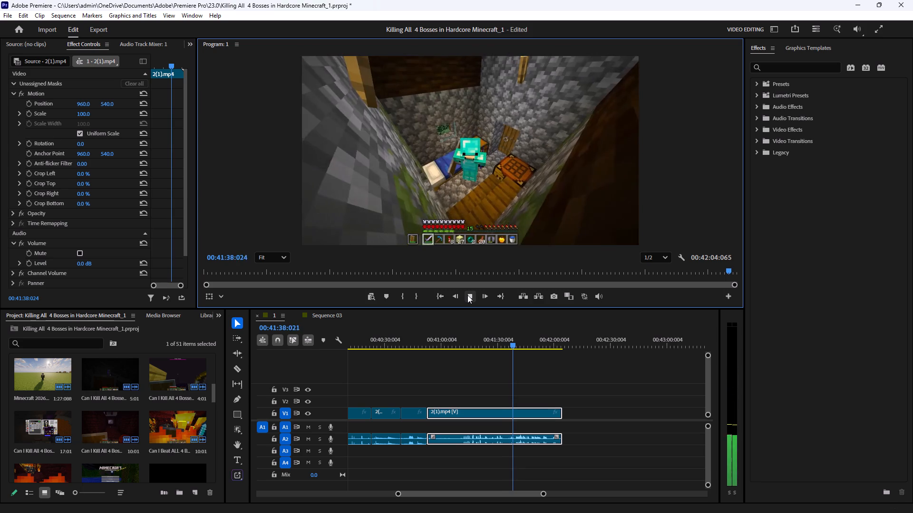
left_click(467, 295)
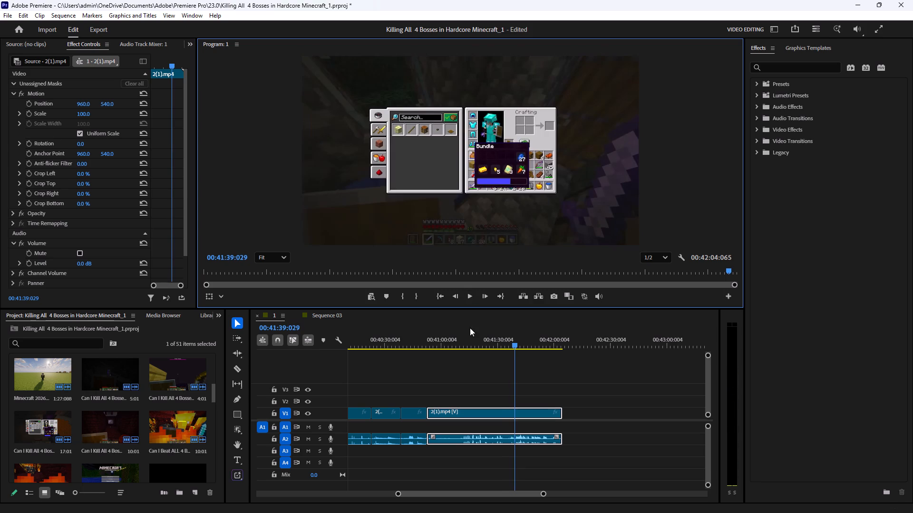
left_click(233, 368)
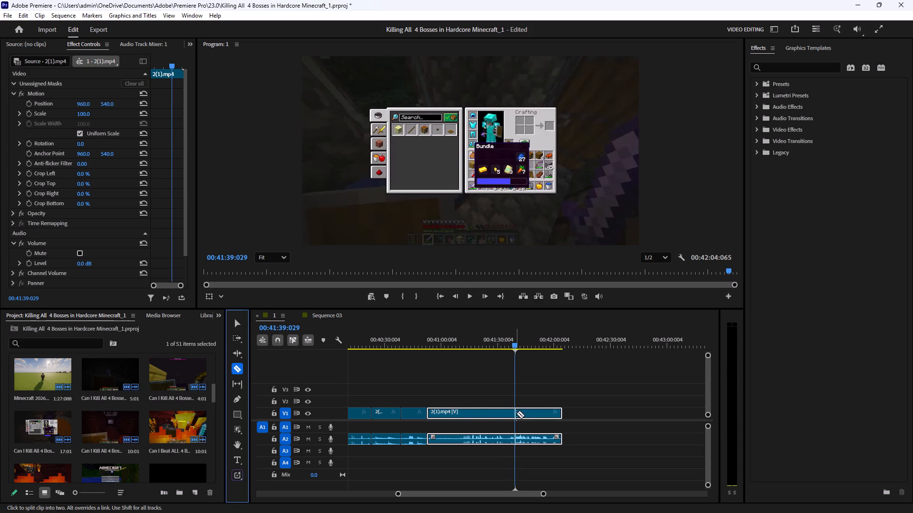
left_click(516, 413)
Skim through the remaining footage after 00:41:39:029 and delete that end piece with its audio.
left_click_drag(516, 342, 521, 349)
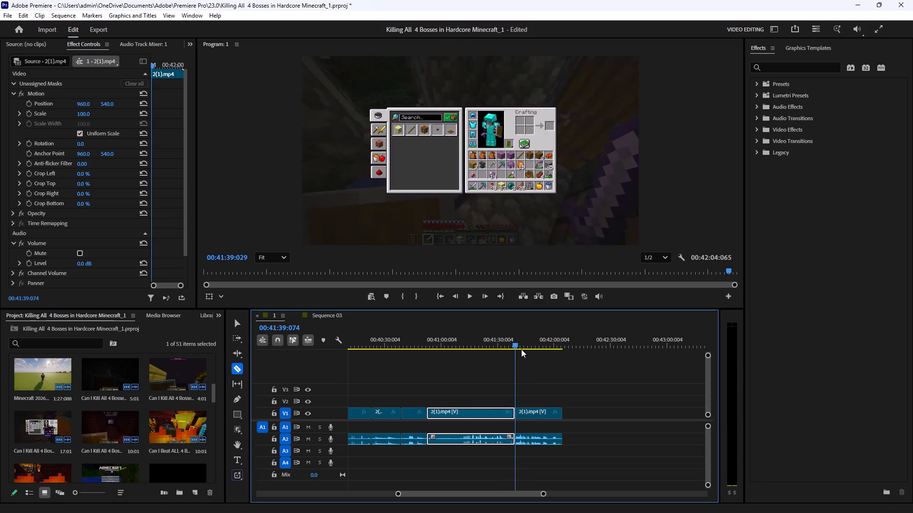
left_click_drag(521, 349, 552, 358)
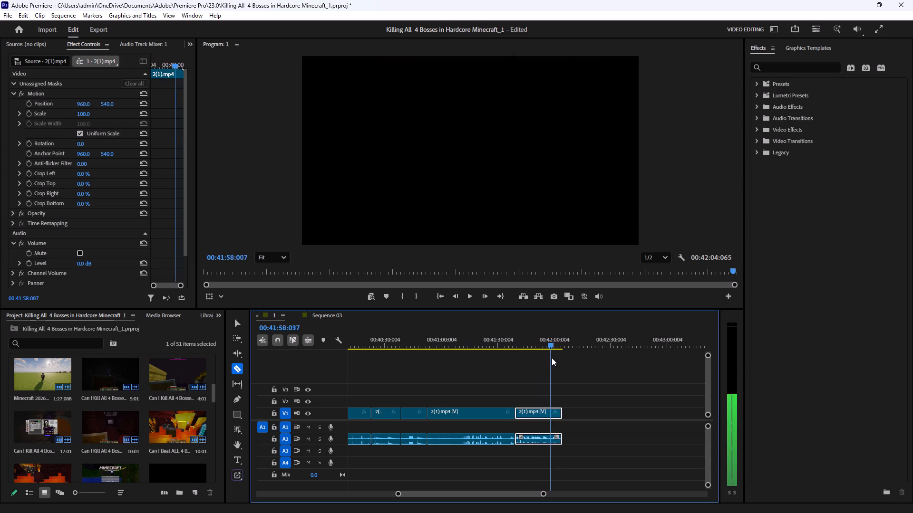
left_click_drag(552, 358, 563, 359)
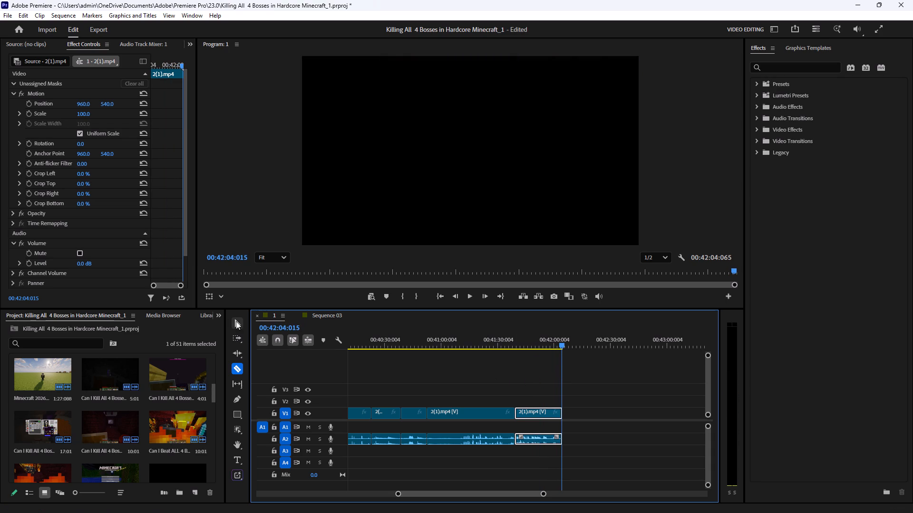
left_click(236, 321)
left_click_drag(550, 380, 537, 459)
key("BackSpace")
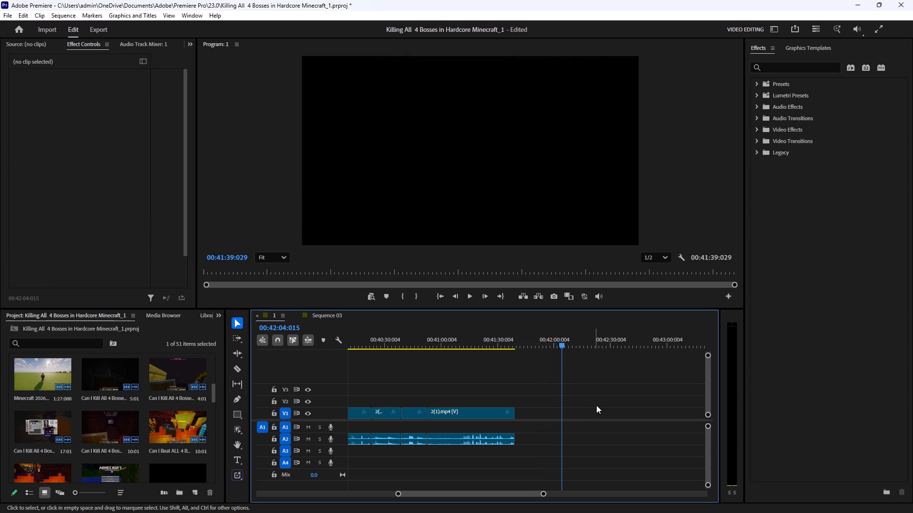
Save the project.
key("ctrl+s")
left_click(597, 405)
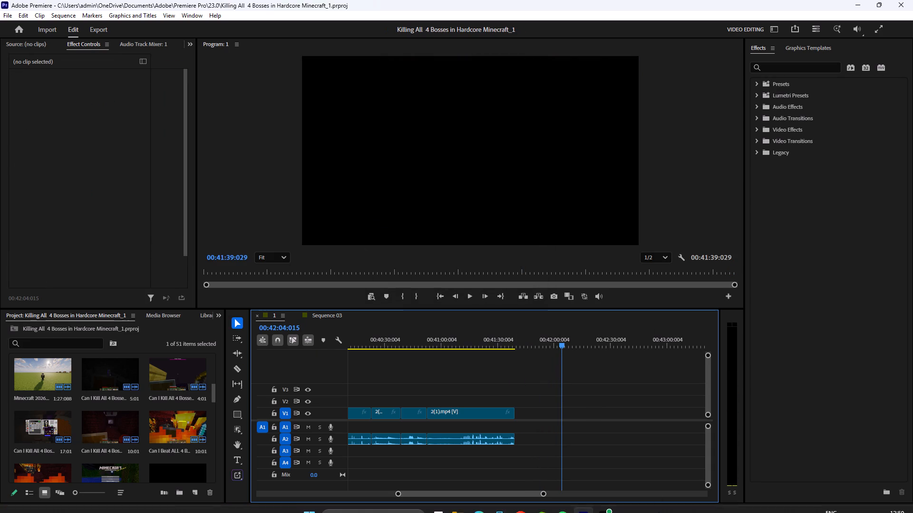